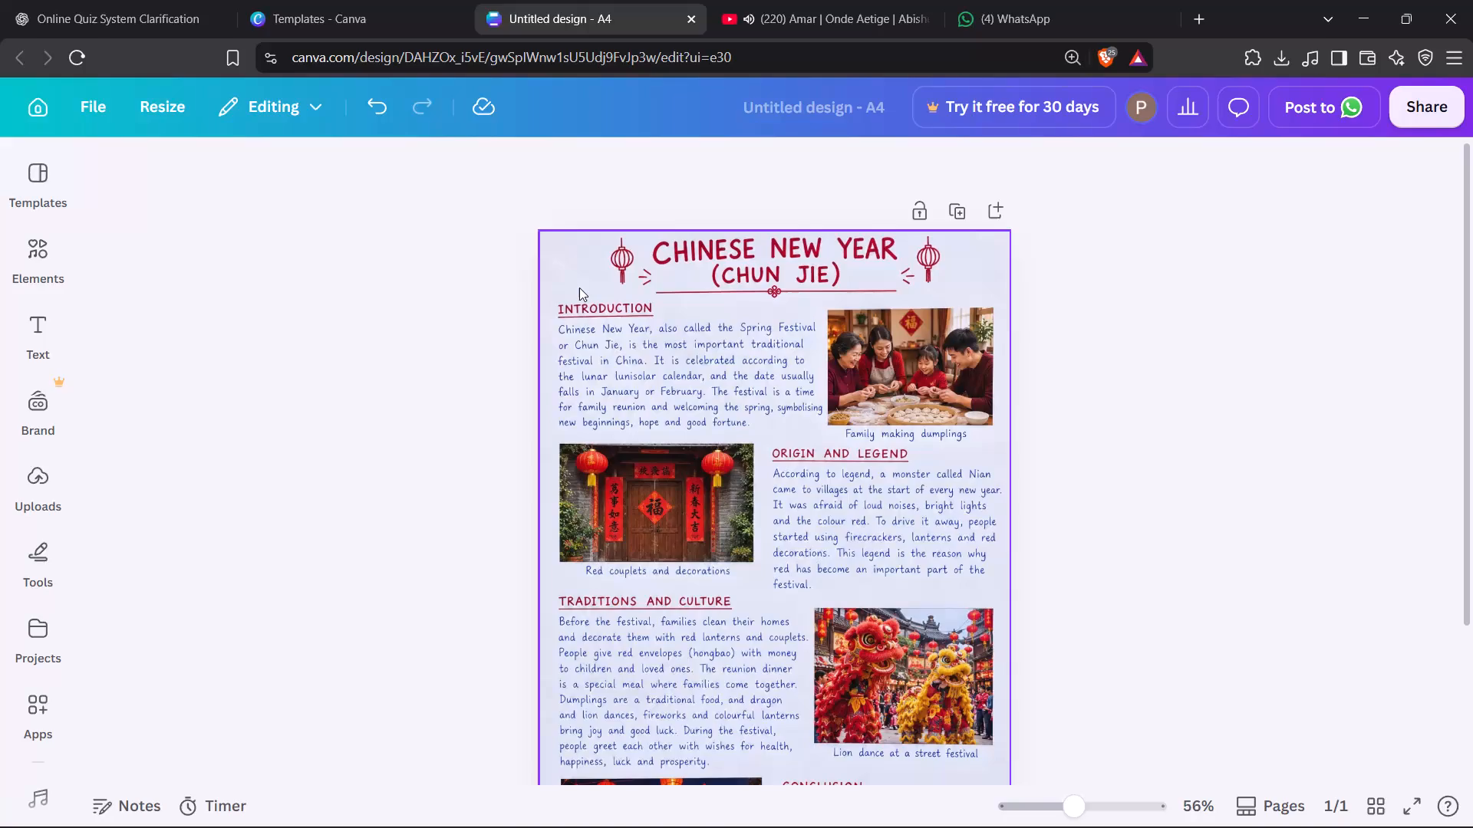
Capture a small blank area of the page background beside the title as a screenshot and paste it into the design.
{"action": "key", "text": "Print"}
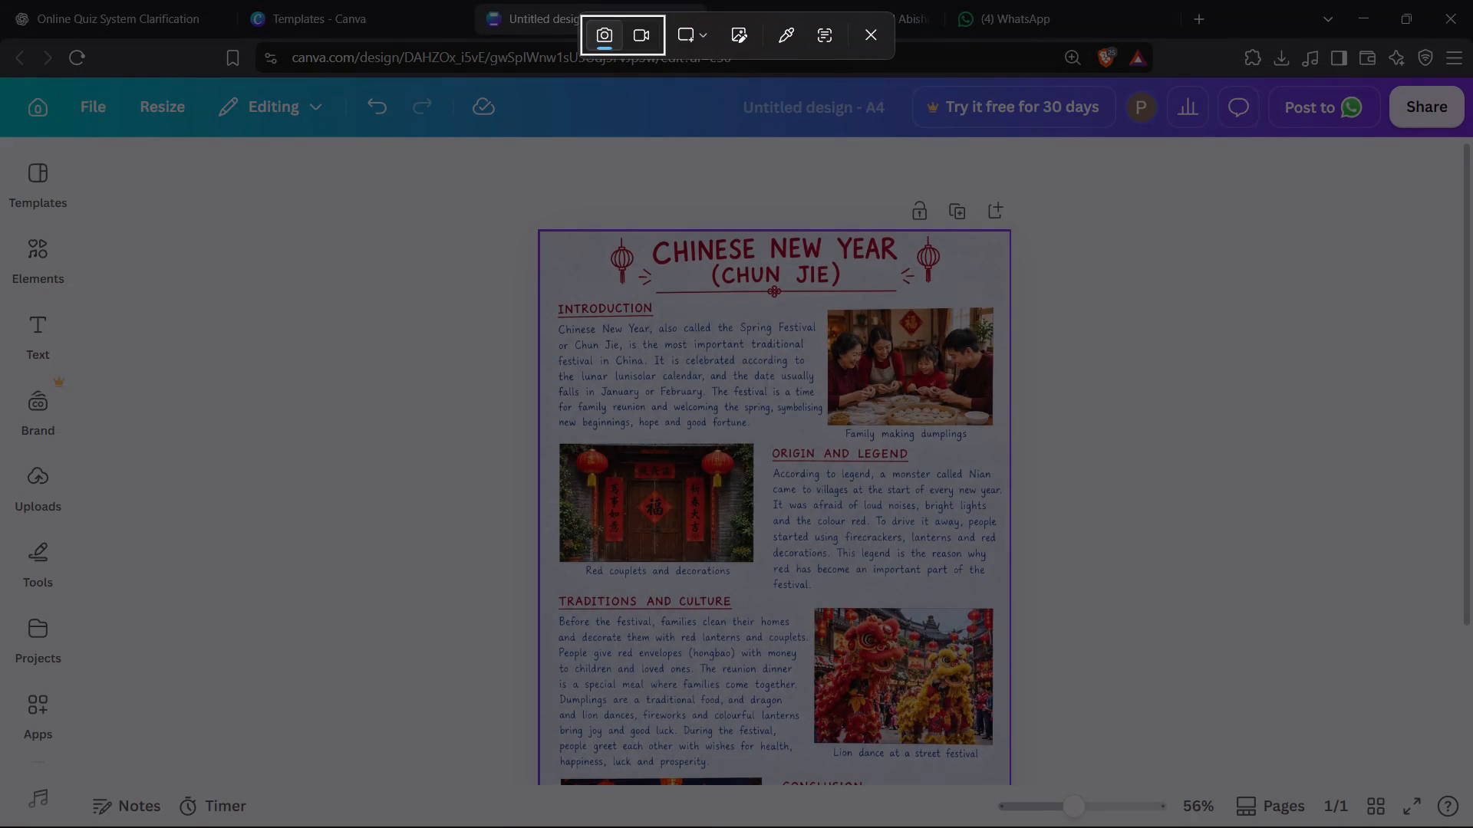
{"action": "left_click_drag", "start_coordinate": [552, 246], "coordinate": [597, 288]}
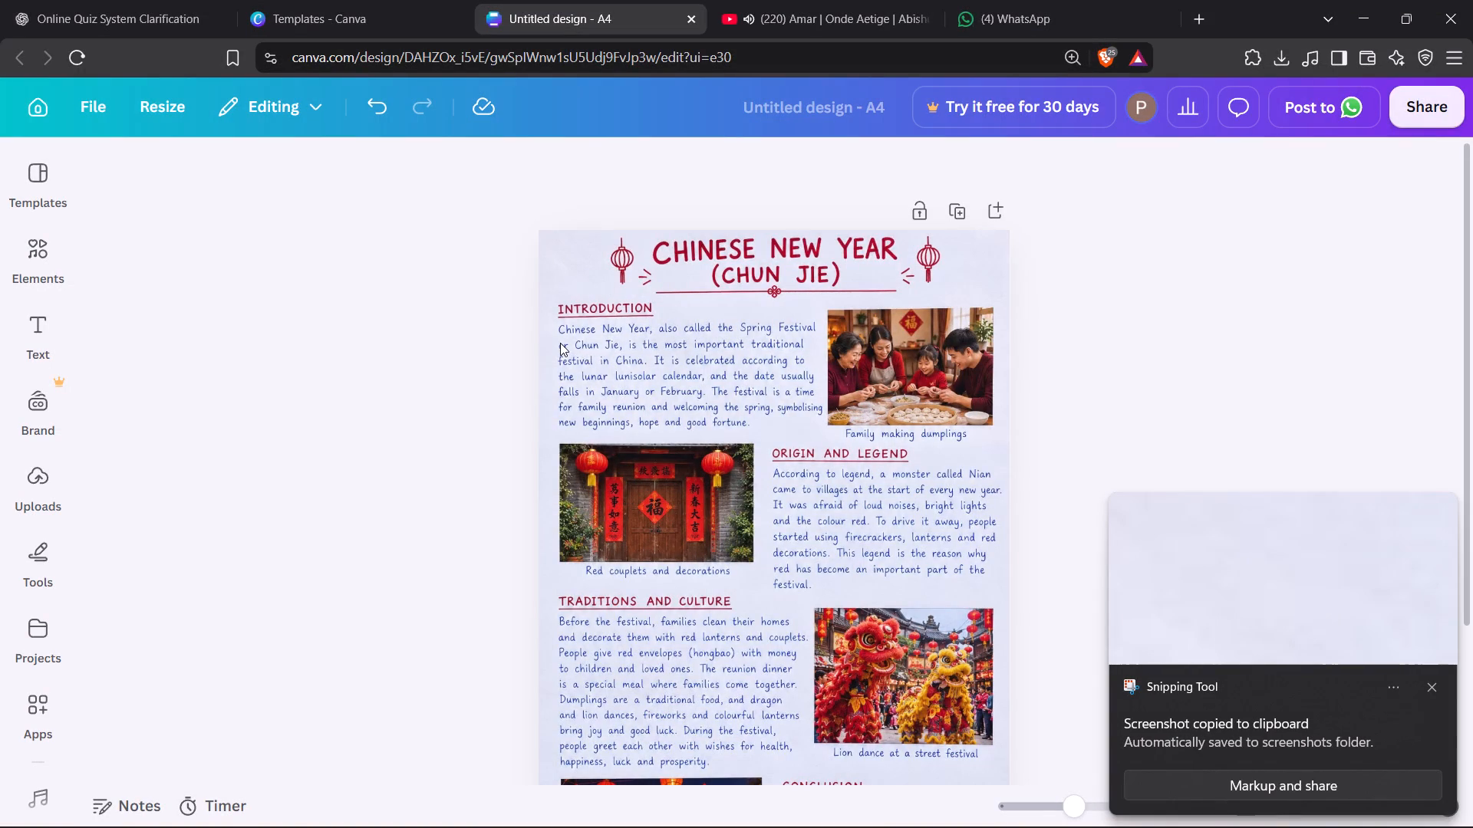
{"action": "key", "text": "ctrl+v"}
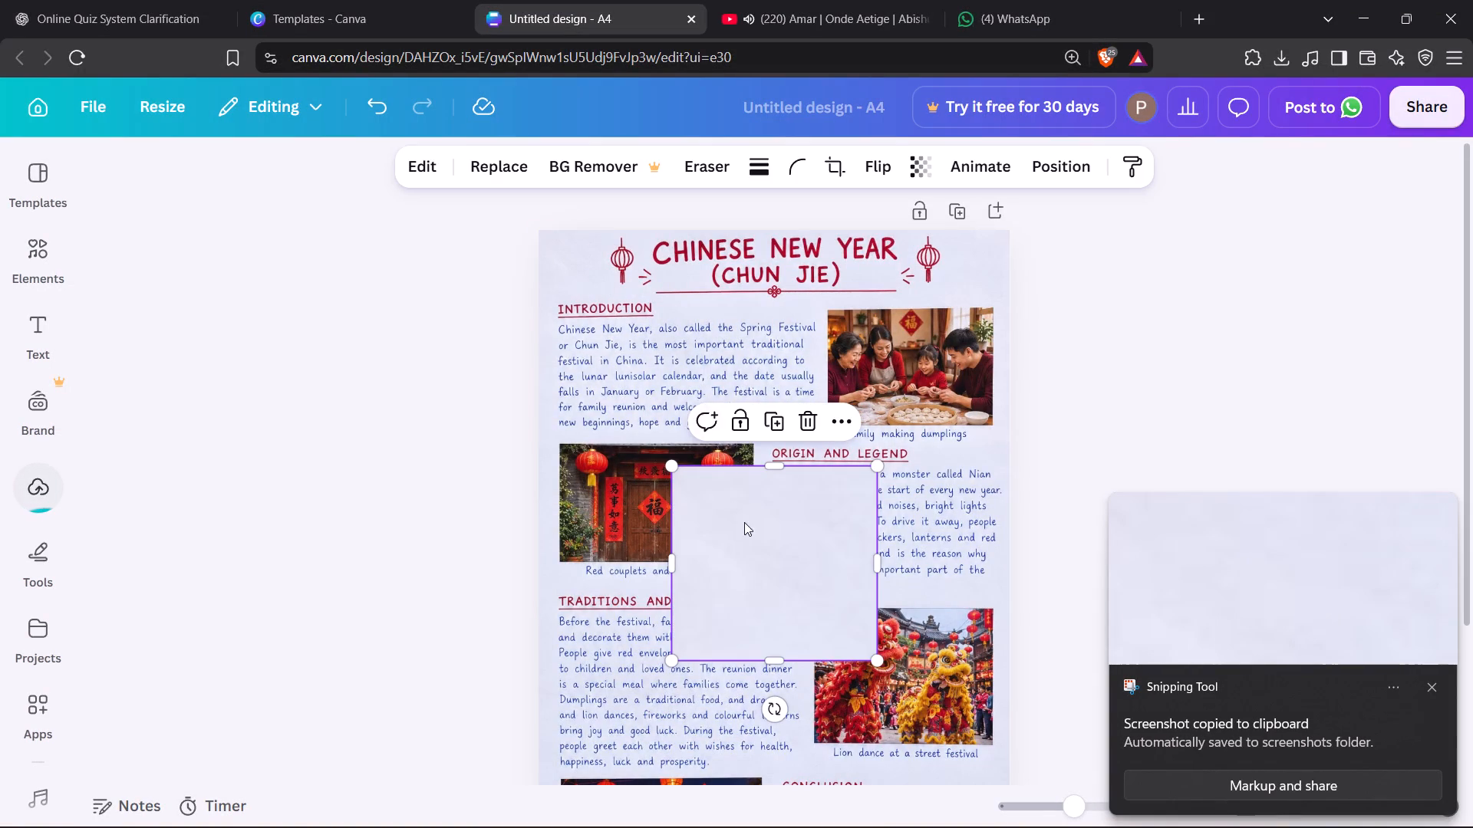
Move the pasted blank patch over the start of the Introduction paragraph and shrink it to the paragraph's height.
{"action": "left_click_drag", "start_coordinate": [744, 522], "coordinate": [624, 376]}
{"action": "left_click_drag", "start_coordinate": [762, 516], "coordinate": [750, 489]}
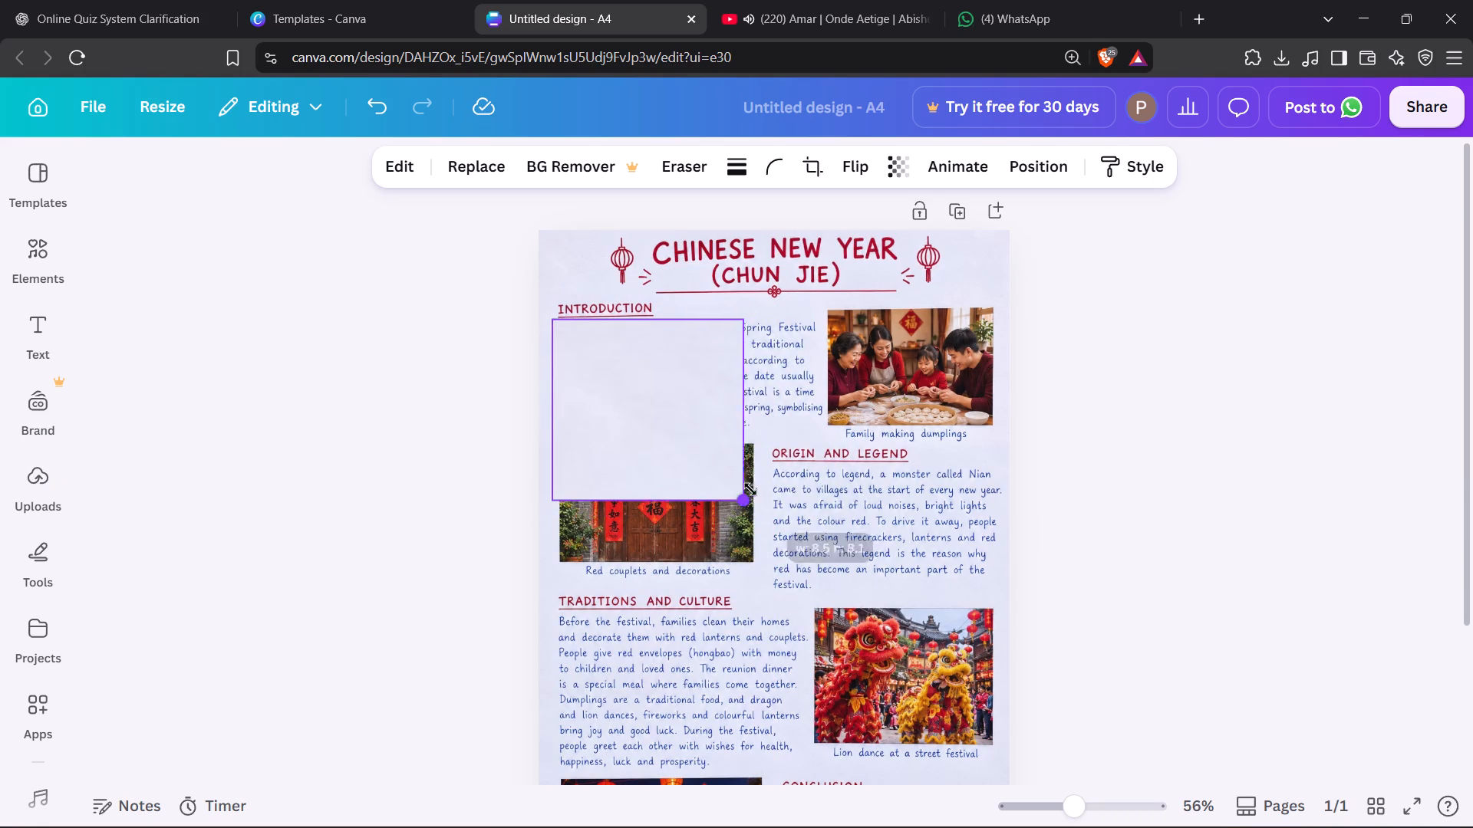
{"action": "left_click_drag", "start_coordinate": [750, 489], "coordinate": [692, 419]}
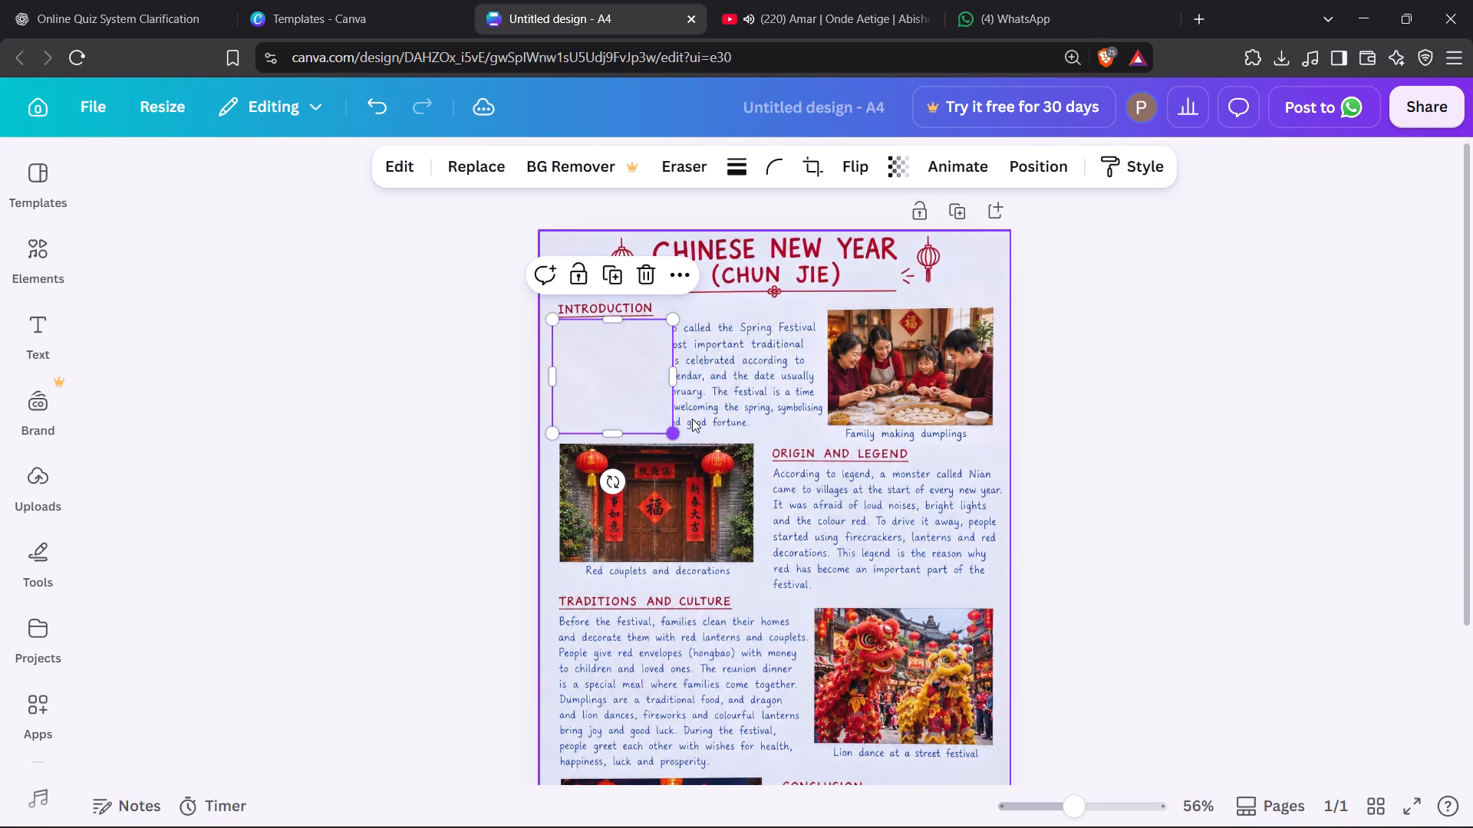
{"action": "left_click", "coordinate": [614, 379]}
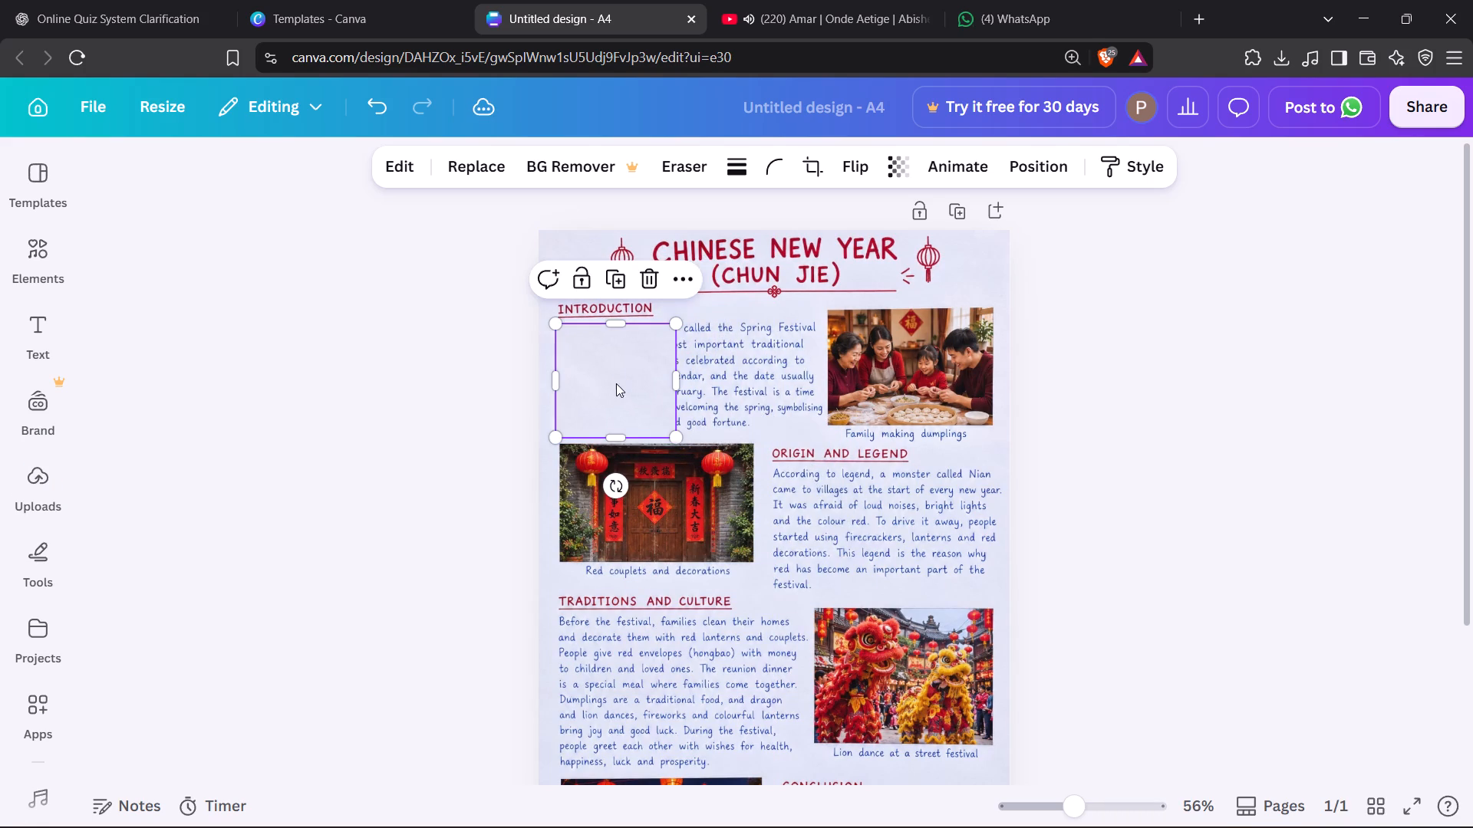
{"action": "left_click", "coordinate": [1165, 369]}
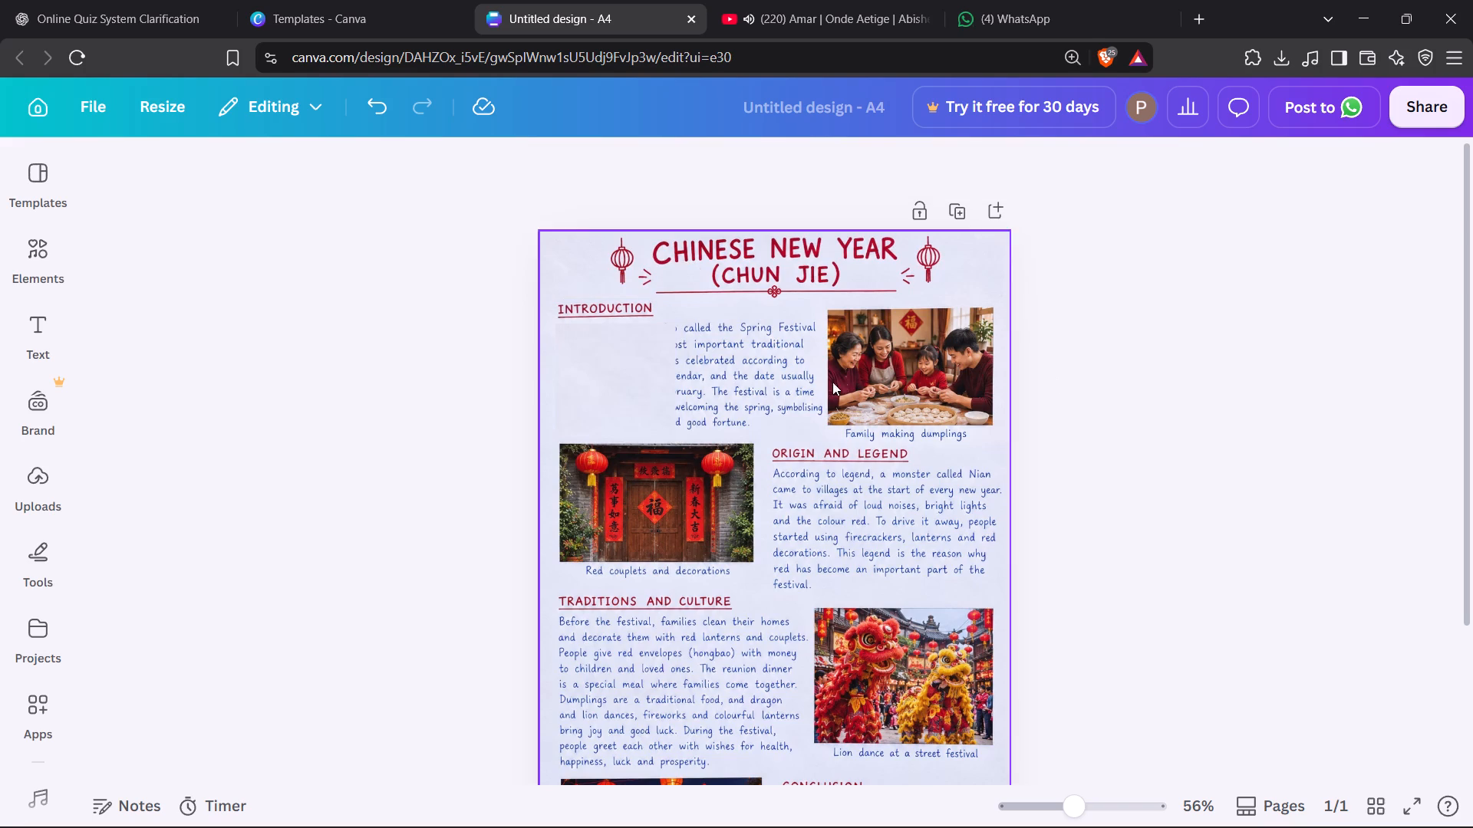
Cover the rest of the Introduction paragraph, up to the dumpling photo, with copies of the blank patch.
{"action": "left_click", "coordinate": [608, 376]}
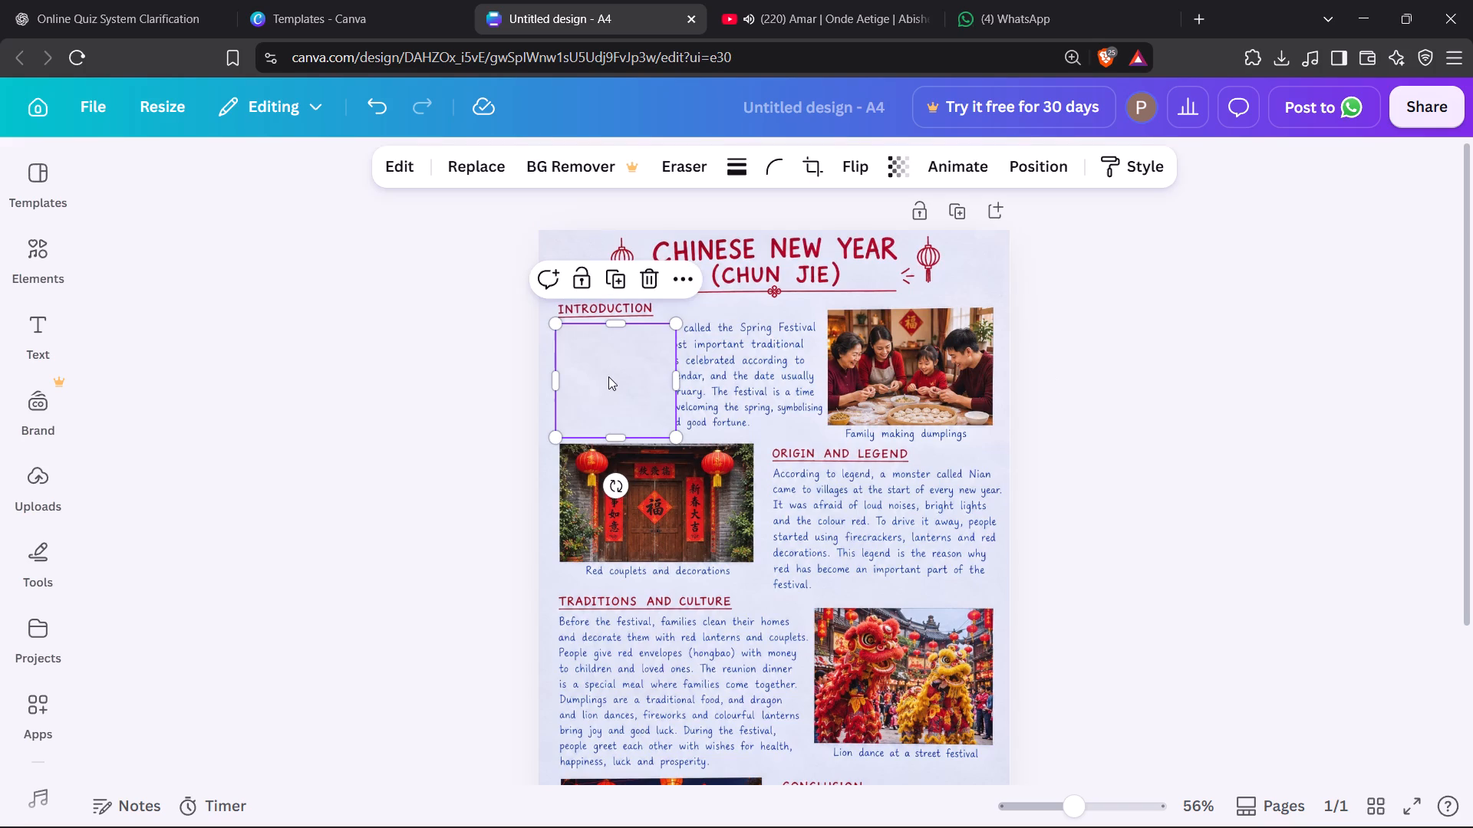
{"action": "left_click_drag", "start_coordinate": [608, 376], "coordinate": [727, 373], "text": "alt"}
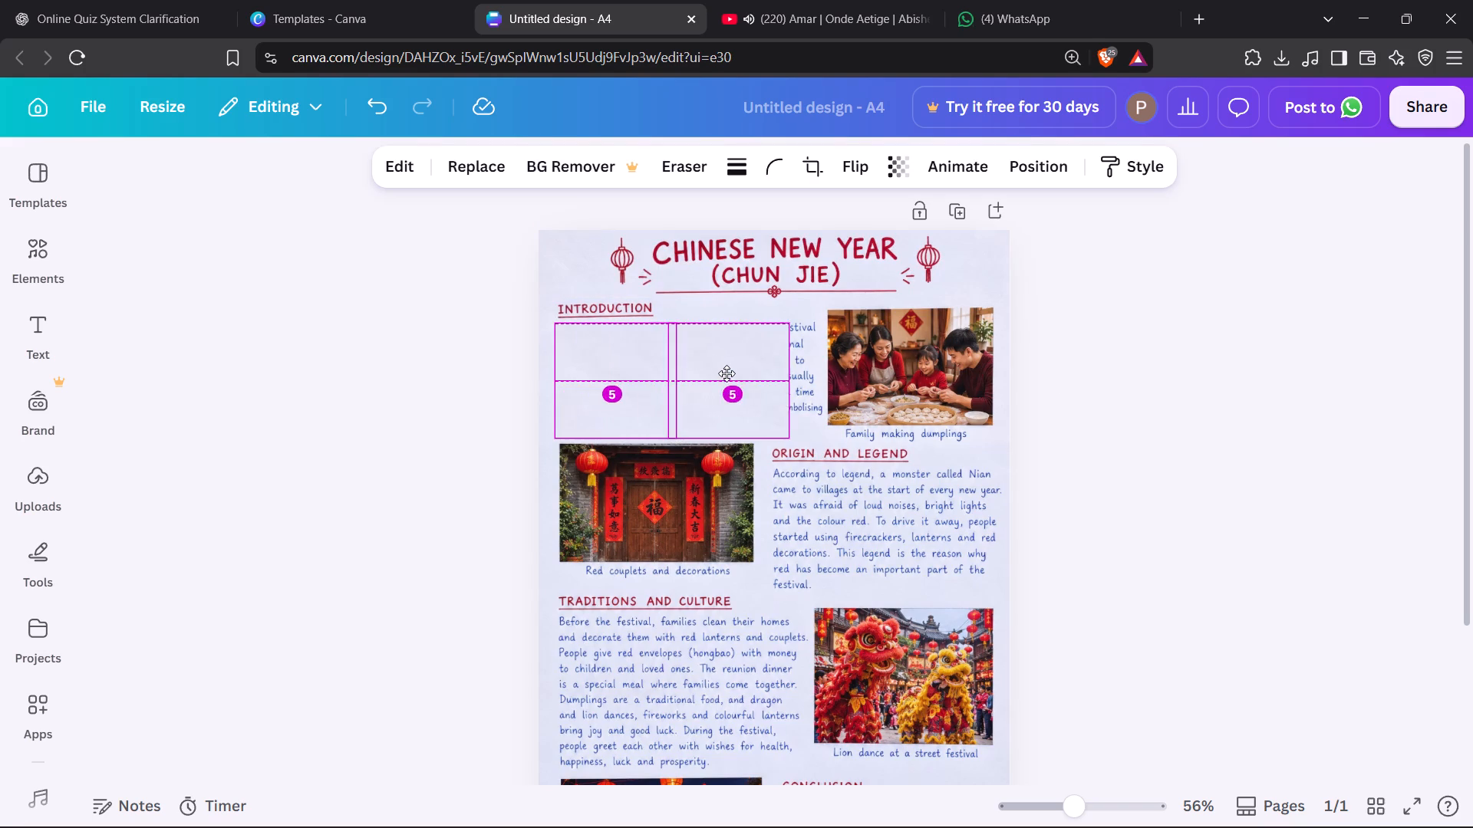
{"action": "left_click_drag", "start_coordinate": [727, 373], "coordinate": [728, 373], "text": "alt"}
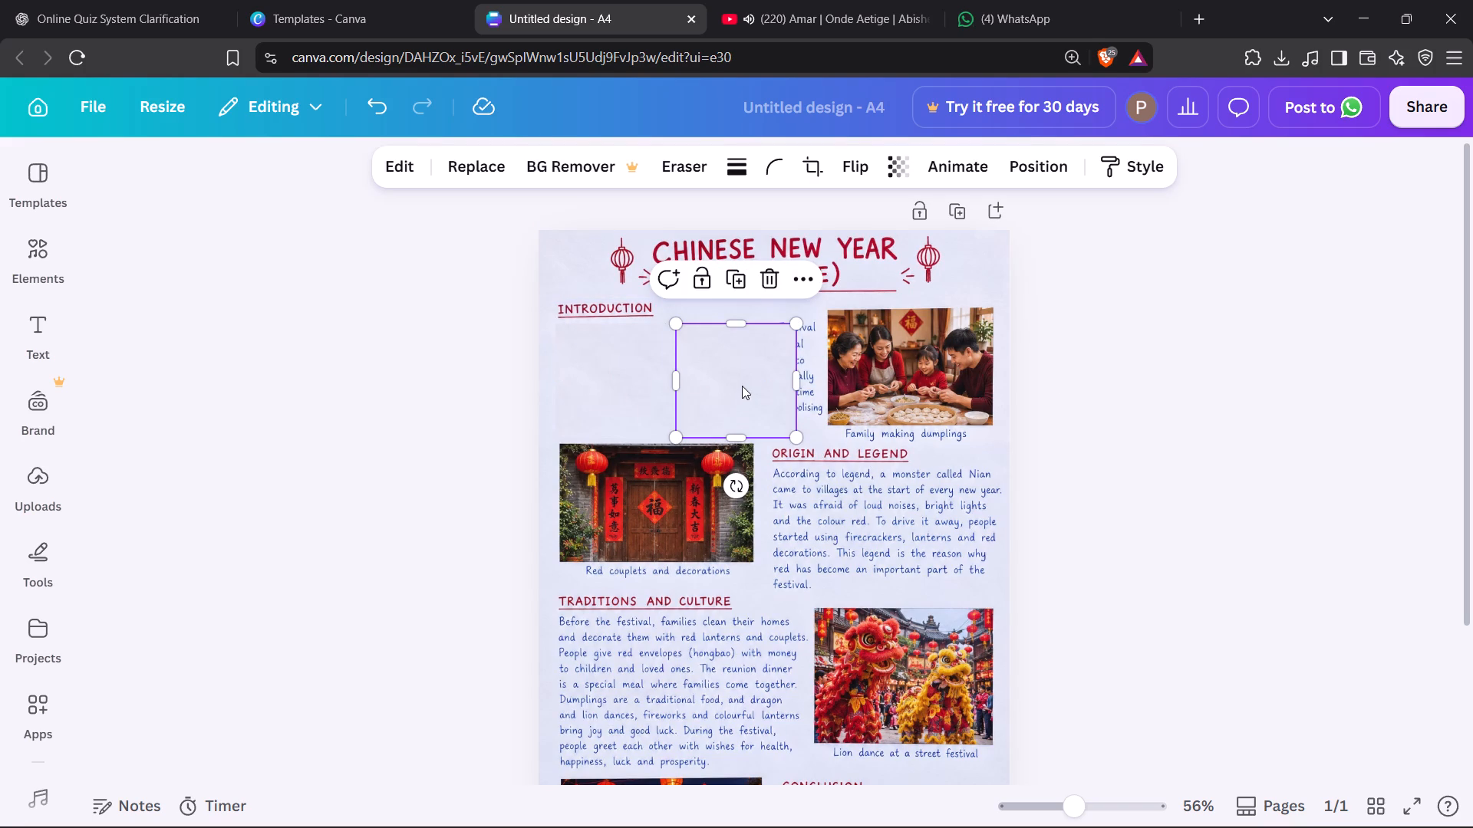
{"action": "left_click_drag", "start_coordinate": [733, 383], "coordinate": [752, 377], "text": "alt"}
{"action": "left_click", "coordinate": [1130, 379]}
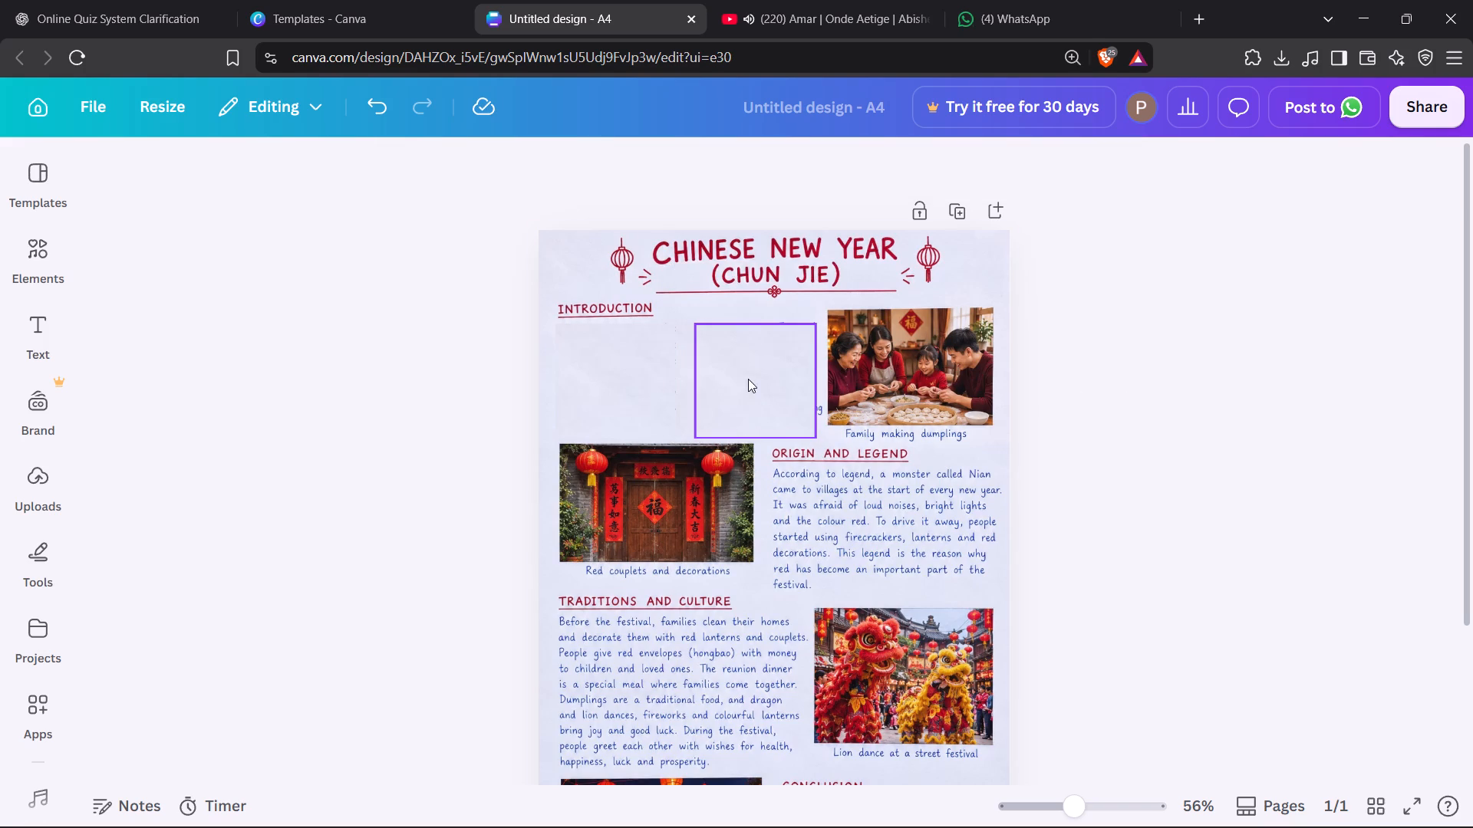
{"action": "key", "text": "space"}
{"action": "key", "text": "space"}
{"action": "key", "text": "space"}
{"action": "key", "text": "space"}
{"action": "key", "text": "space"}
{"action": "key", "text": "space"}
{"action": "key", "text": "space"}
{"action": "key", "text": "space"}
{"action": "key", "text": "space"}
{"action": "key", "text": "space"}
{"action": "key", "text": "space"}
{"action": "key", "text": "space"}
{"action": "key", "text": "space"}
{"action": "key", "text": "space"}
{"action": "key", "text": "space"}
{"action": "key", "text": "space"}
{"action": "key", "text": "space"}
{"action": "key", "text": "space"}
{"action": "key", "text": "space"}
{"action": "key", "text": "space"}
{"action": "left_click", "coordinate": [750, 375]}
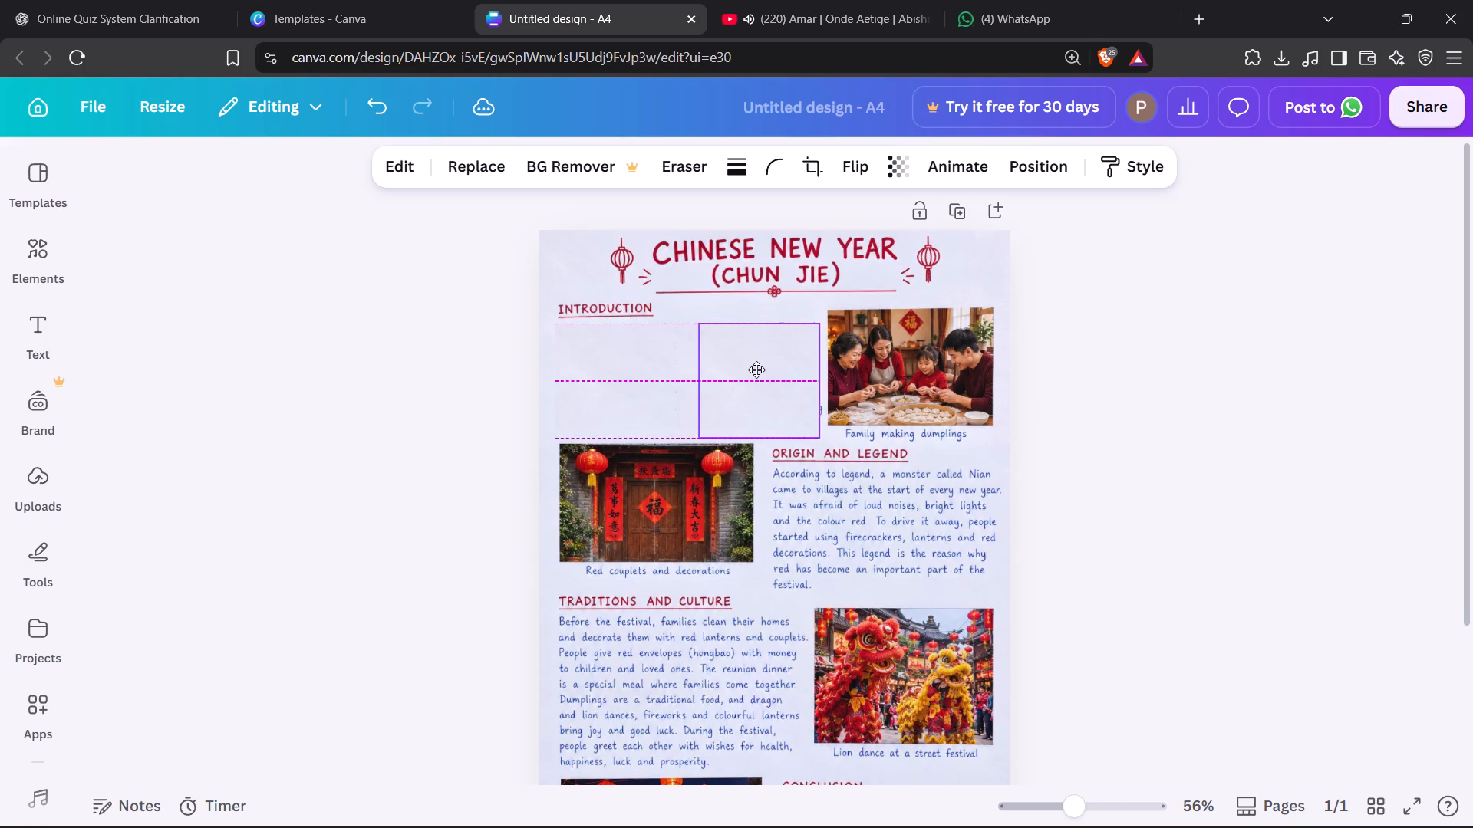
{"action": "left_click", "coordinate": [1326, 409]}
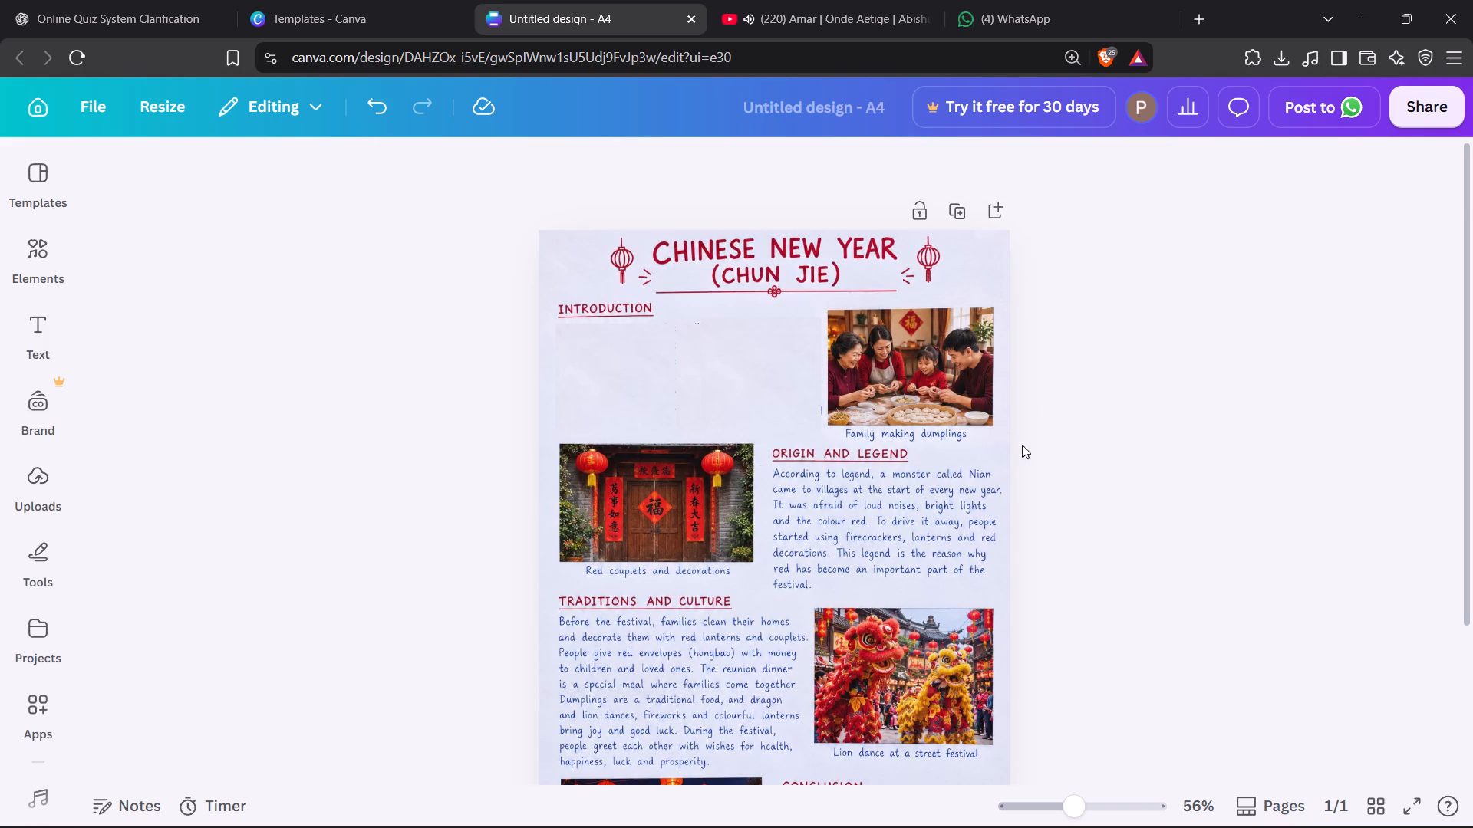
Place a copy of the blank patch over the Origin and Legend paragraph and stretch it to about 10 by 5.6.
{"action": "left_click_drag", "start_coordinate": [743, 368], "coordinate": [782, 425], "text": "alt"}
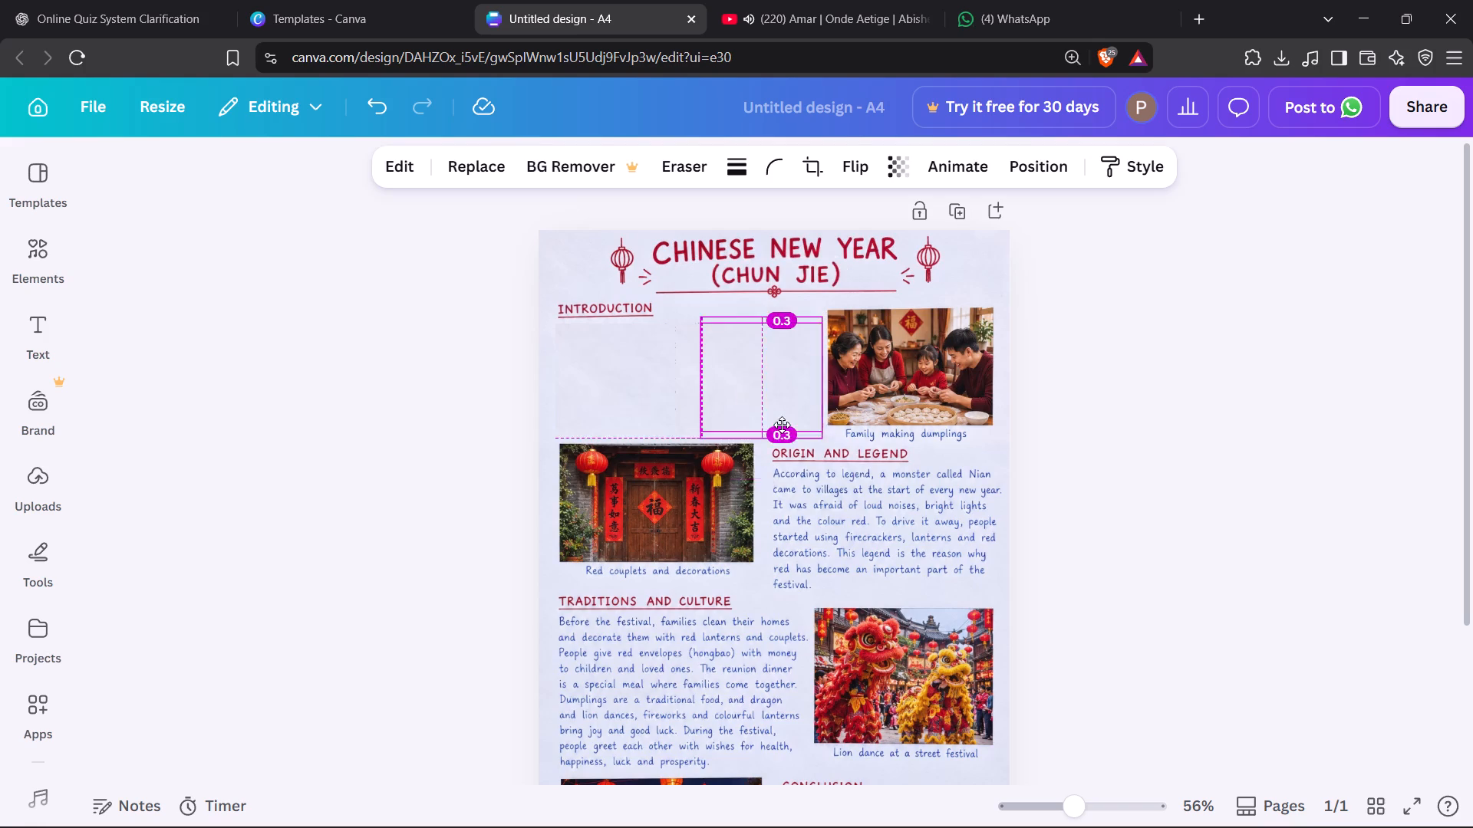
{"action": "left_click_drag", "start_coordinate": [782, 425], "coordinate": [817, 521], "text": "alt"}
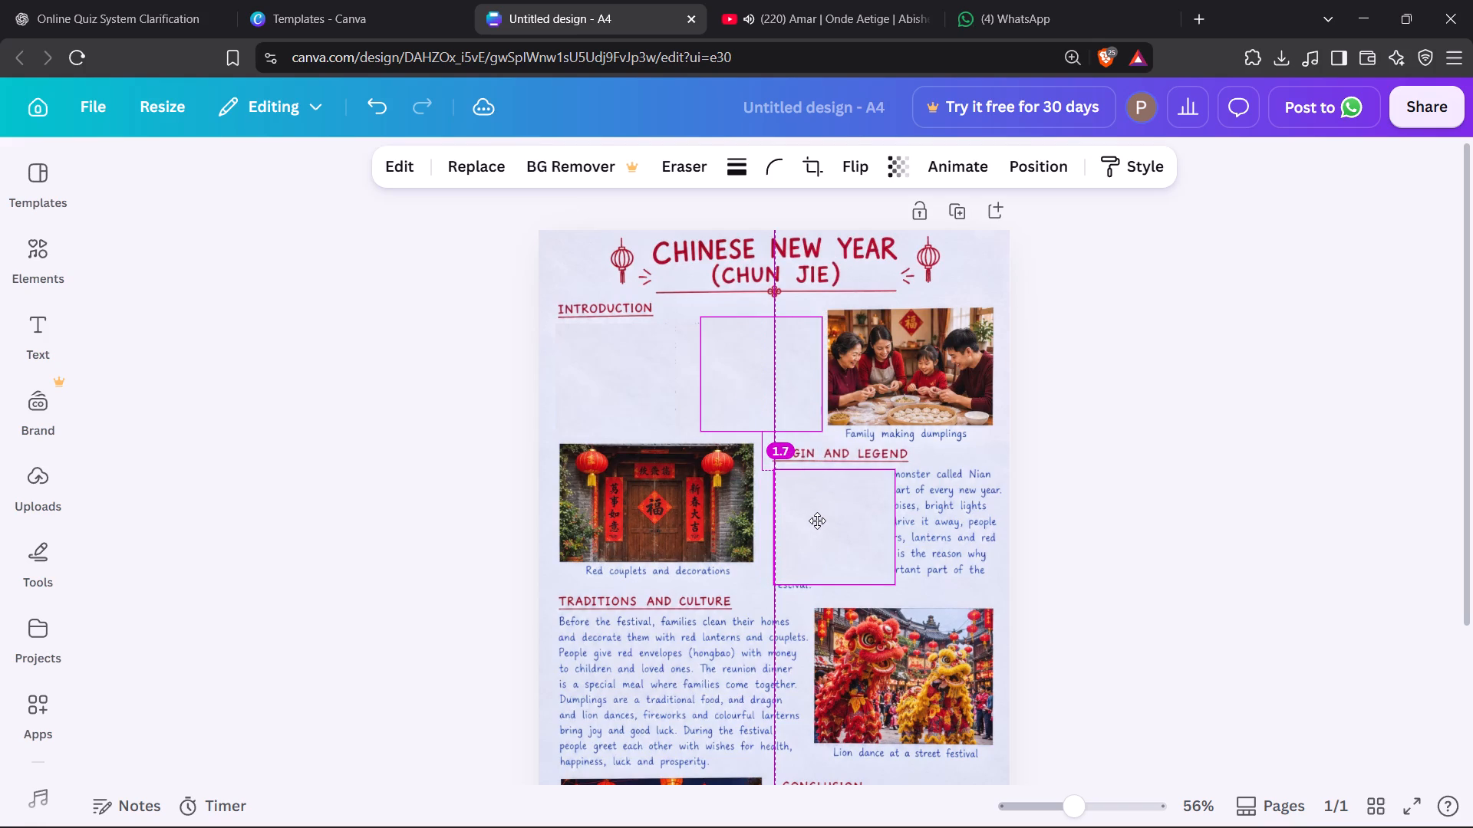
{"action": "left_click_drag", "start_coordinate": [817, 521], "coordinate": [817, 520], "text": "alt"}
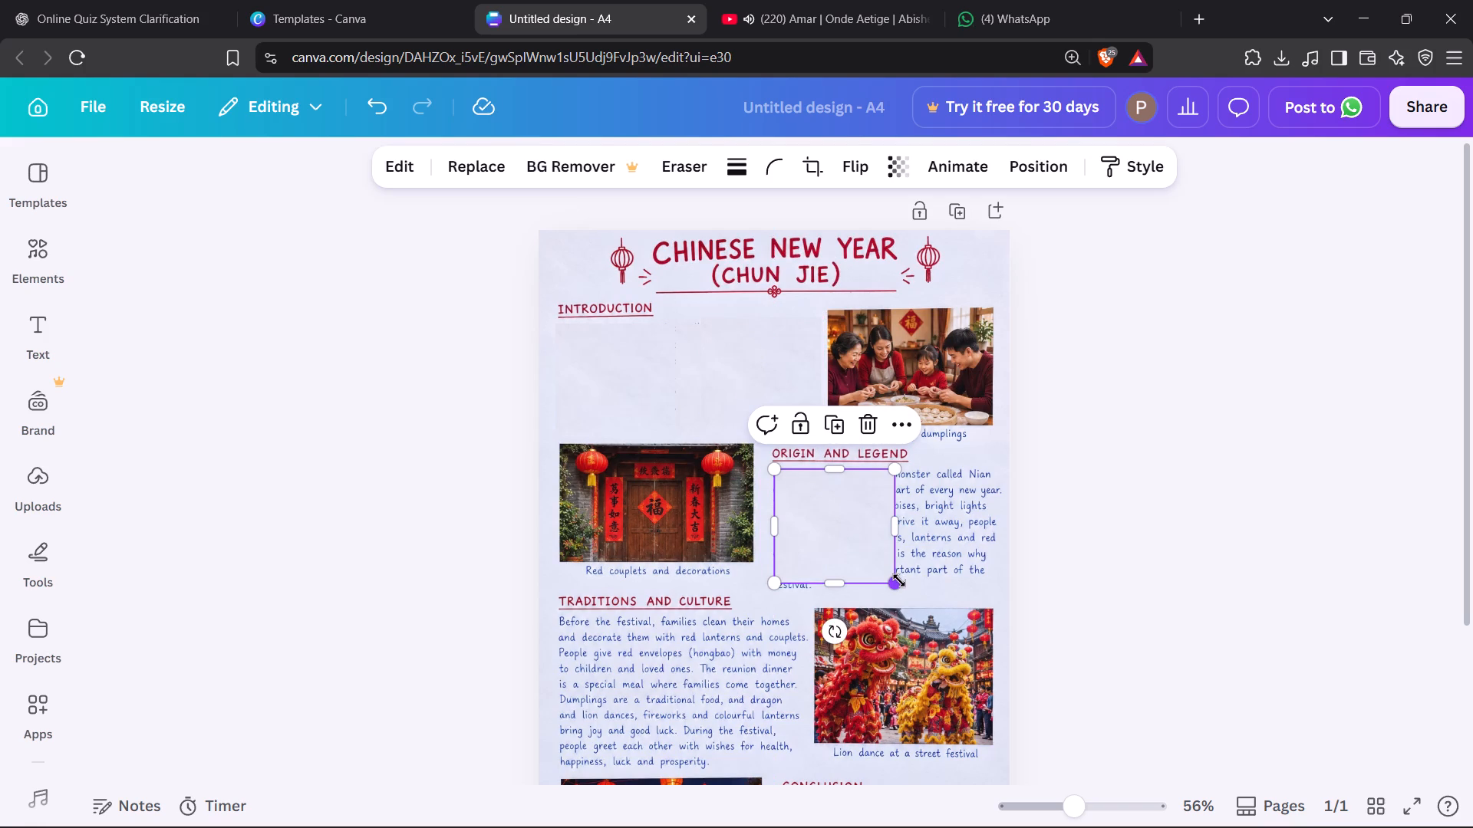
{"action": "left_click_drag", "start_coordinate": [899, 580], "coordinate": [912, 592]}
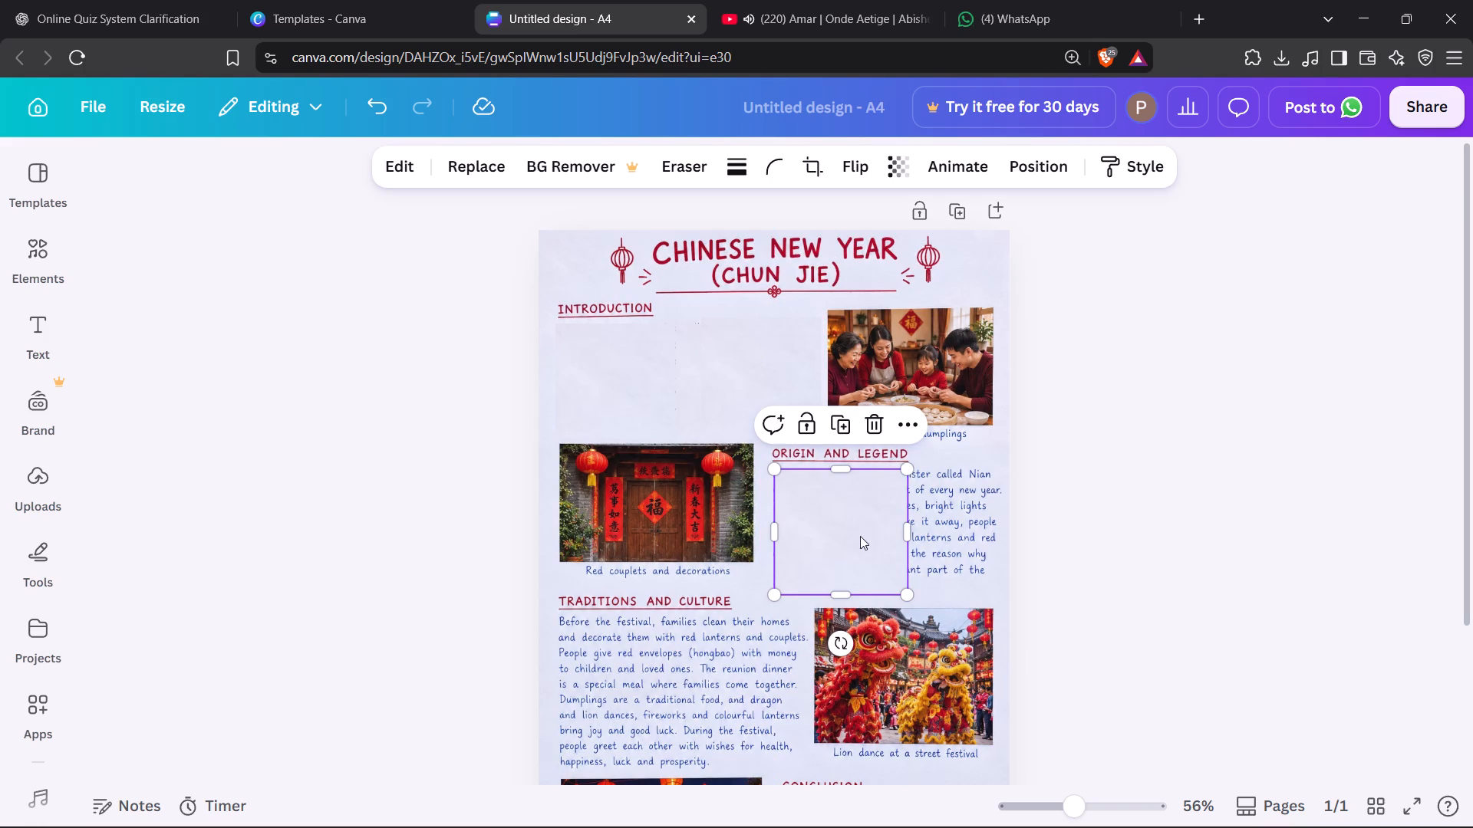
{"action": "left_click_drag", "start_coordinate": [908, 531], "coordinate": [931, 533]}
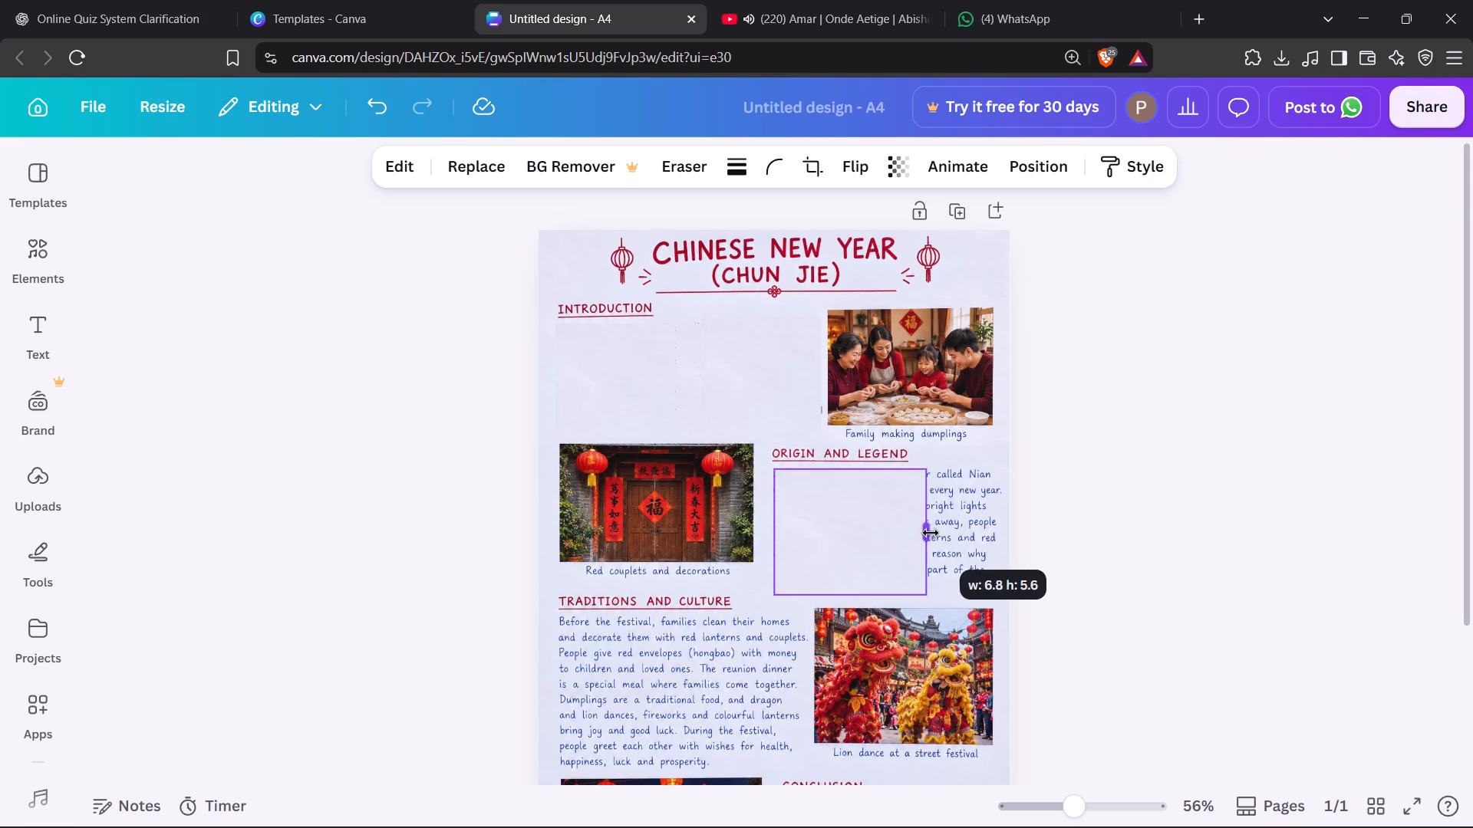
{"action": "left_click_drag", "start_coordinate": [931, 533], "coordinate": [1002, 533]}
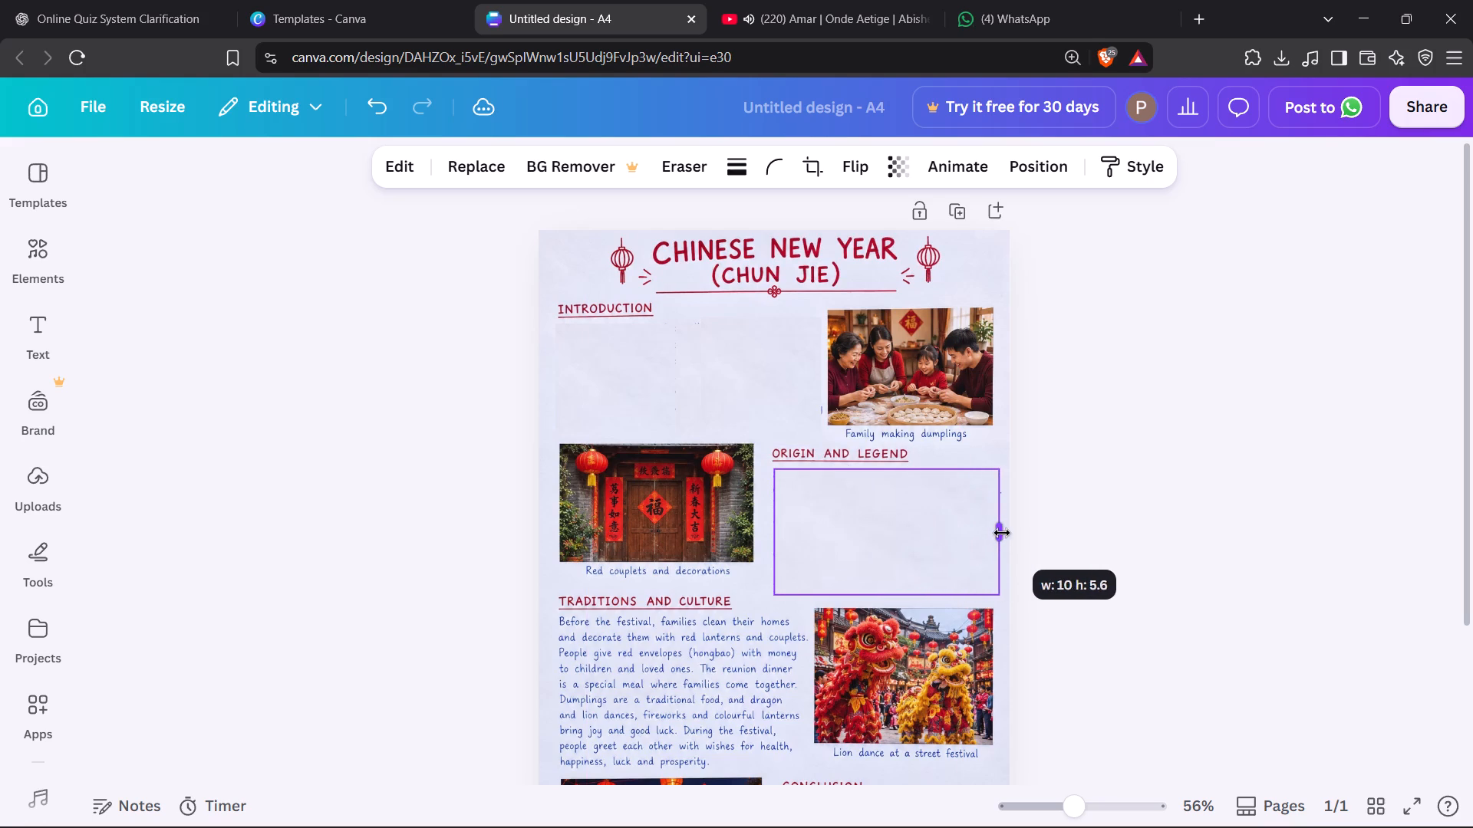
{"action": "left_click_drag", "start_coordinate": [1002, 533], "coordinate": [1000, 534]}
{"action": "left_click", "coordinate": [1082, 521]}
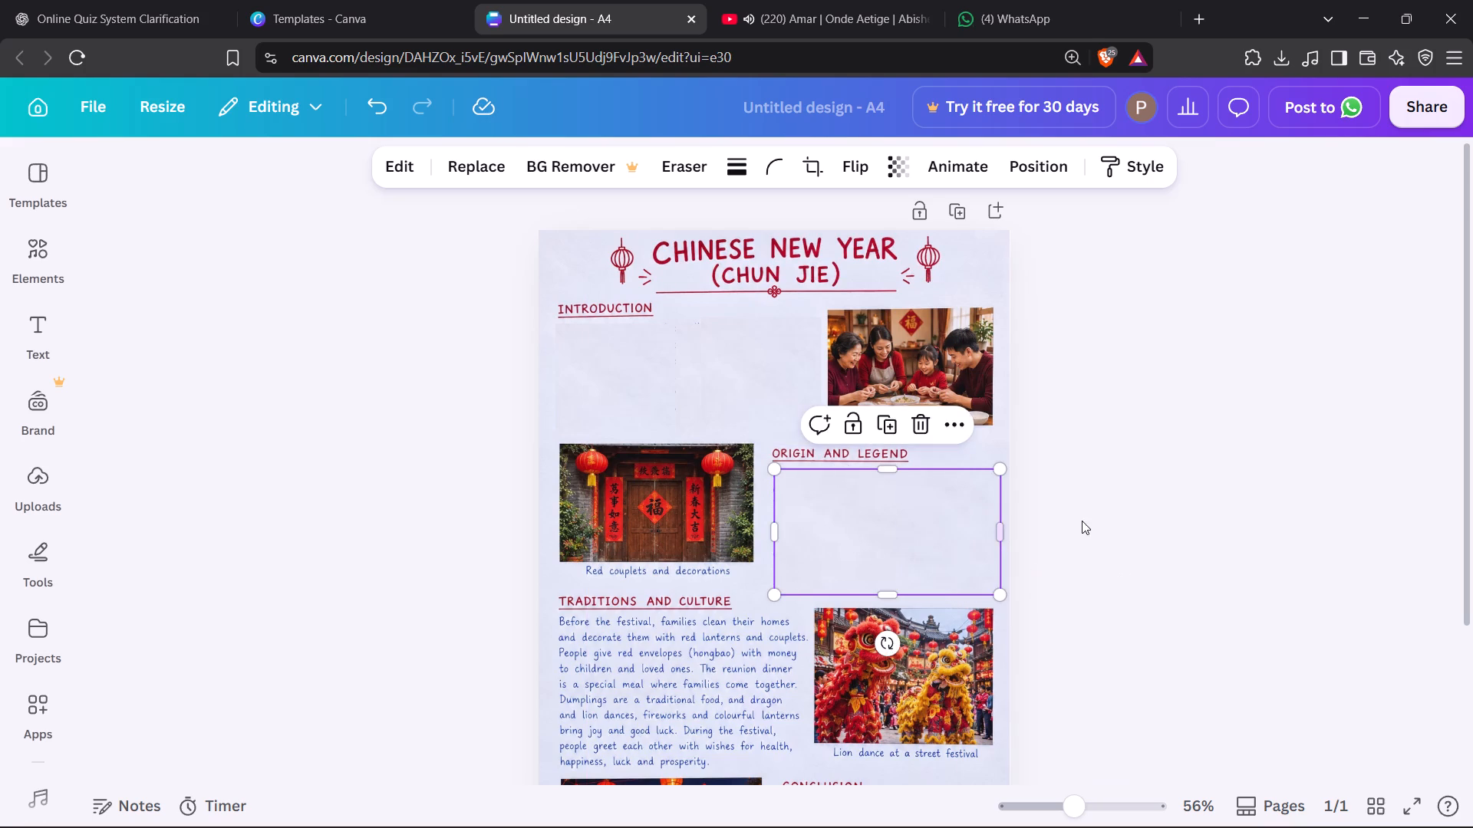
{"action": "left_click", "coordinate": [794, 526]}
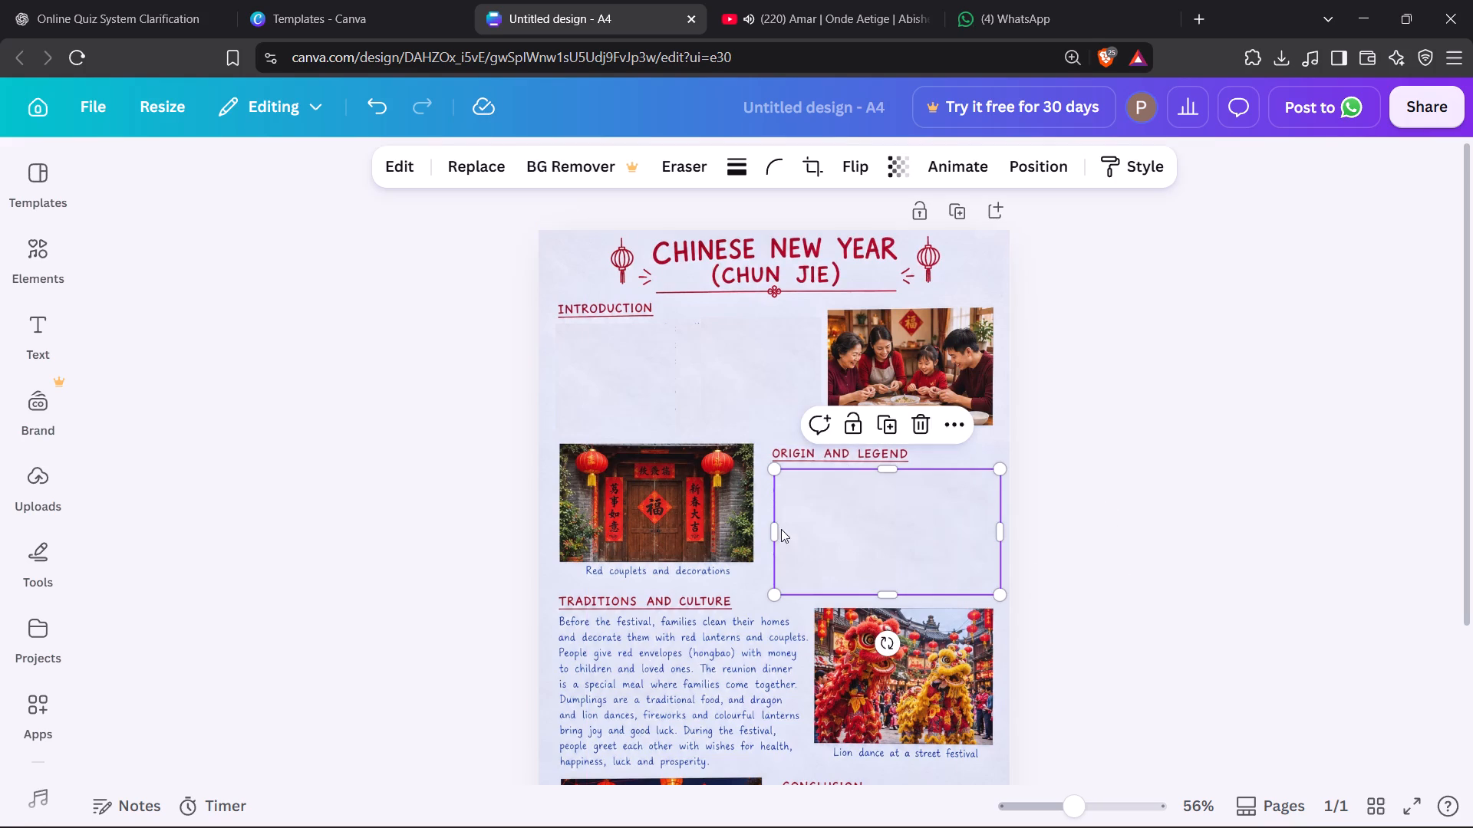
{"action": "left_click", "coordinate": [772, 530]}
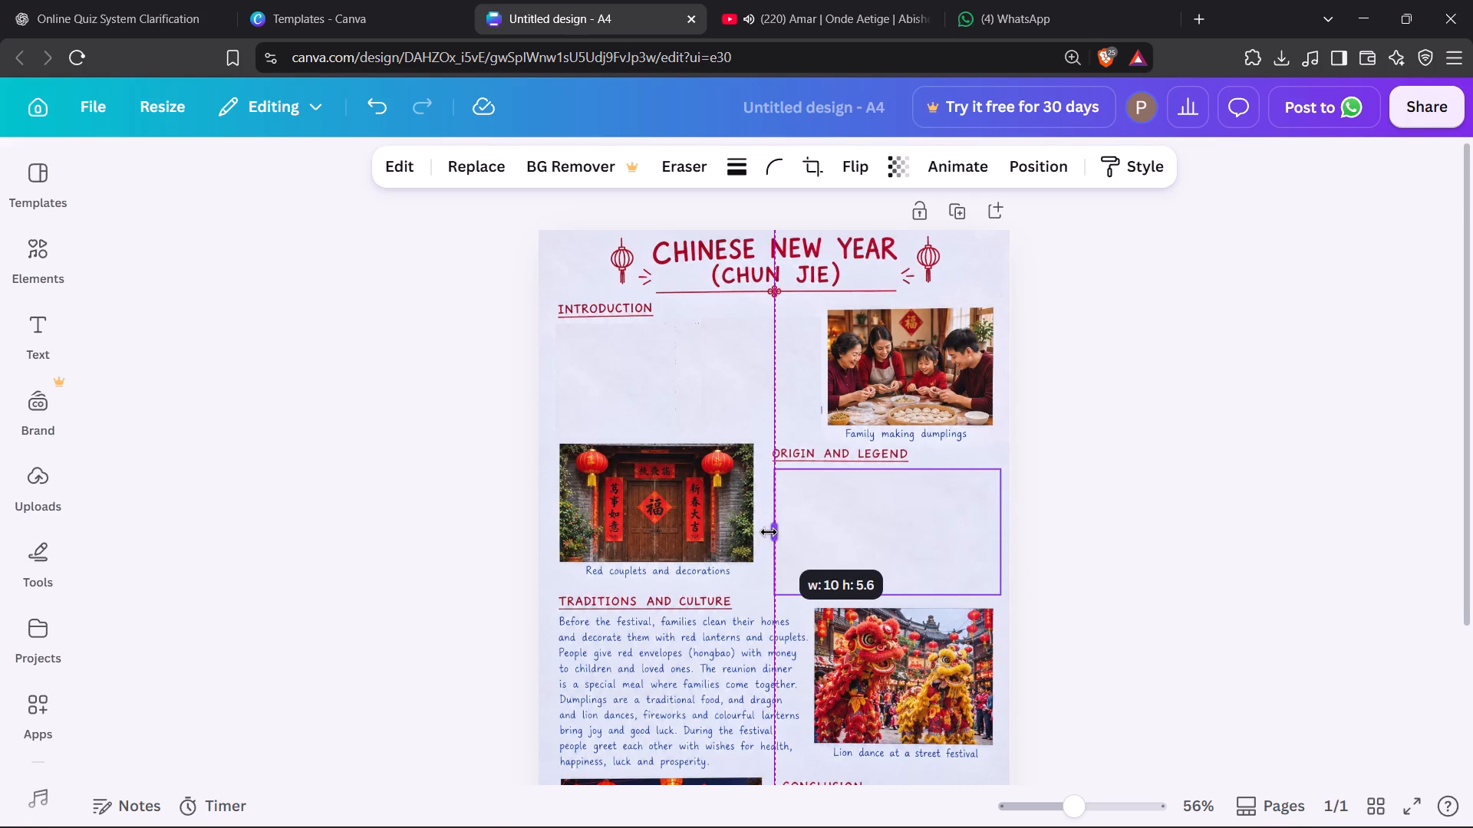
{"action": "left_click", "coordinate": [1294, 459]}
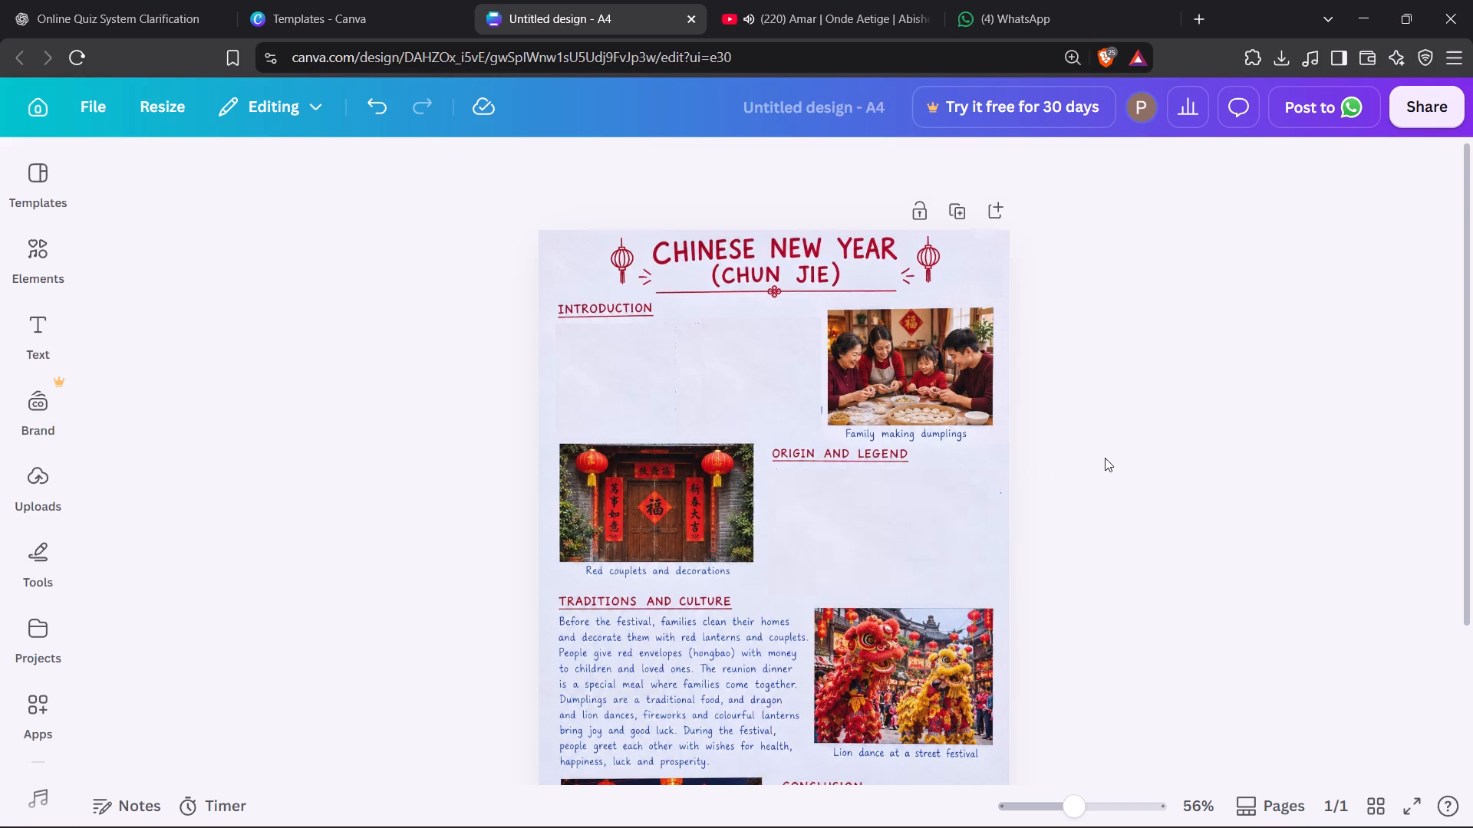
Place a copy of the Origin and Legend patch over the Traditions and Culture paragraph and enlarge it to about 11.1 by 7.
{"action": "scroll", "coordinate": [1105, 458], "scroll_direction": "down", "scroll_amount": 2}
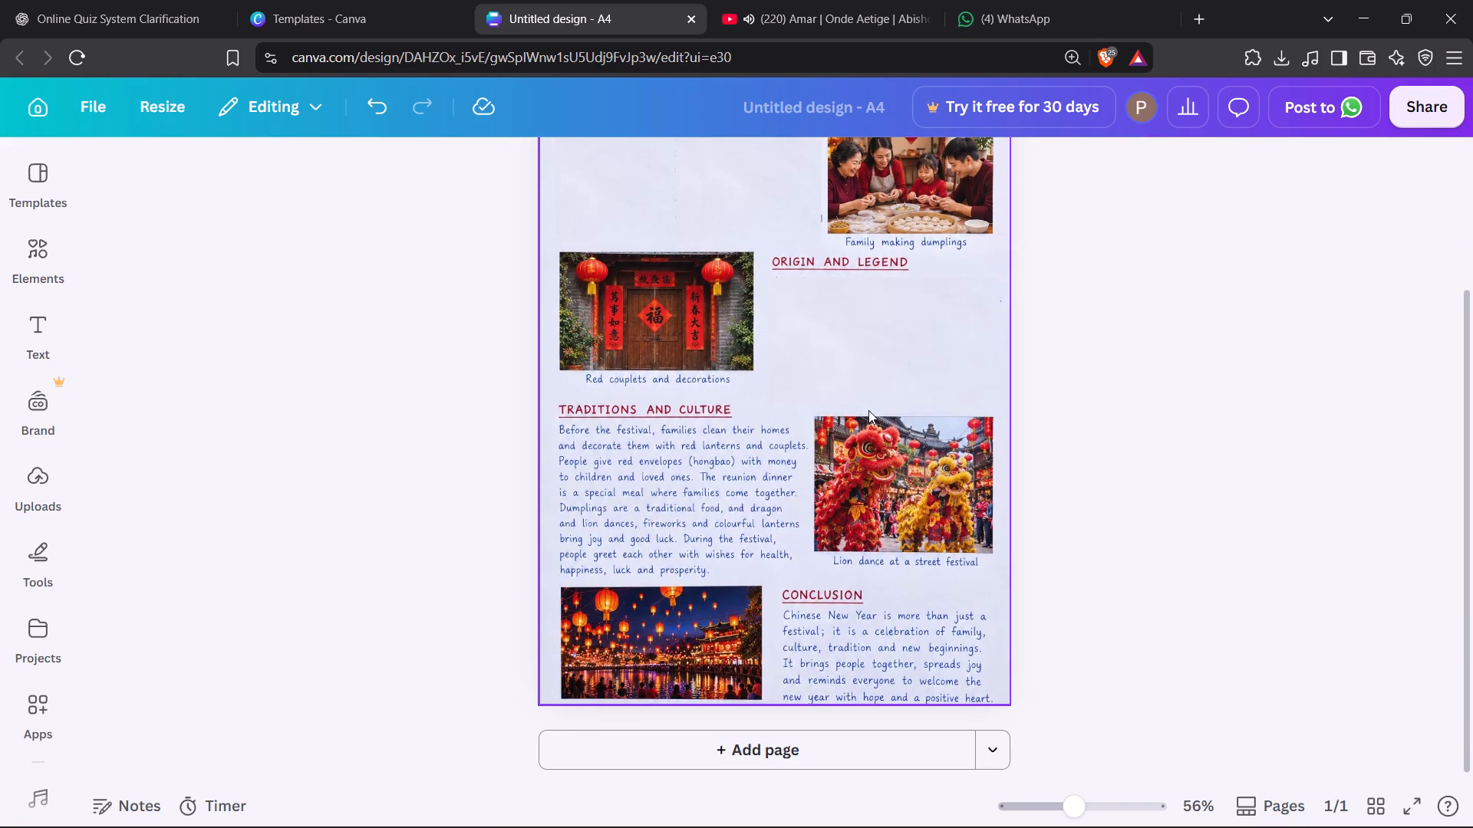
{"action": "scroll", "coordinate": [1109, 350], "scroll_direction": "up", "scroll_amount": 3}
{"action": "scroll", "coordinate": [1109, 351], "scroll_direction": "down", "scroll_amount": 3}
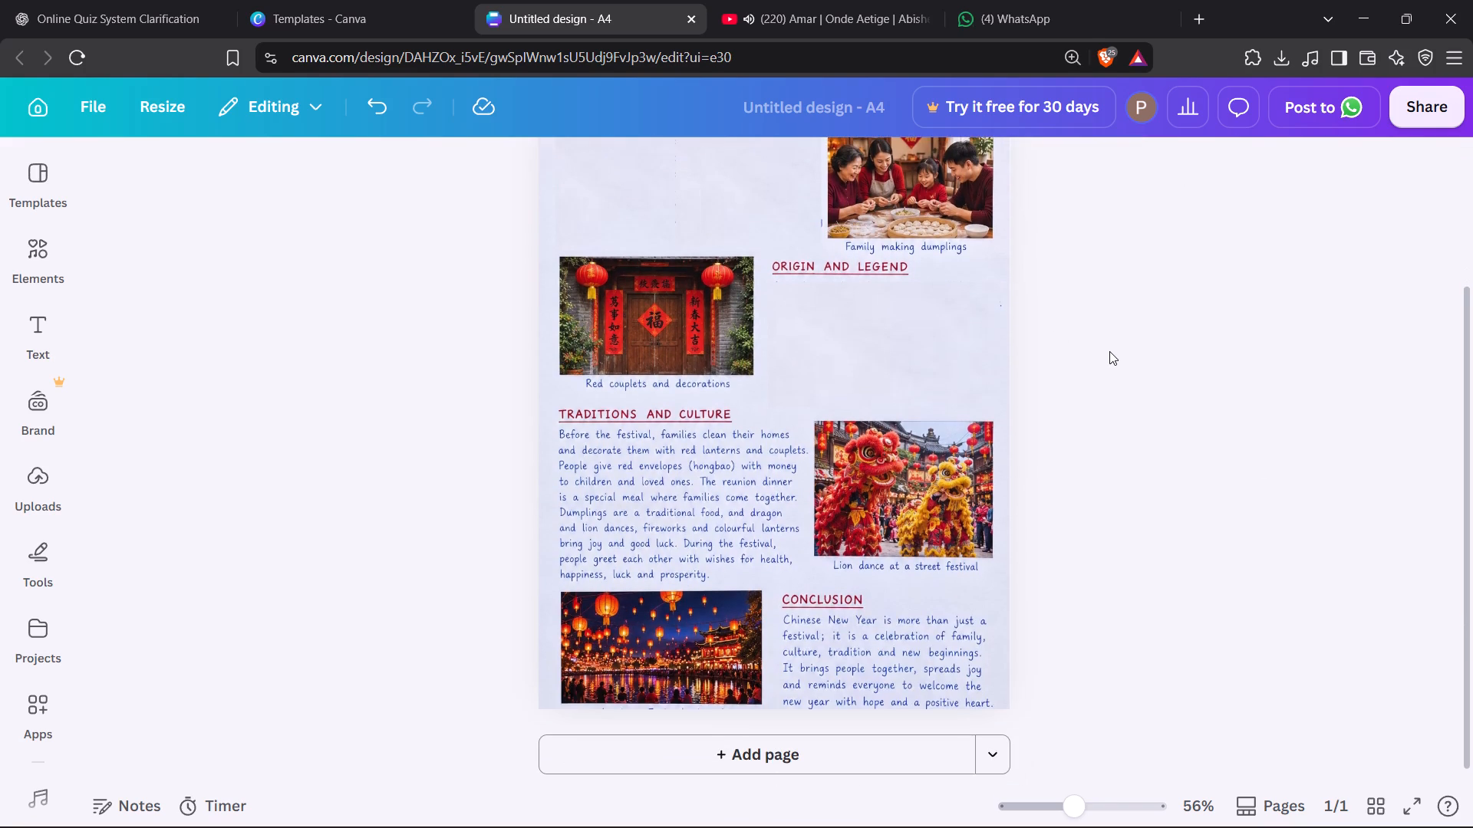
{"action": "scroll", "coordinate": [1109, 351], "scroll_direction": "down", "scroll_amount": 1}
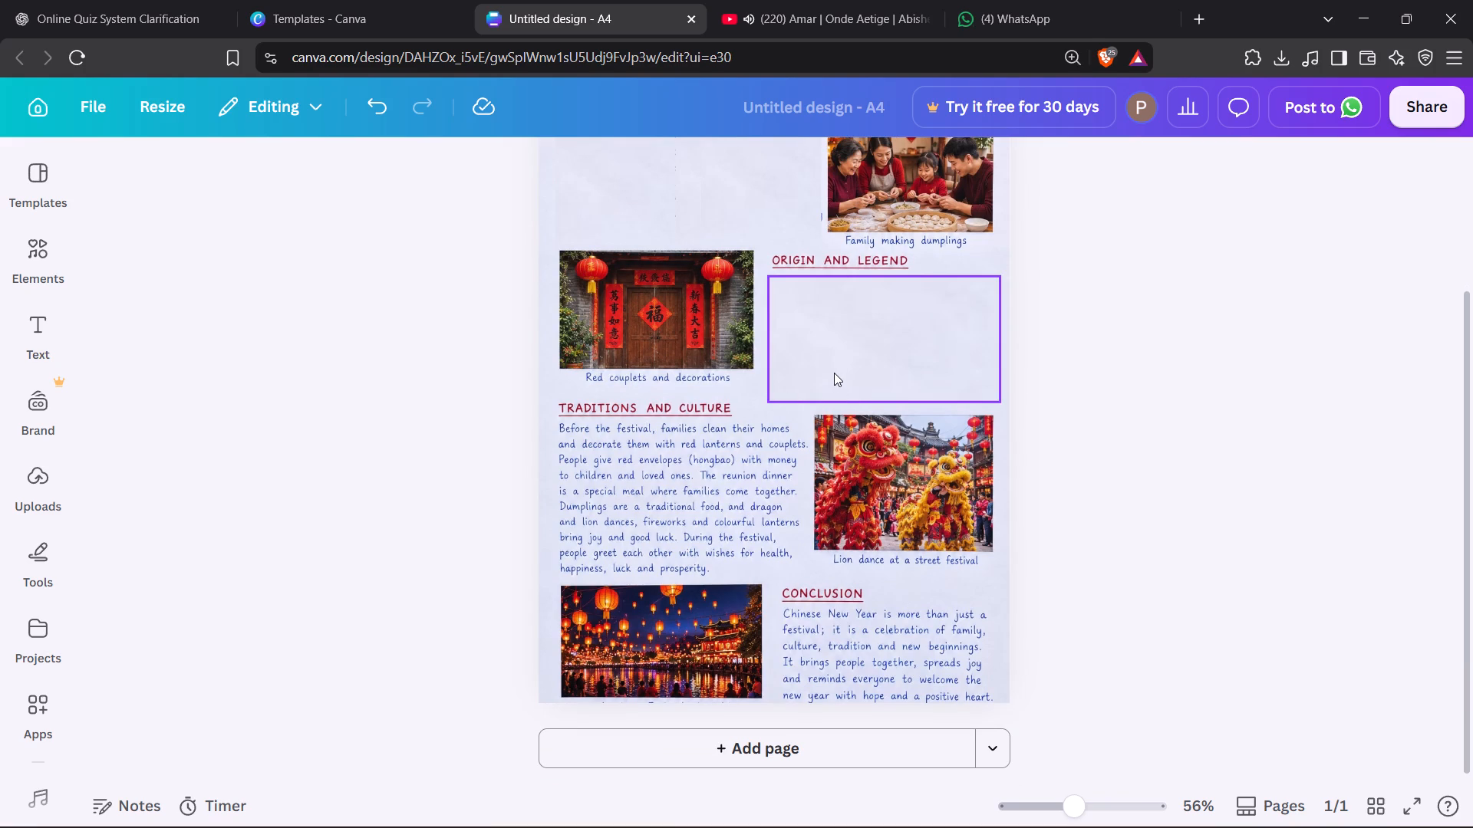
{"action": "left_click_drag", "start_coordinate": [834, 373], "coordinate": [616, 523], "text": "alt"}
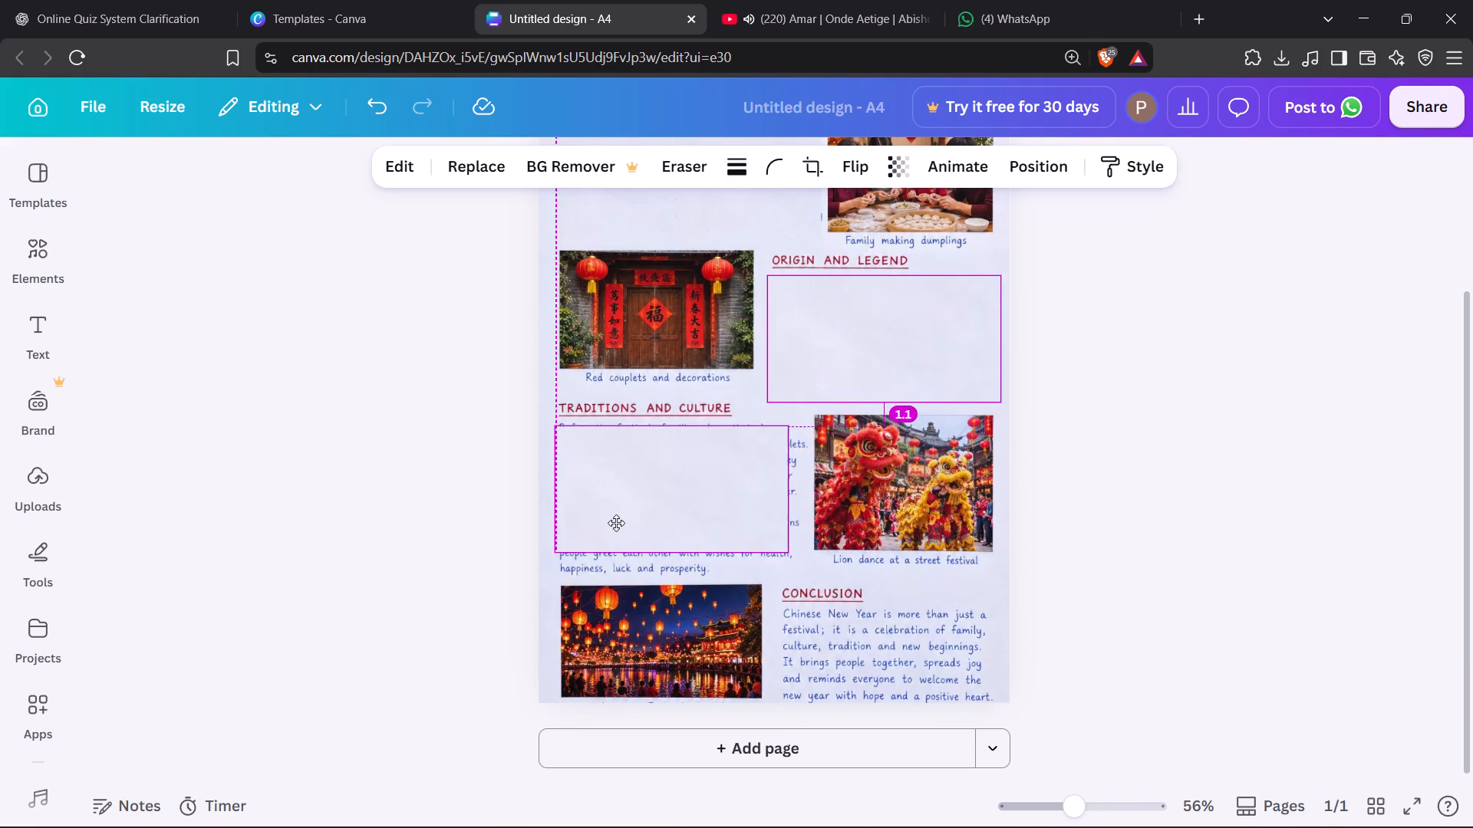
{"action": "left_click_drag", "start_coordinate": [616, 523], "coordinate": [618, 516], "text": "alt"}
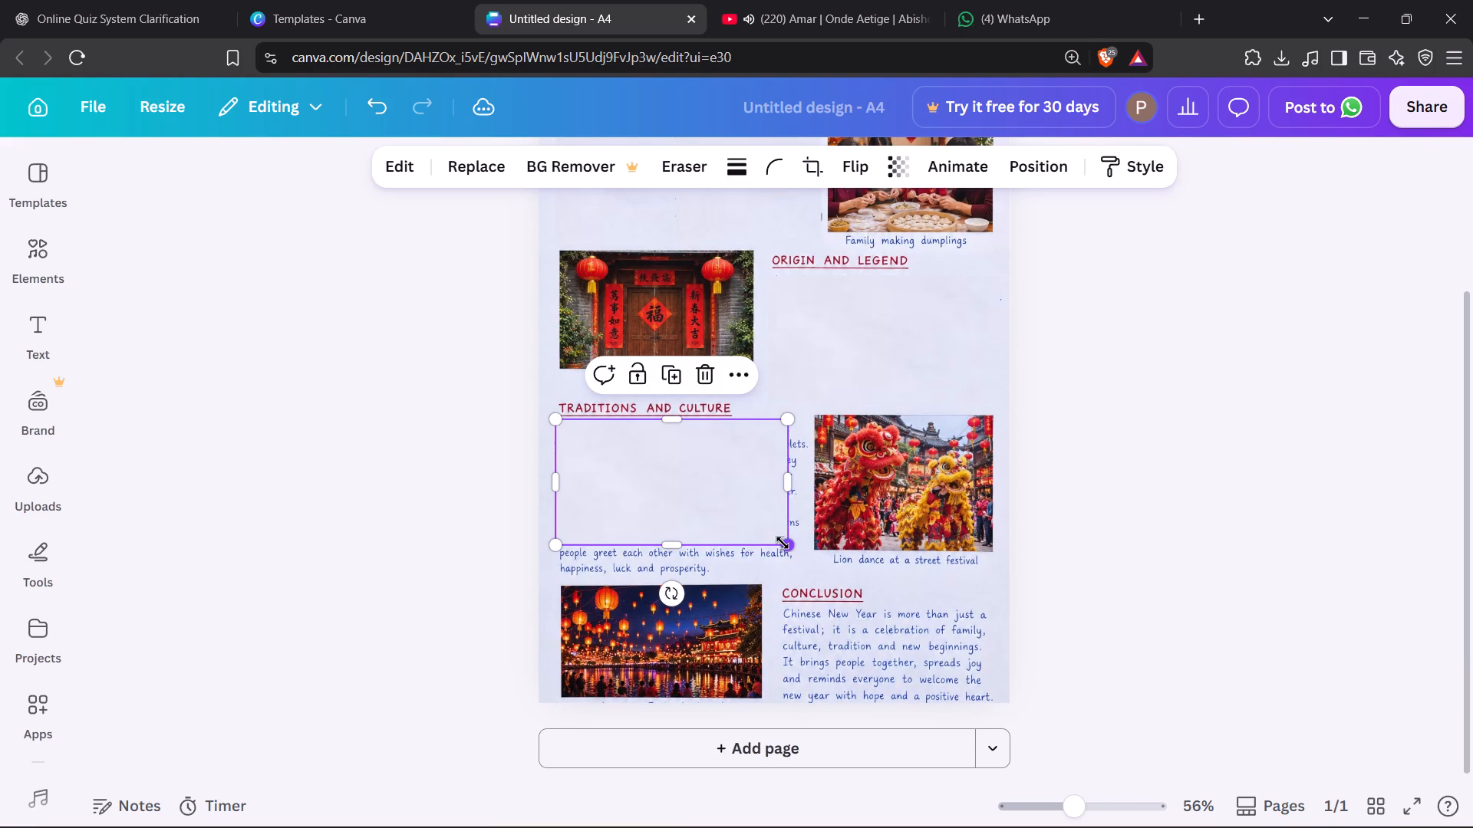
{"action": "left_click_drag", "start_coordinate": [785, 547], "coordinate": [796, 569]}
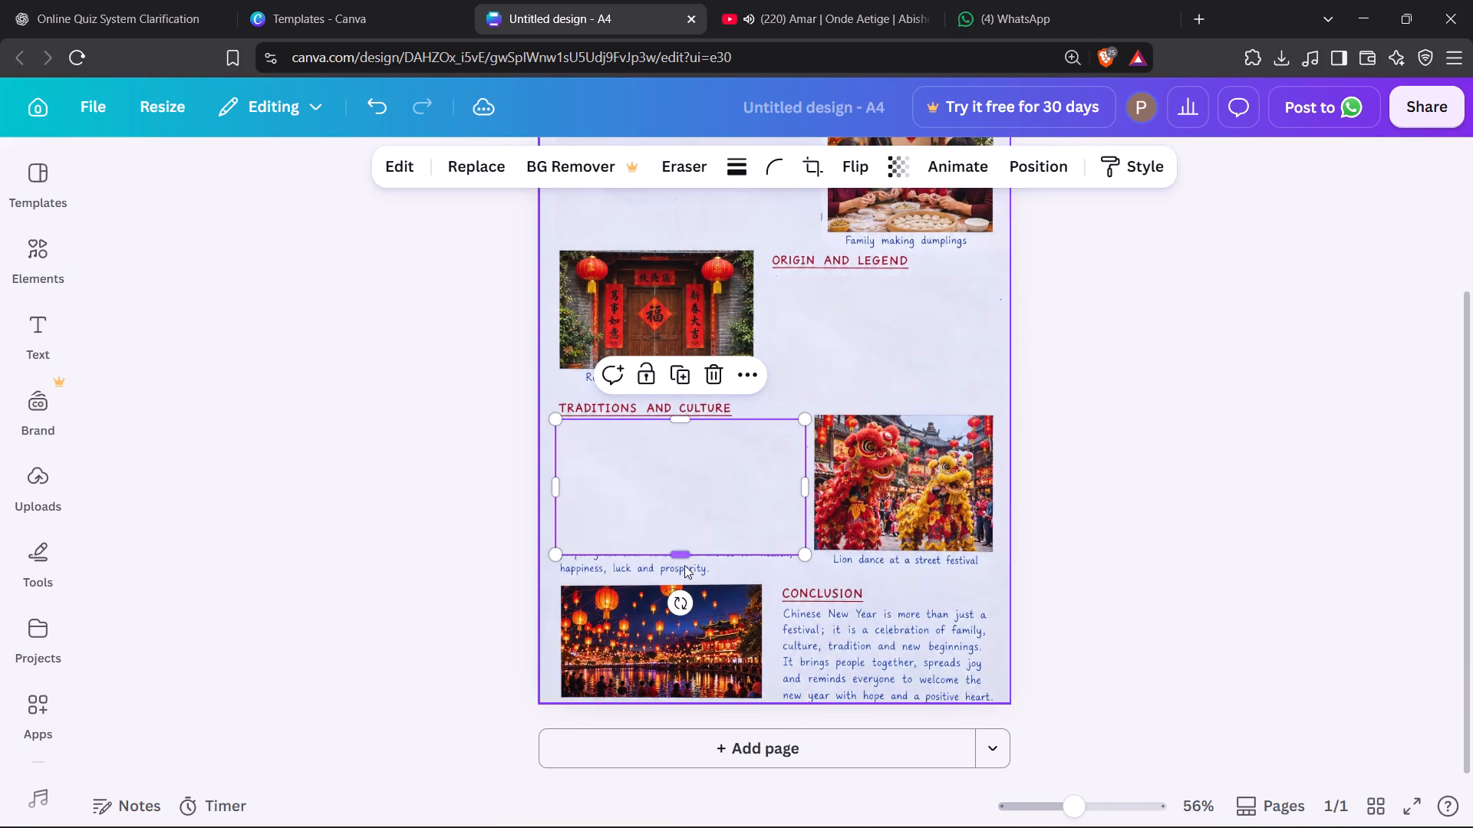
{"action": "left_click_drag", "start_coordinate": [682, 557], "coordinate": [682, 579]}
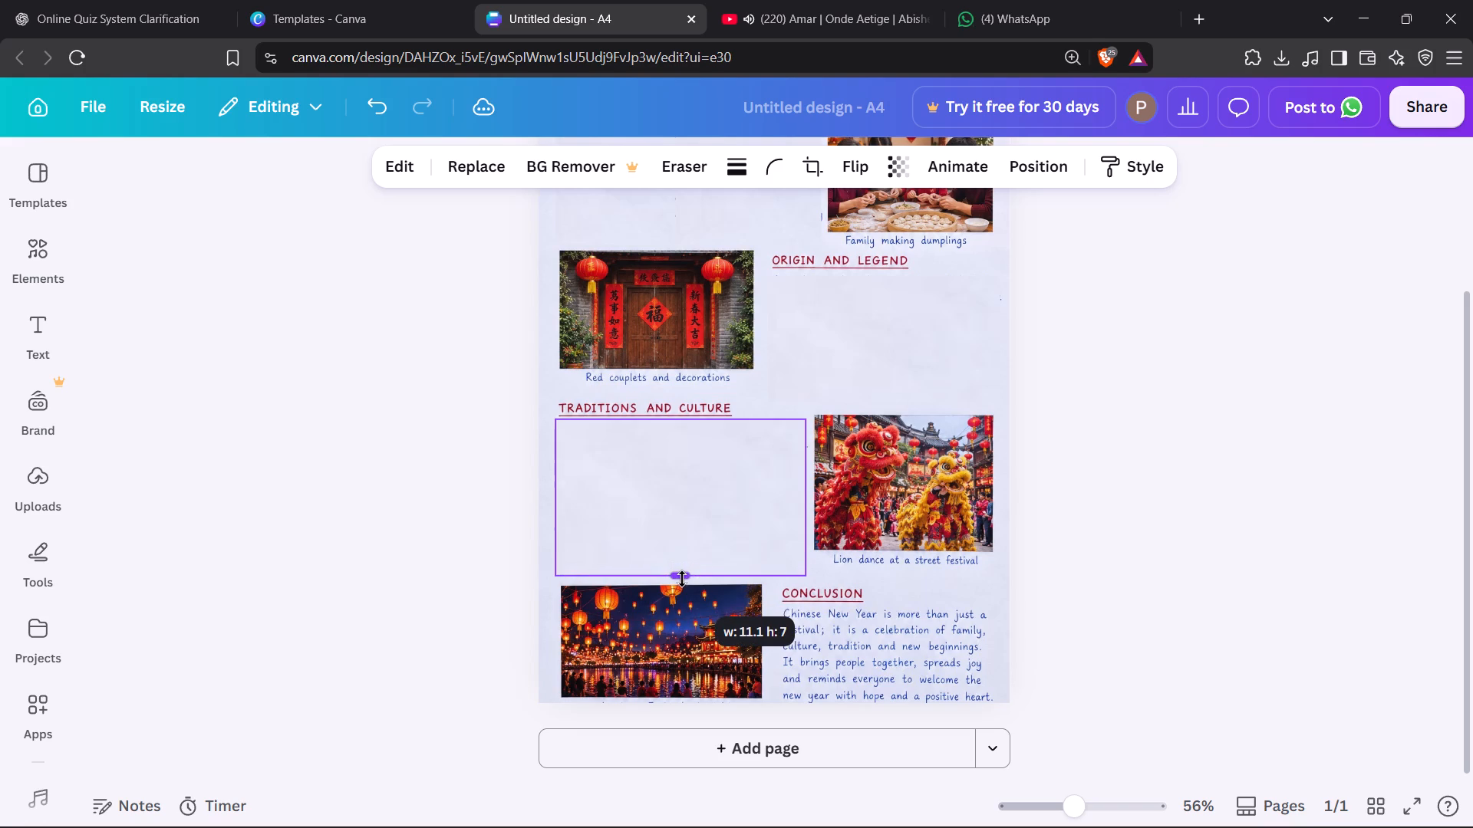
{"action": "left_click_drag", "start_coordinate": [682, 579], "coordinate": [682, 580]}
{"action": "left_click", "coordinate": [1330, 484]}
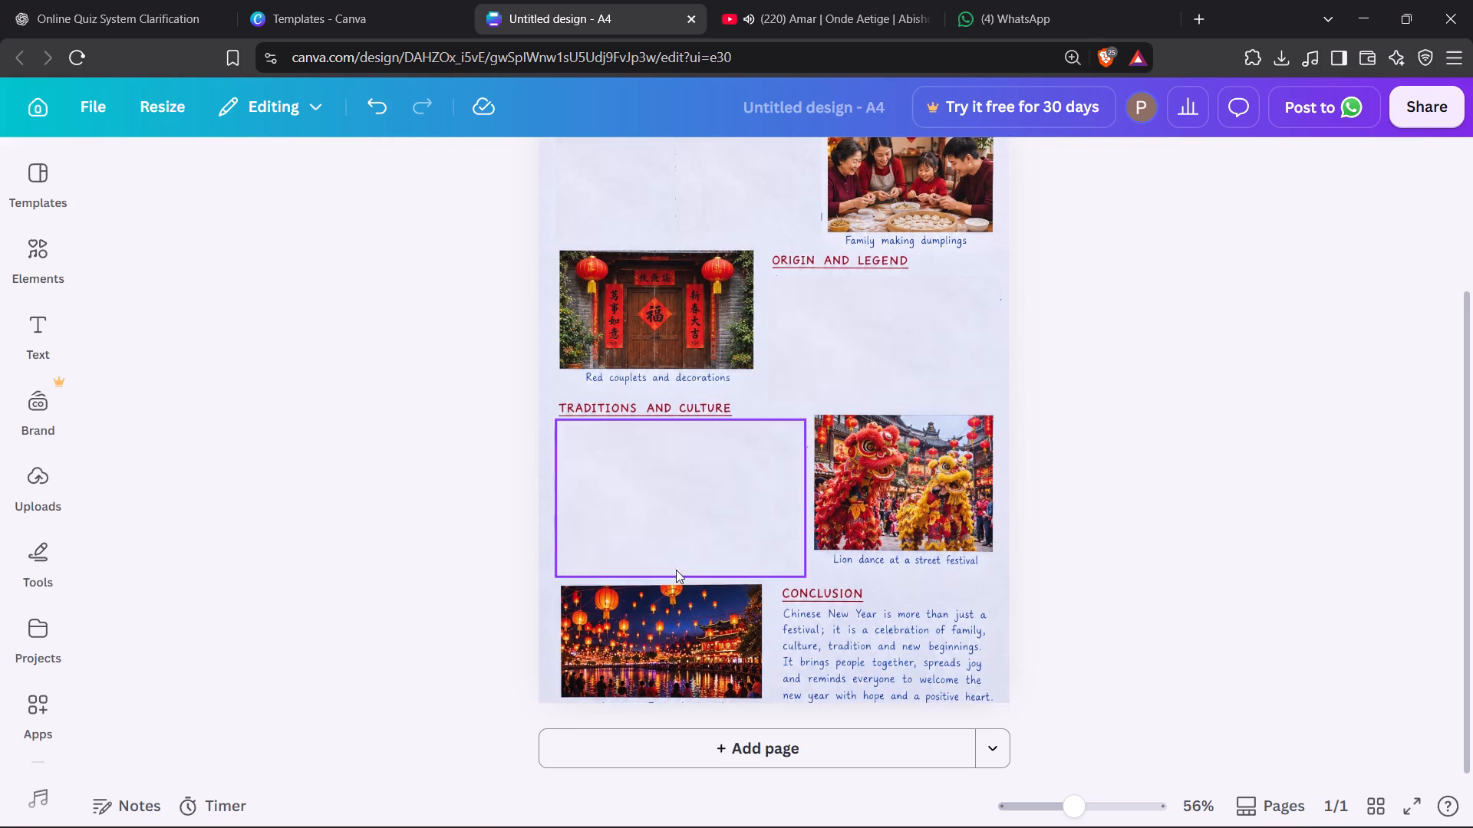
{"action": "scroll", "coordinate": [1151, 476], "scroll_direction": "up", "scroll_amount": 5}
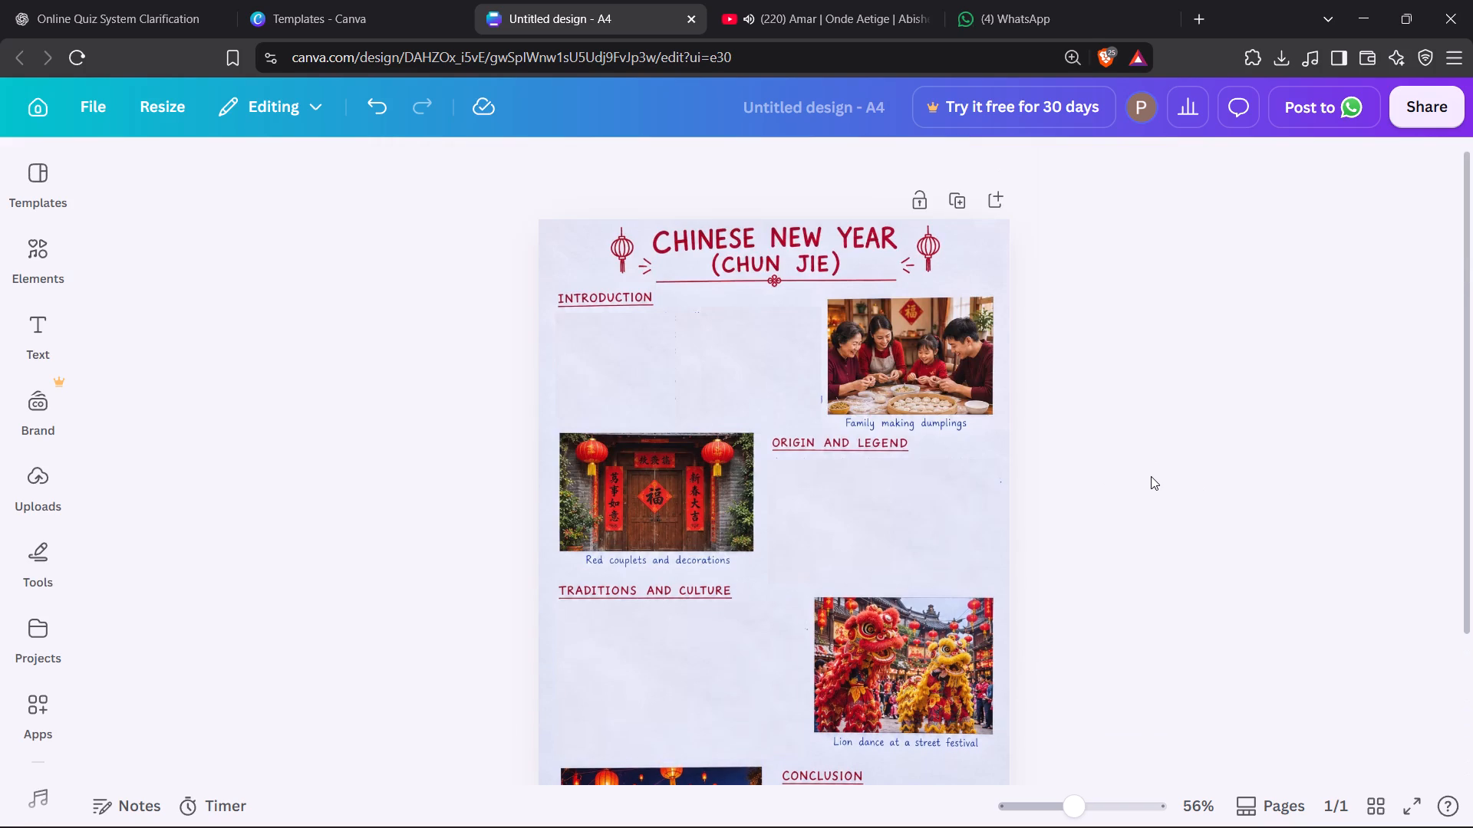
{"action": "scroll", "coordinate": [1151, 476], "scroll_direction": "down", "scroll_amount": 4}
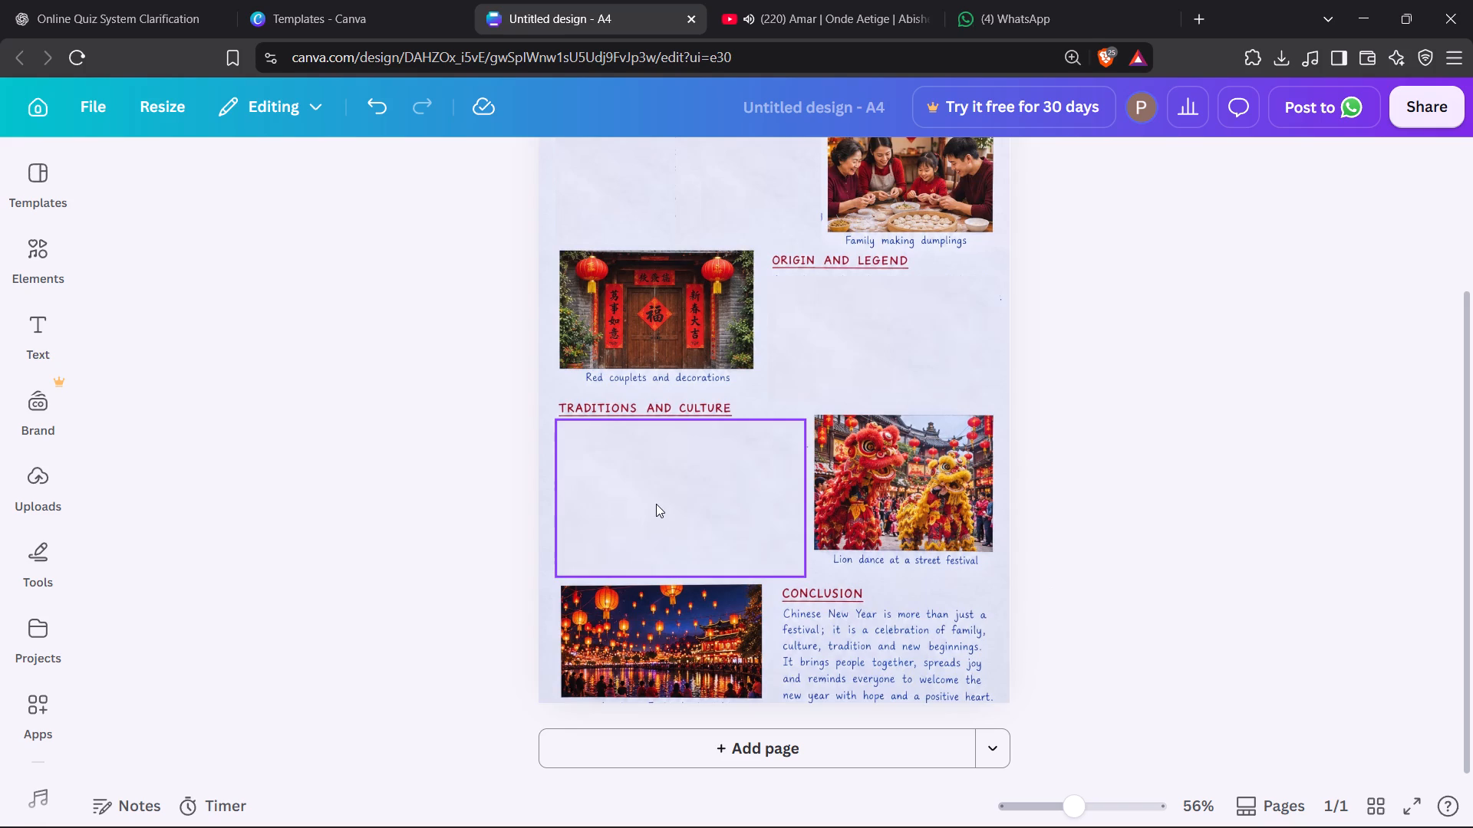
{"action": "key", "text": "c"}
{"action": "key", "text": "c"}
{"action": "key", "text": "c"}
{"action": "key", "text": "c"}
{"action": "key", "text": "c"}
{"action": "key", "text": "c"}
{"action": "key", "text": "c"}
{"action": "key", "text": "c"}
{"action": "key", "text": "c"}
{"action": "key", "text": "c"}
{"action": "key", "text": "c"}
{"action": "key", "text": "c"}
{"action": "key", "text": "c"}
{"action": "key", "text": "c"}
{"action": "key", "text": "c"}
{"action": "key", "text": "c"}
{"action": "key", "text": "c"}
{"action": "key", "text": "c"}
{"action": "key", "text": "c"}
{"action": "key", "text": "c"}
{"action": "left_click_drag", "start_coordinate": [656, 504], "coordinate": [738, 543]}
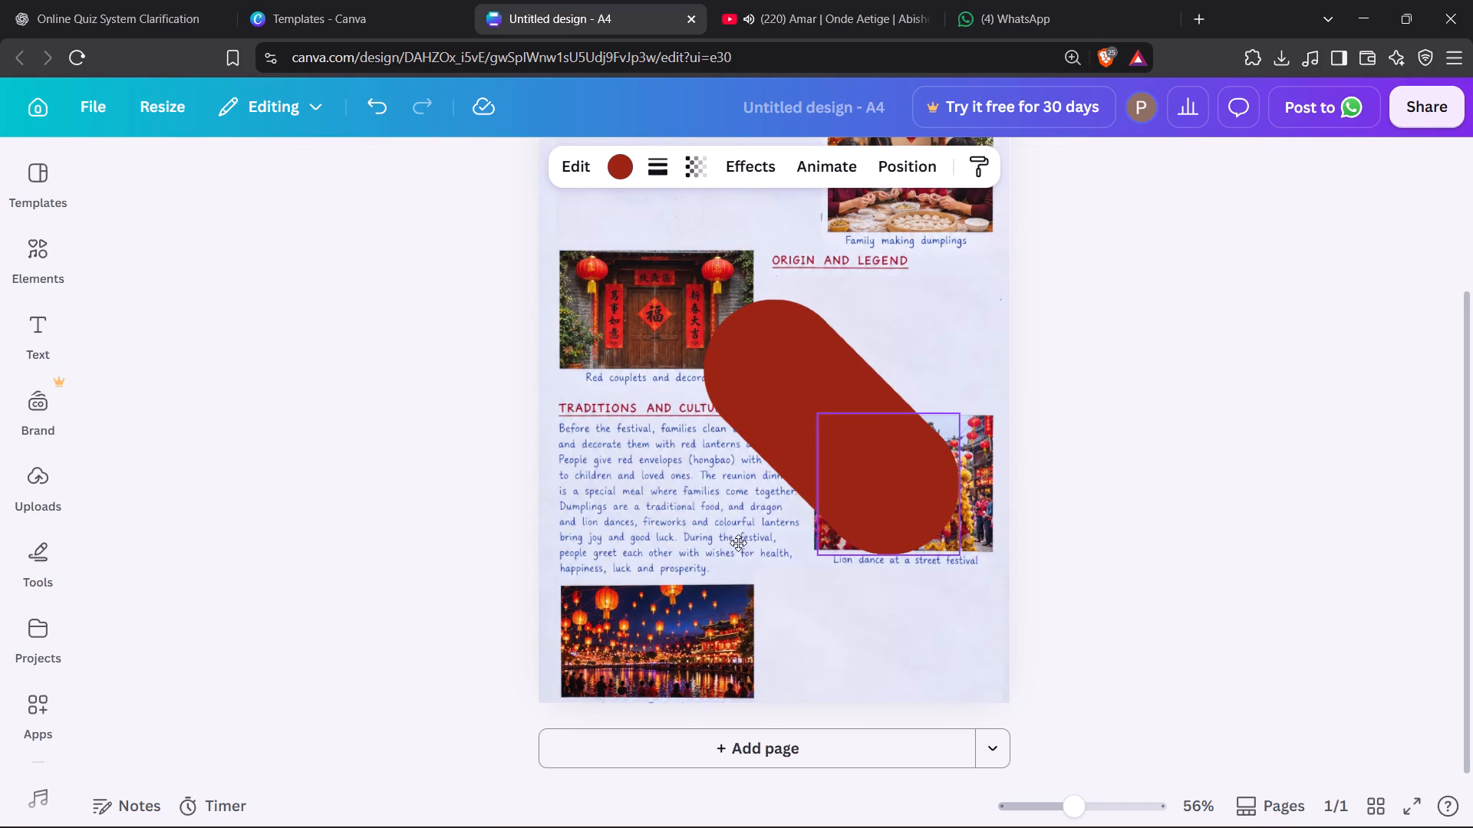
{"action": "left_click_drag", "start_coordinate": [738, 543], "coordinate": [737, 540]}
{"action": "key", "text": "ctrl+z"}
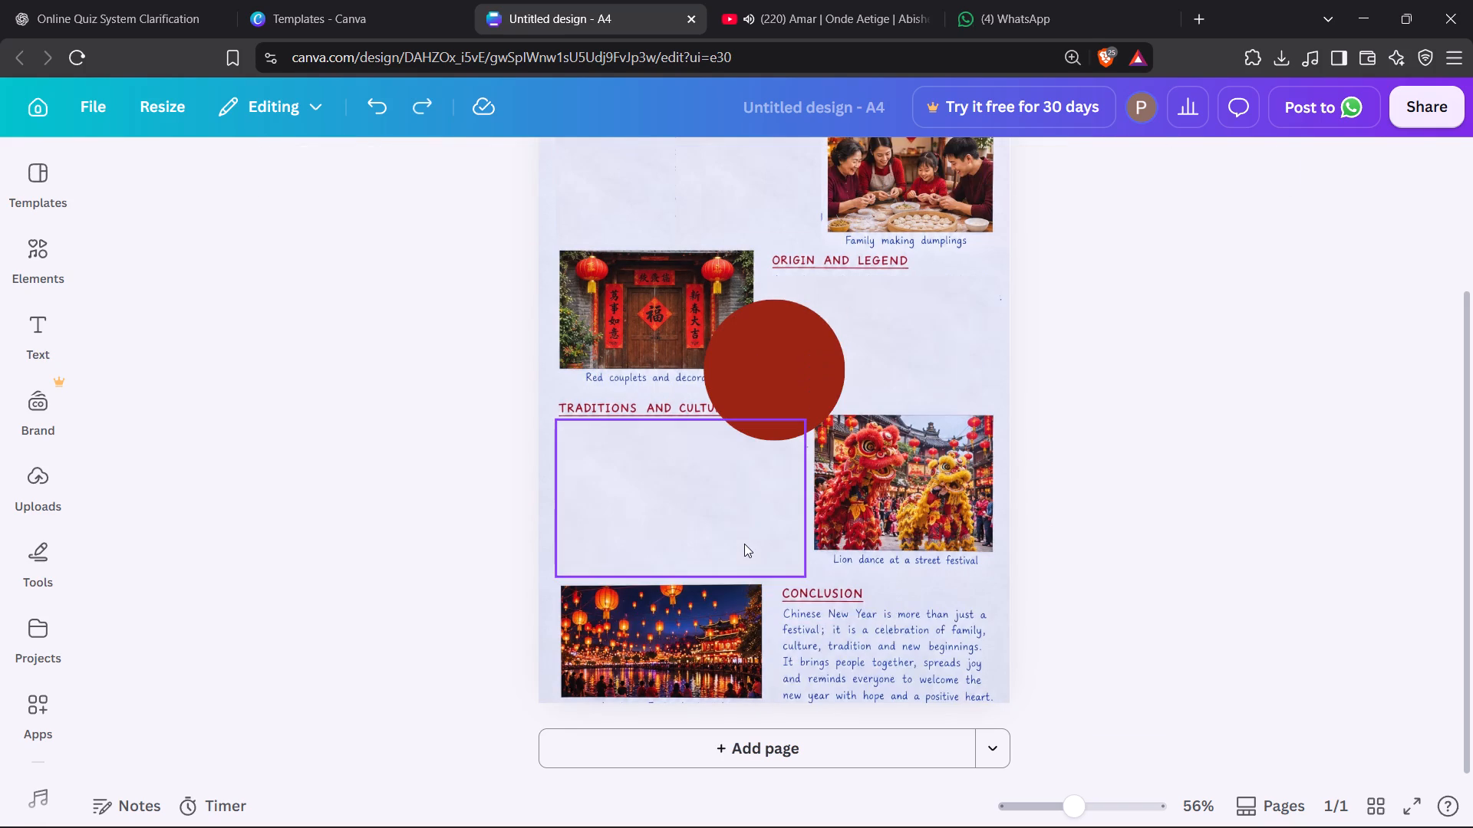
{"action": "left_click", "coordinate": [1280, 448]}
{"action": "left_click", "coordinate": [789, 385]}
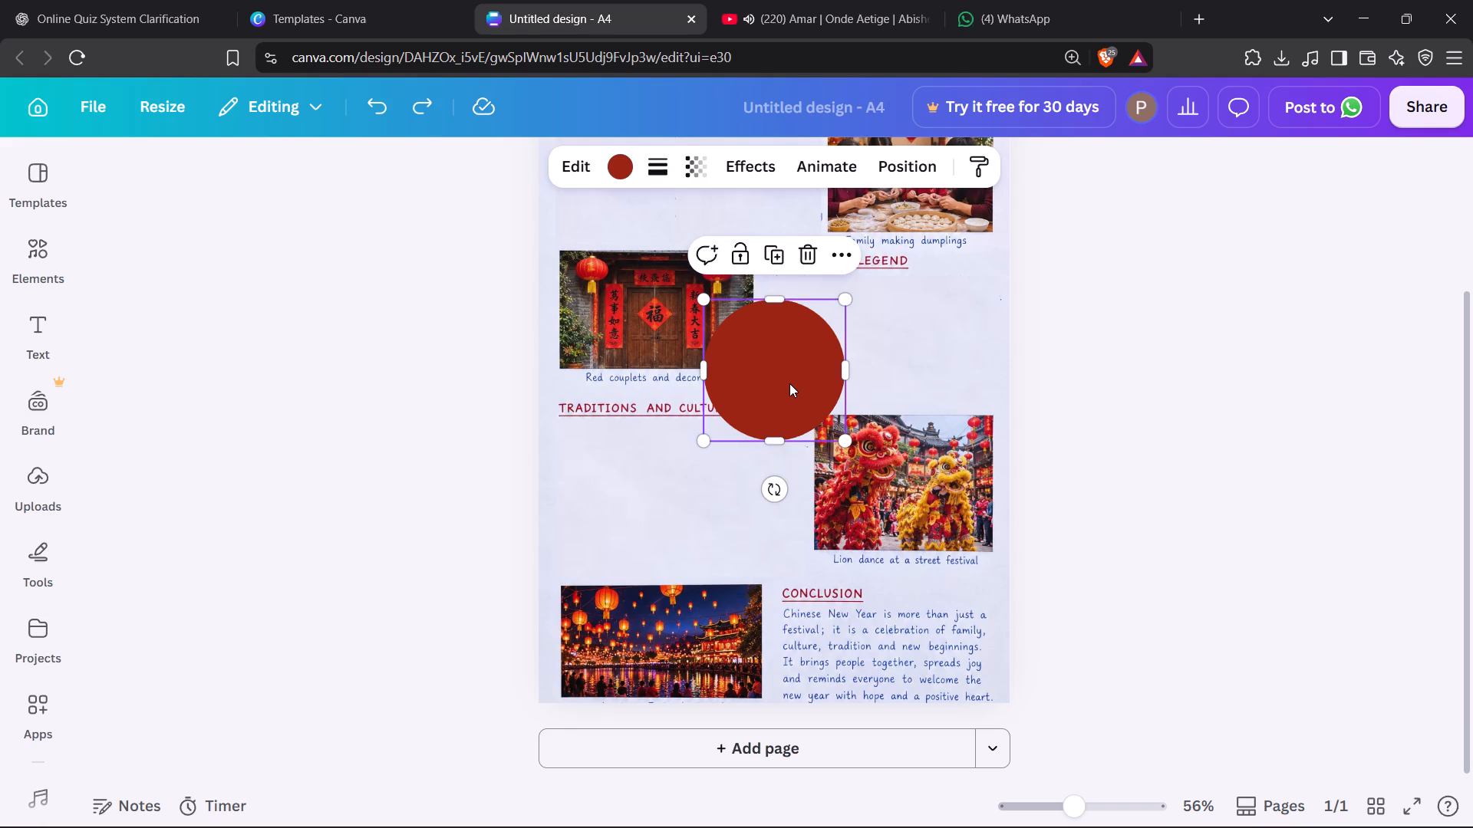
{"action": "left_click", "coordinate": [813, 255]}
Cover the Conclusion paragraph with a copy of the Traditions and Culture patch, keeping the Conclusion heading uncovered.
{"action": "left_click", "coordinate": [698, 459]}
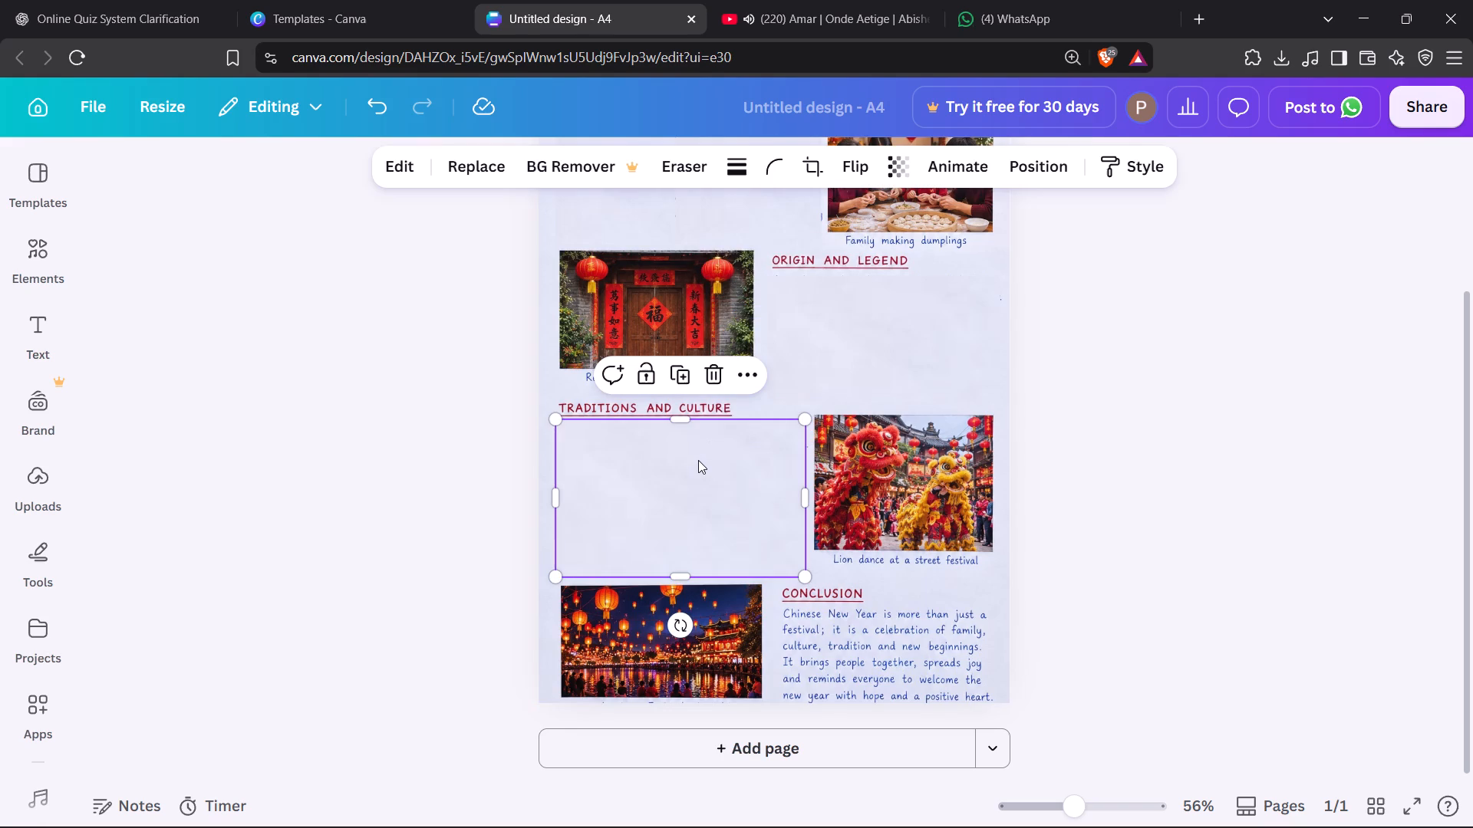
{"action": "left_click_drag", "start_coordinate": [698, 456], "coordinate": [735, 501], "text": "alt"}
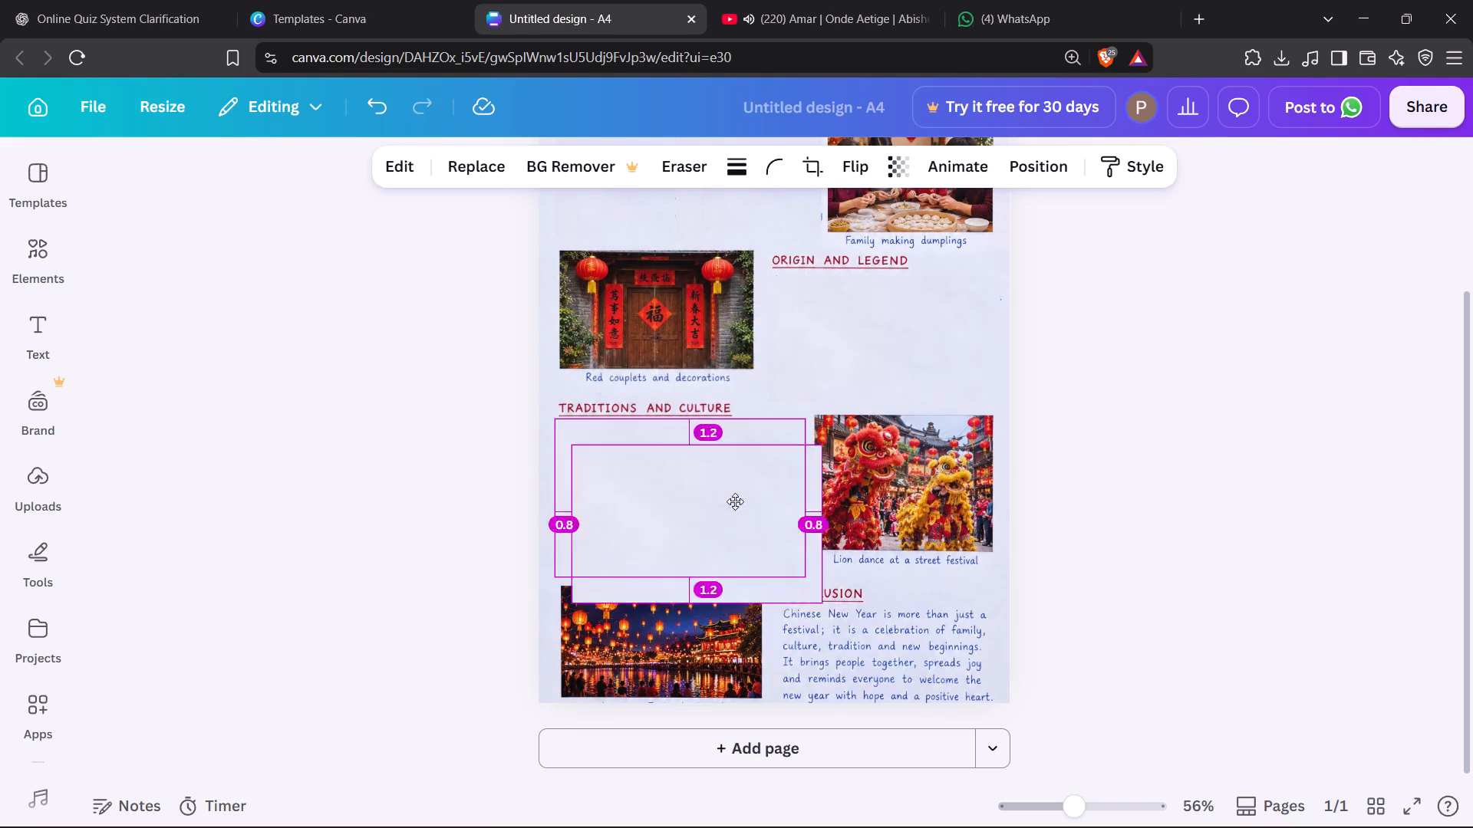
{"action": "left_click_drag", "start_coordinate": [735, 501], "coordinate": [924, 639], "text": "alt"}
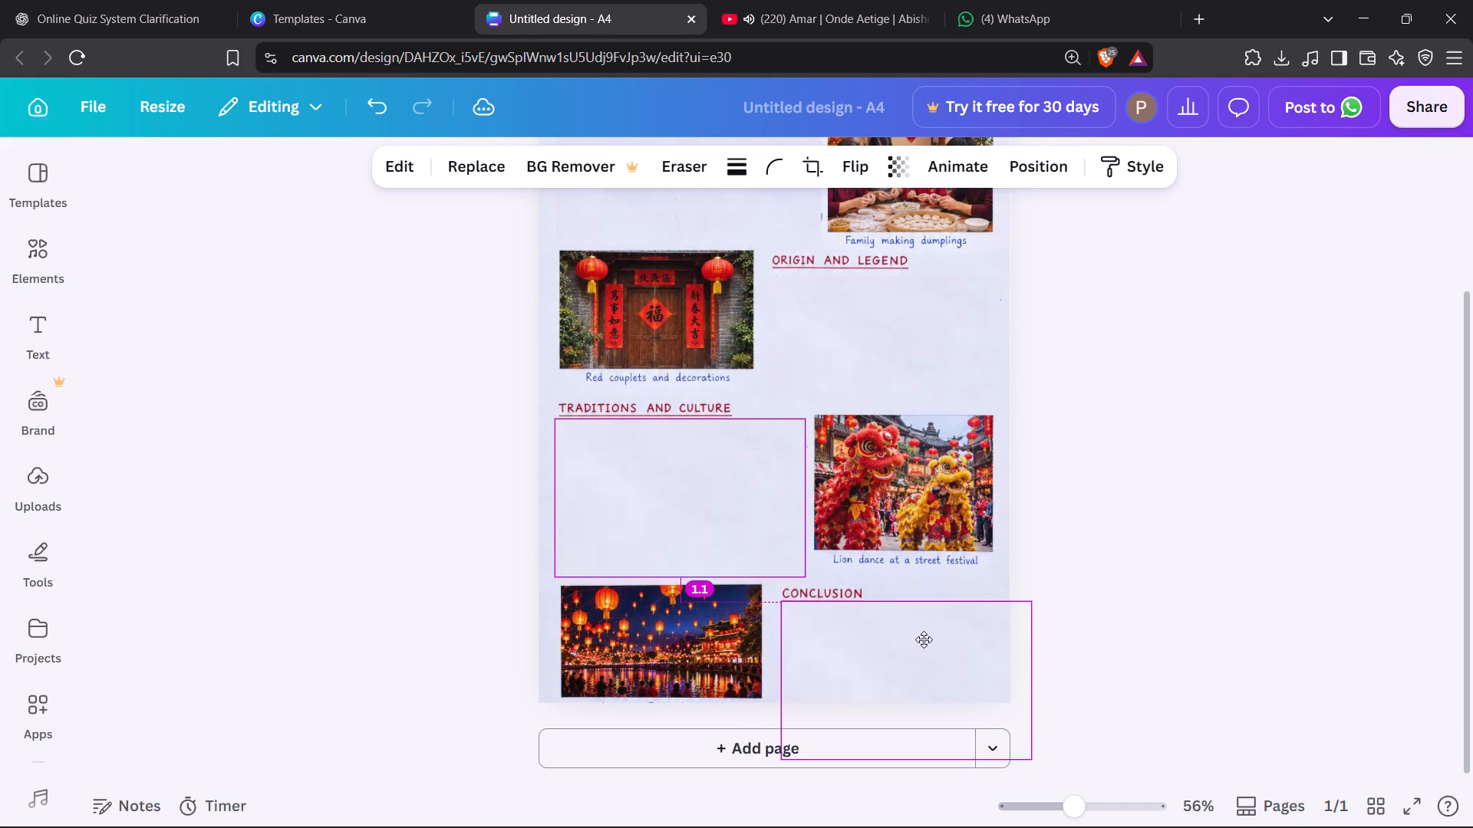
{"action": "left_click_drag", "start_coordinate": [924, 639], "coordinate": [924, 642], "text": "alt"}
{"action": "left_click", "coordinate": [1220, 562]}
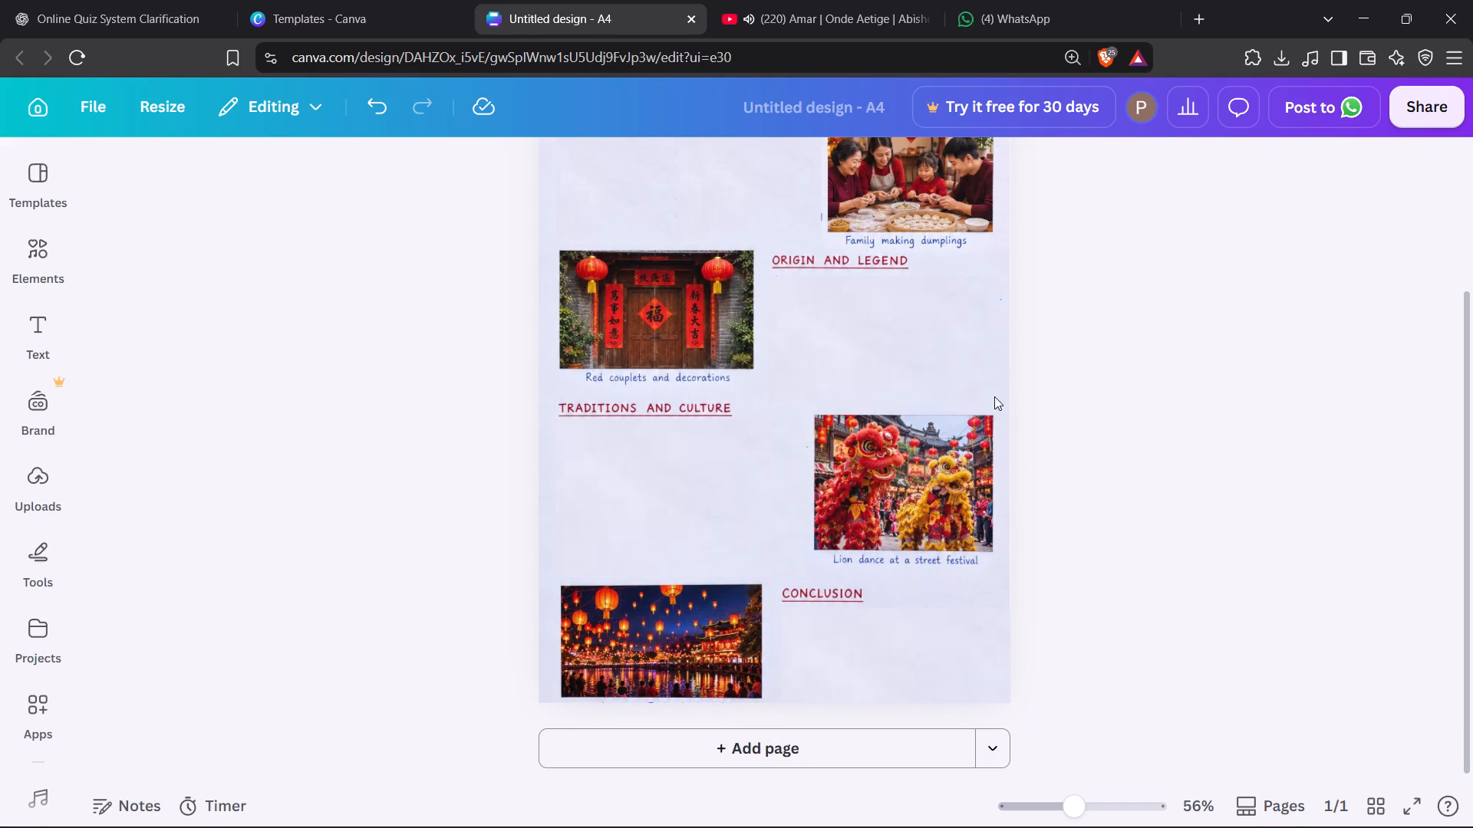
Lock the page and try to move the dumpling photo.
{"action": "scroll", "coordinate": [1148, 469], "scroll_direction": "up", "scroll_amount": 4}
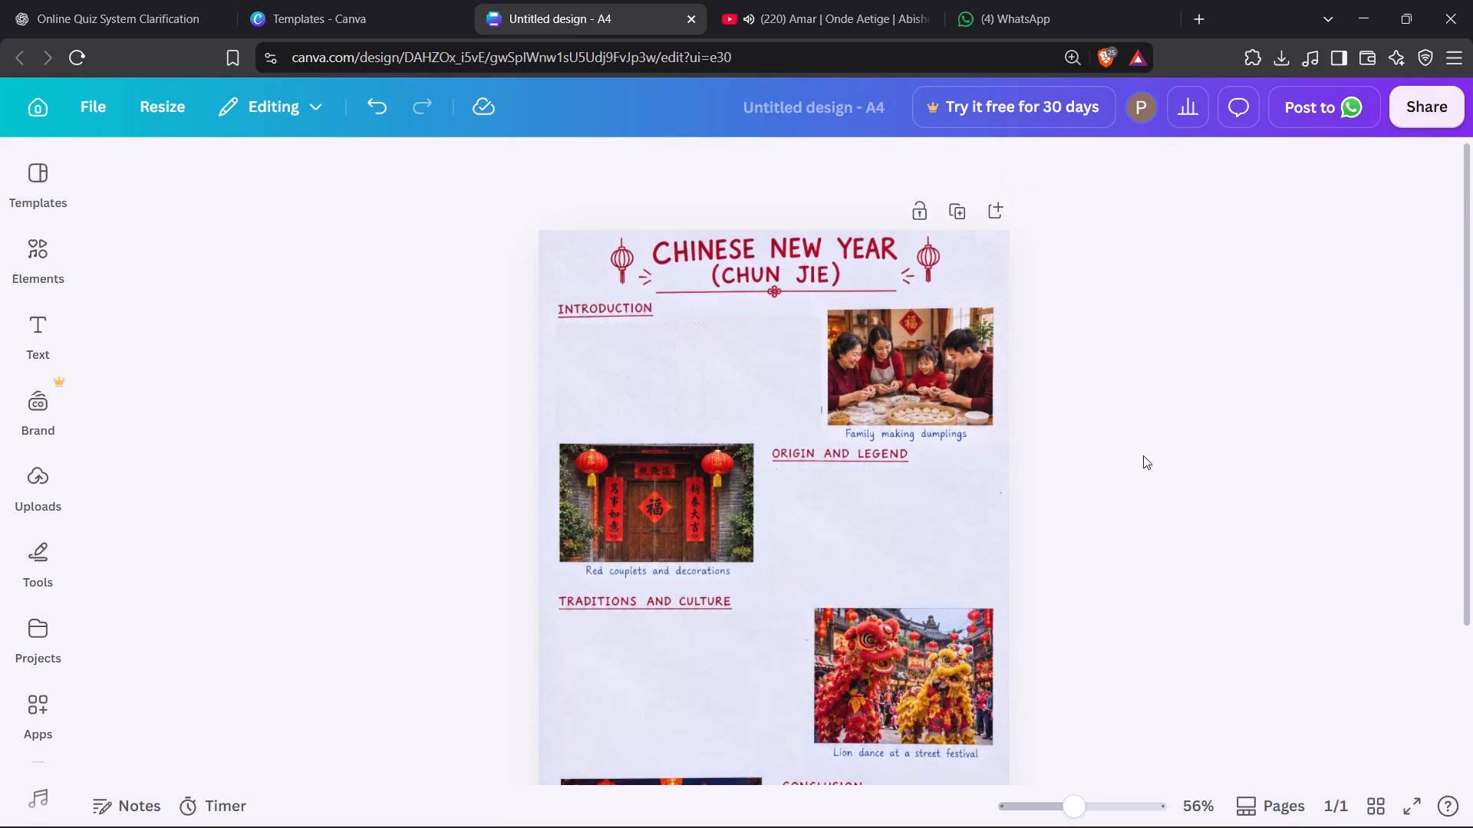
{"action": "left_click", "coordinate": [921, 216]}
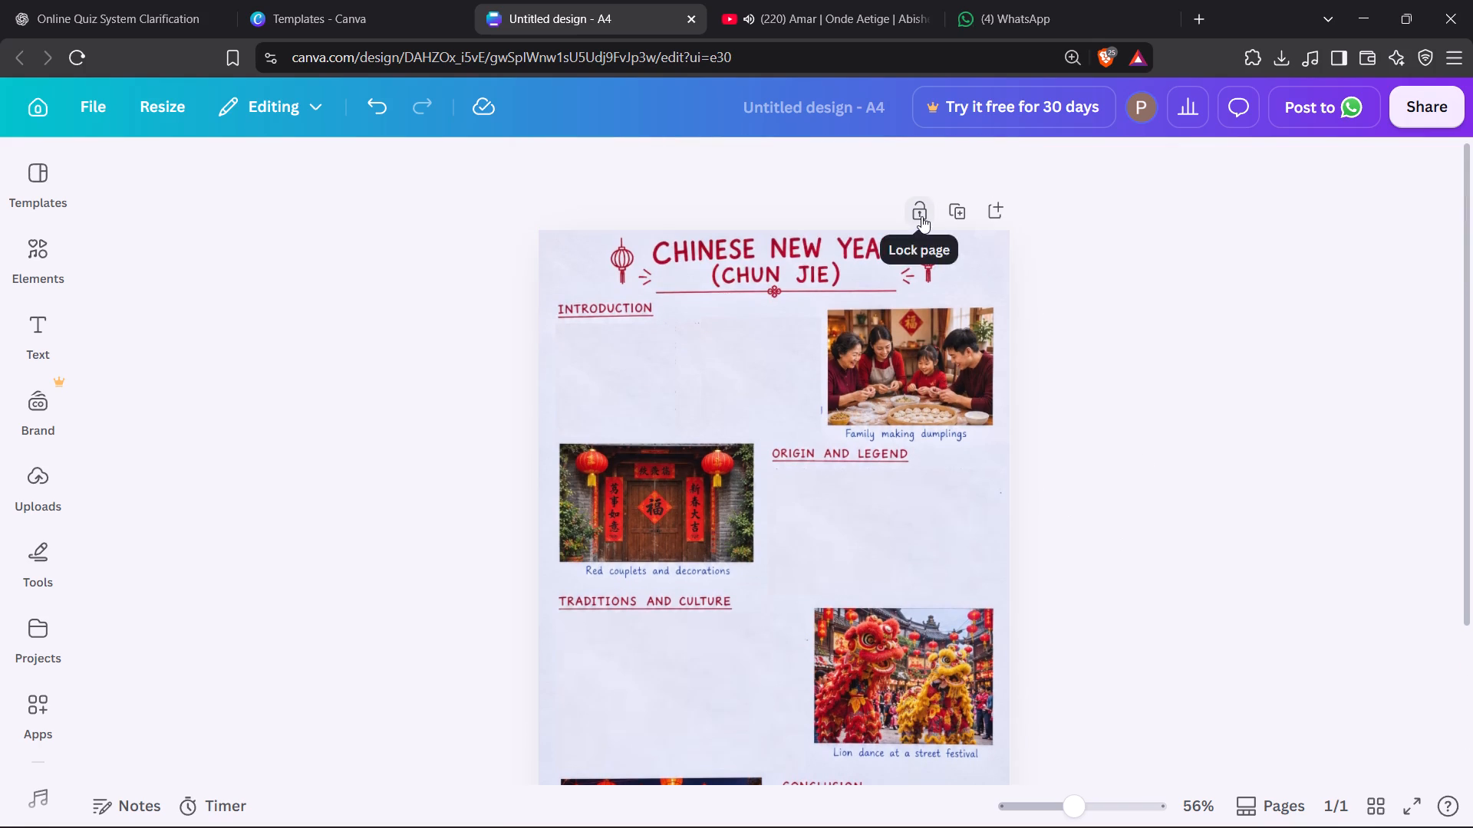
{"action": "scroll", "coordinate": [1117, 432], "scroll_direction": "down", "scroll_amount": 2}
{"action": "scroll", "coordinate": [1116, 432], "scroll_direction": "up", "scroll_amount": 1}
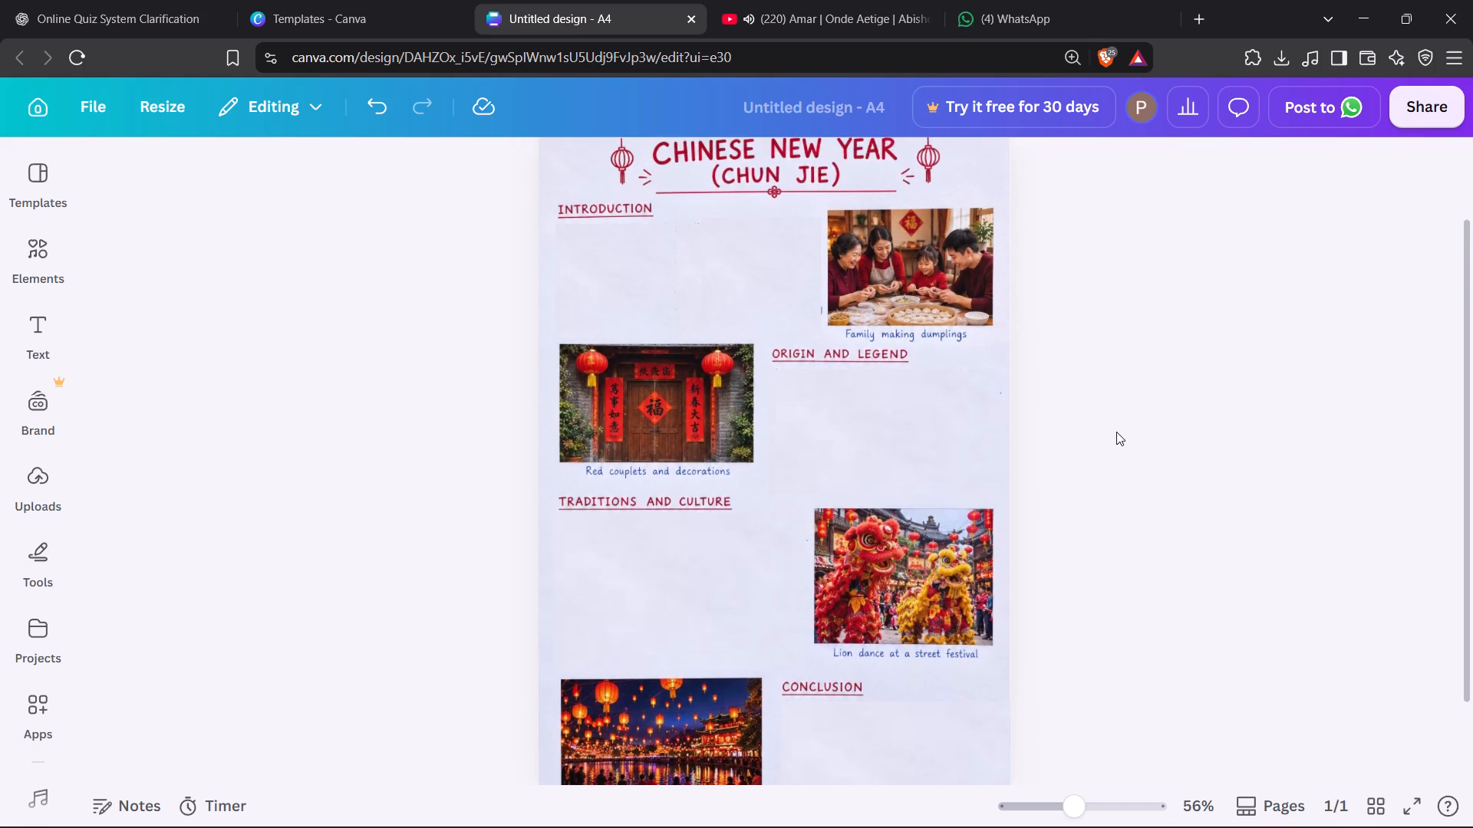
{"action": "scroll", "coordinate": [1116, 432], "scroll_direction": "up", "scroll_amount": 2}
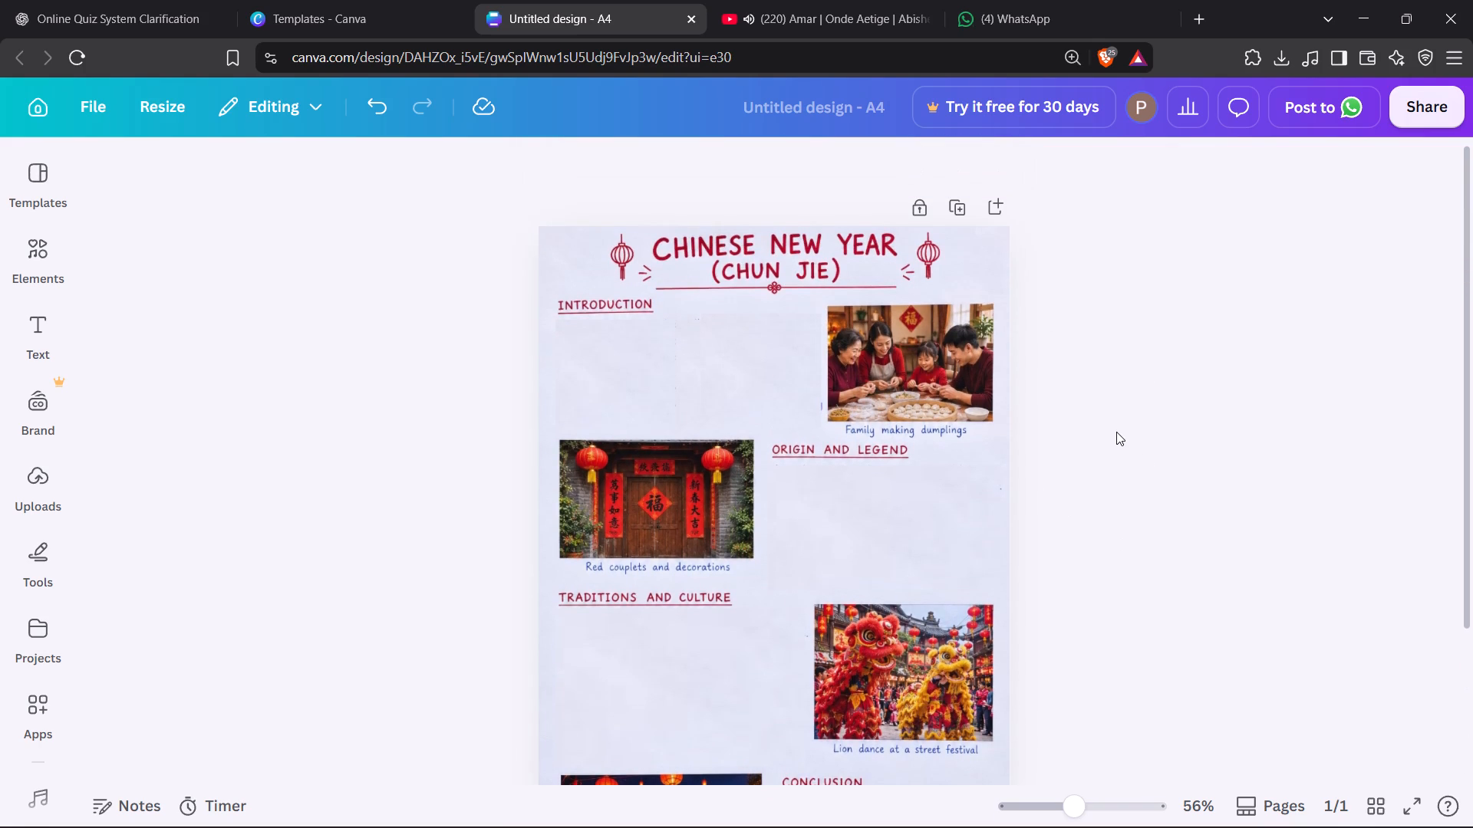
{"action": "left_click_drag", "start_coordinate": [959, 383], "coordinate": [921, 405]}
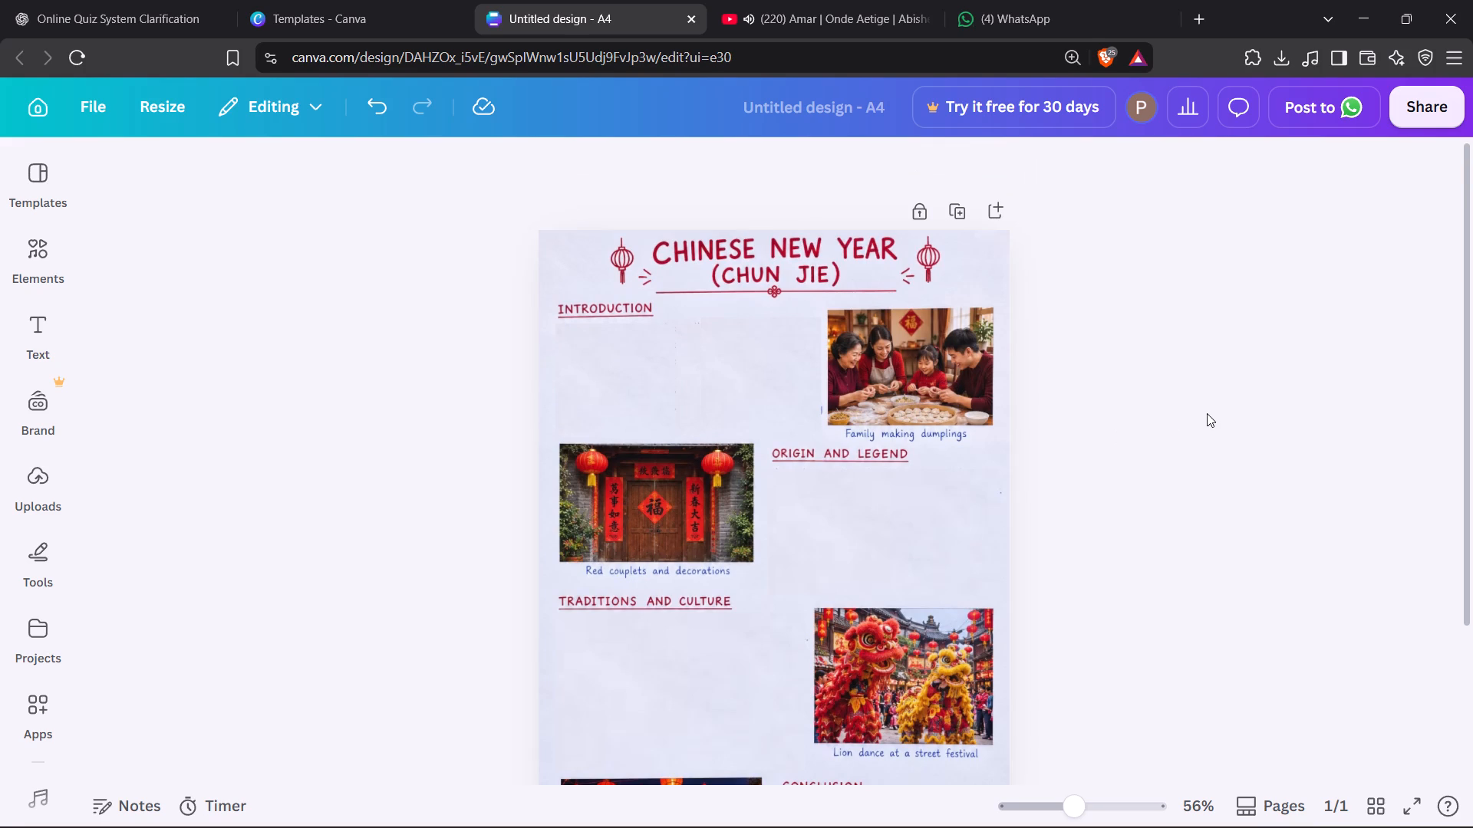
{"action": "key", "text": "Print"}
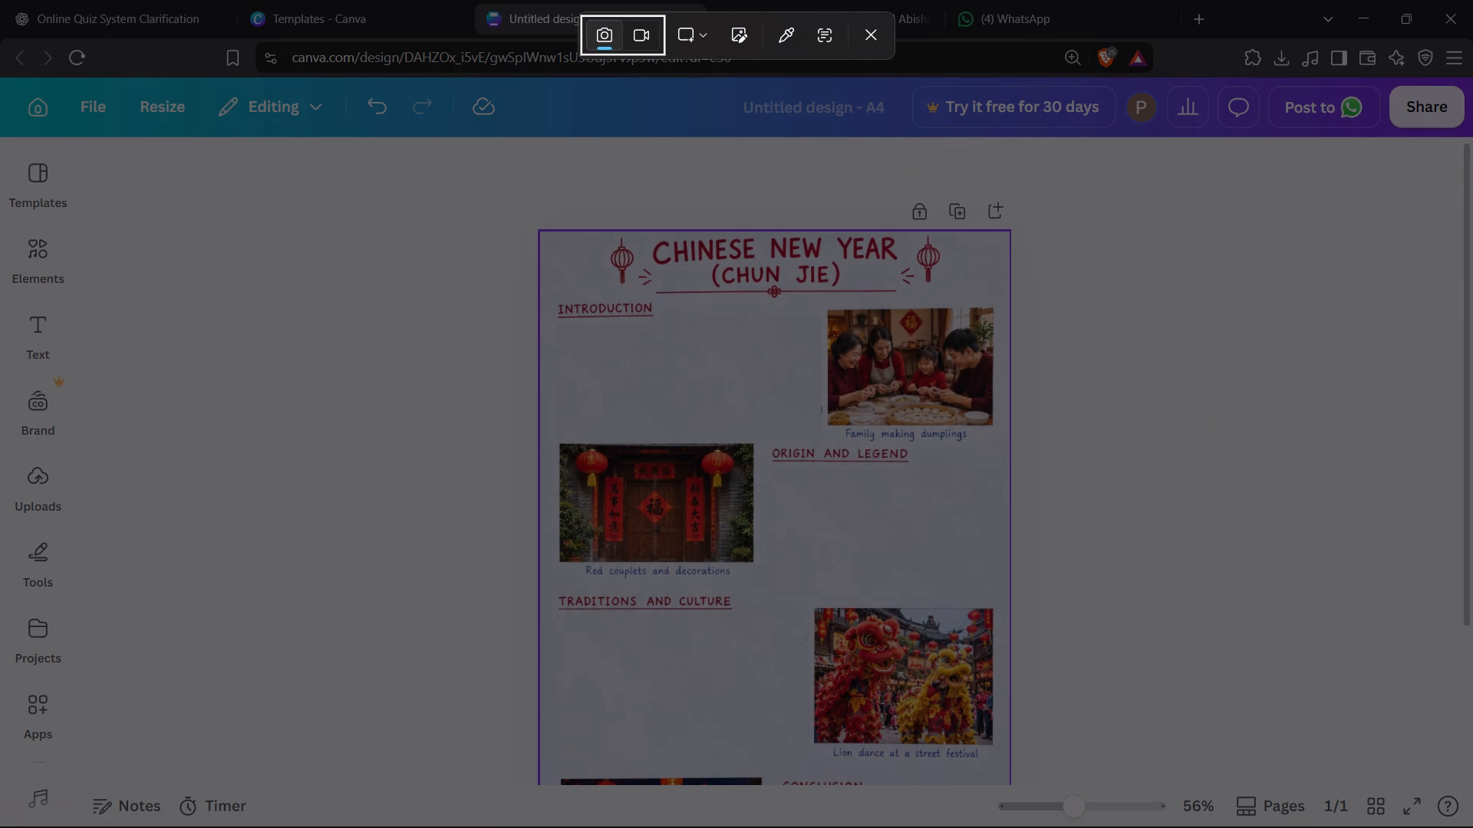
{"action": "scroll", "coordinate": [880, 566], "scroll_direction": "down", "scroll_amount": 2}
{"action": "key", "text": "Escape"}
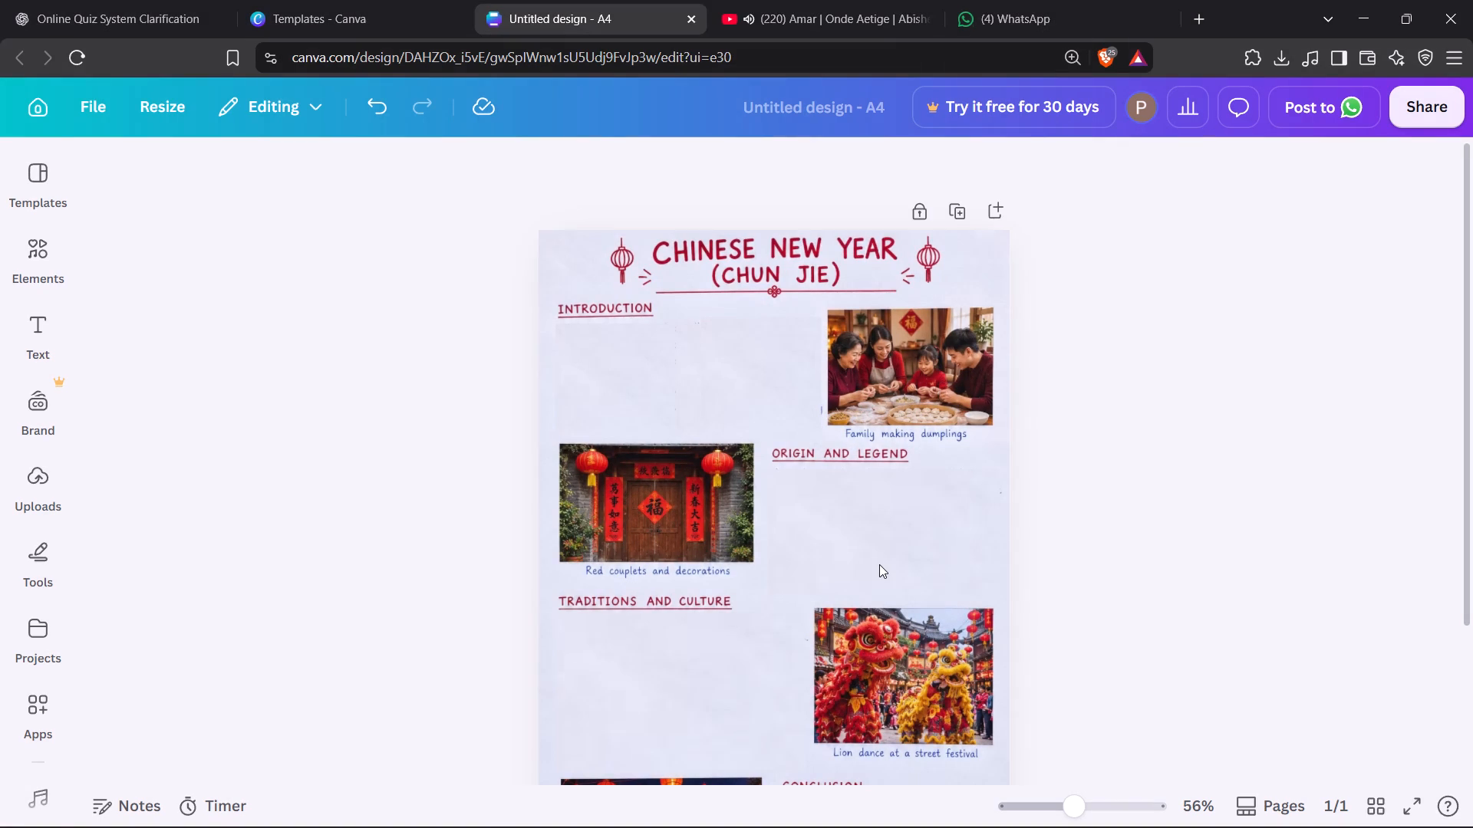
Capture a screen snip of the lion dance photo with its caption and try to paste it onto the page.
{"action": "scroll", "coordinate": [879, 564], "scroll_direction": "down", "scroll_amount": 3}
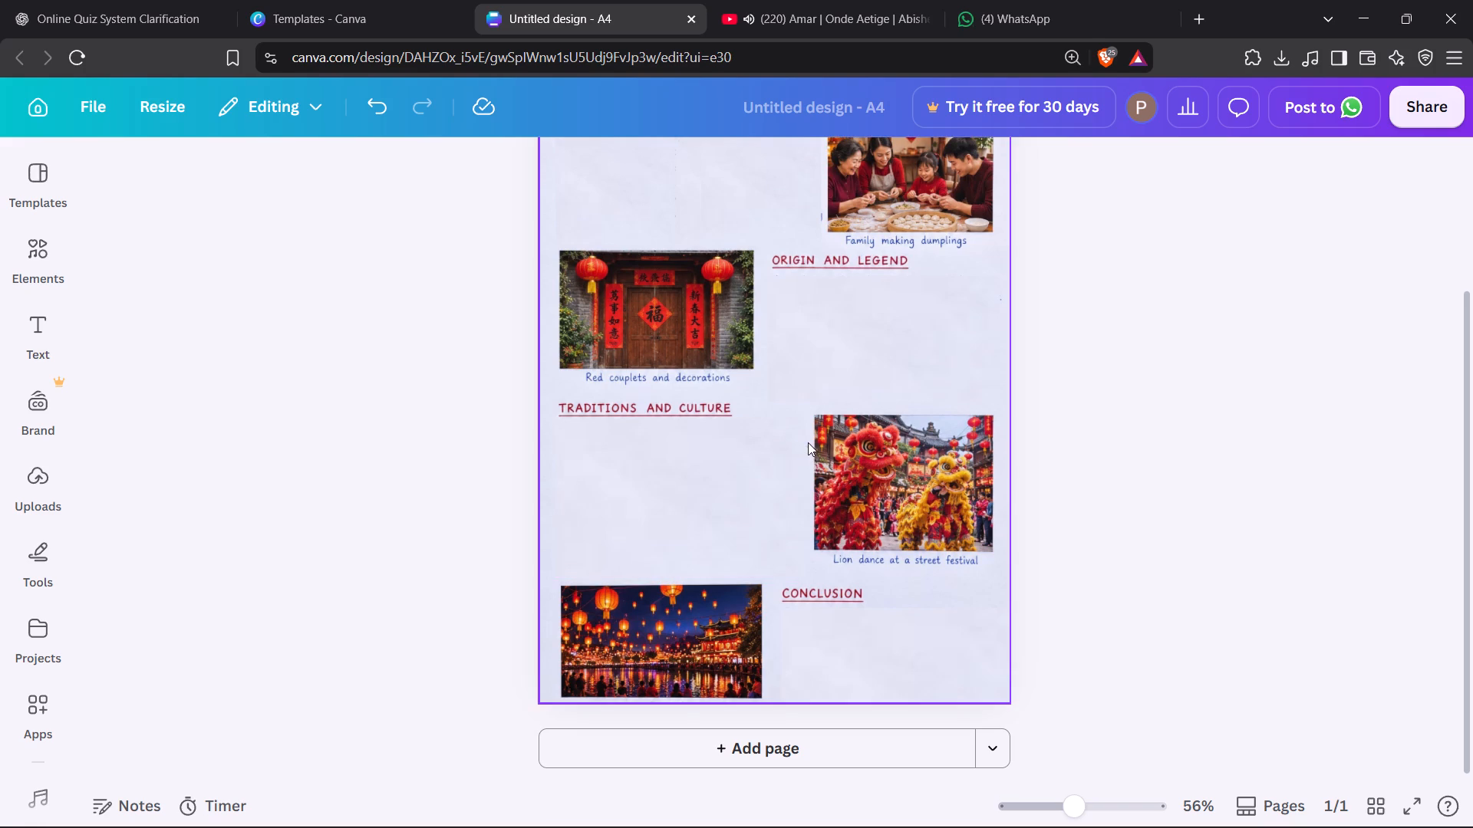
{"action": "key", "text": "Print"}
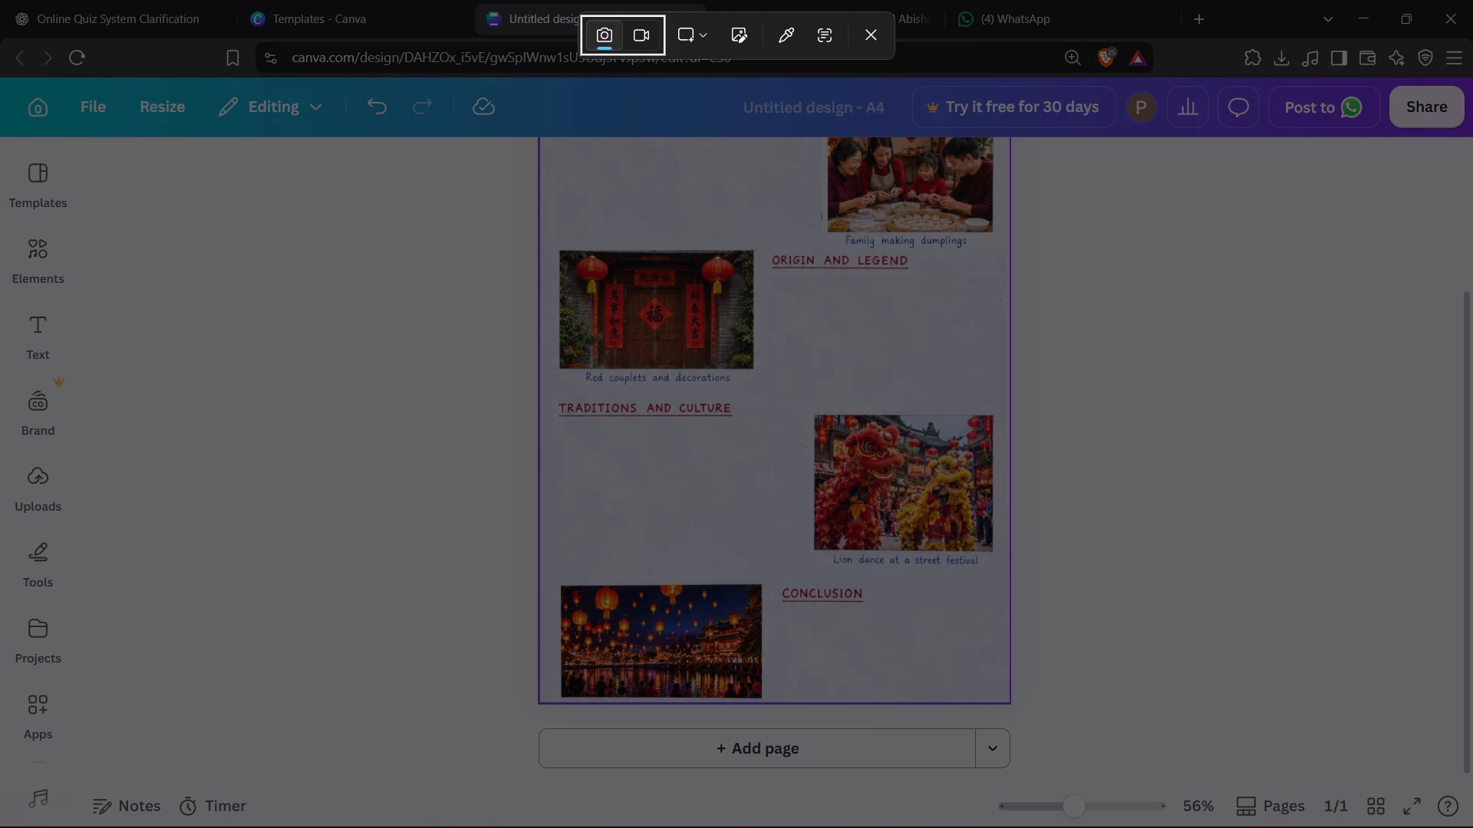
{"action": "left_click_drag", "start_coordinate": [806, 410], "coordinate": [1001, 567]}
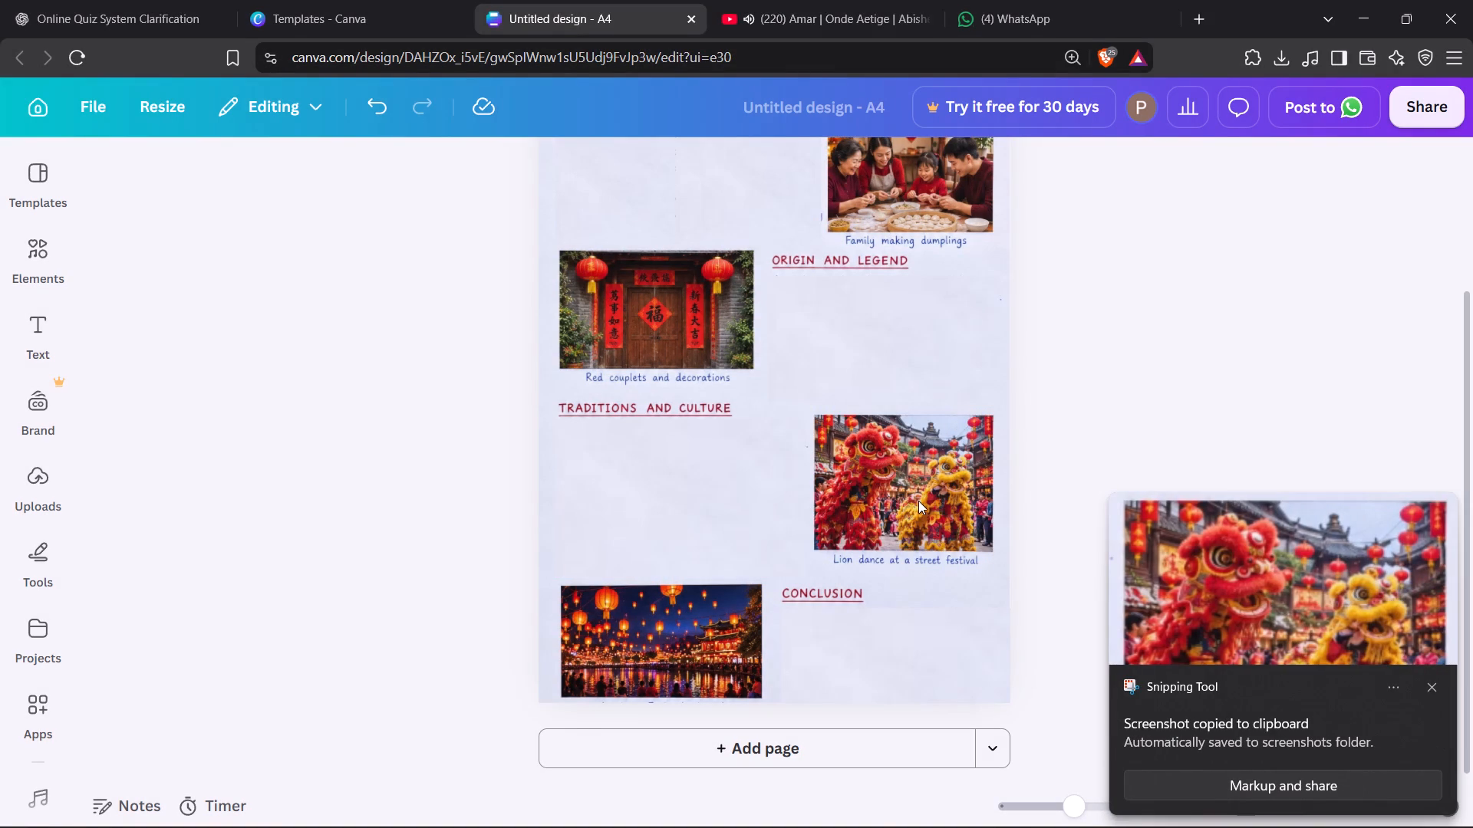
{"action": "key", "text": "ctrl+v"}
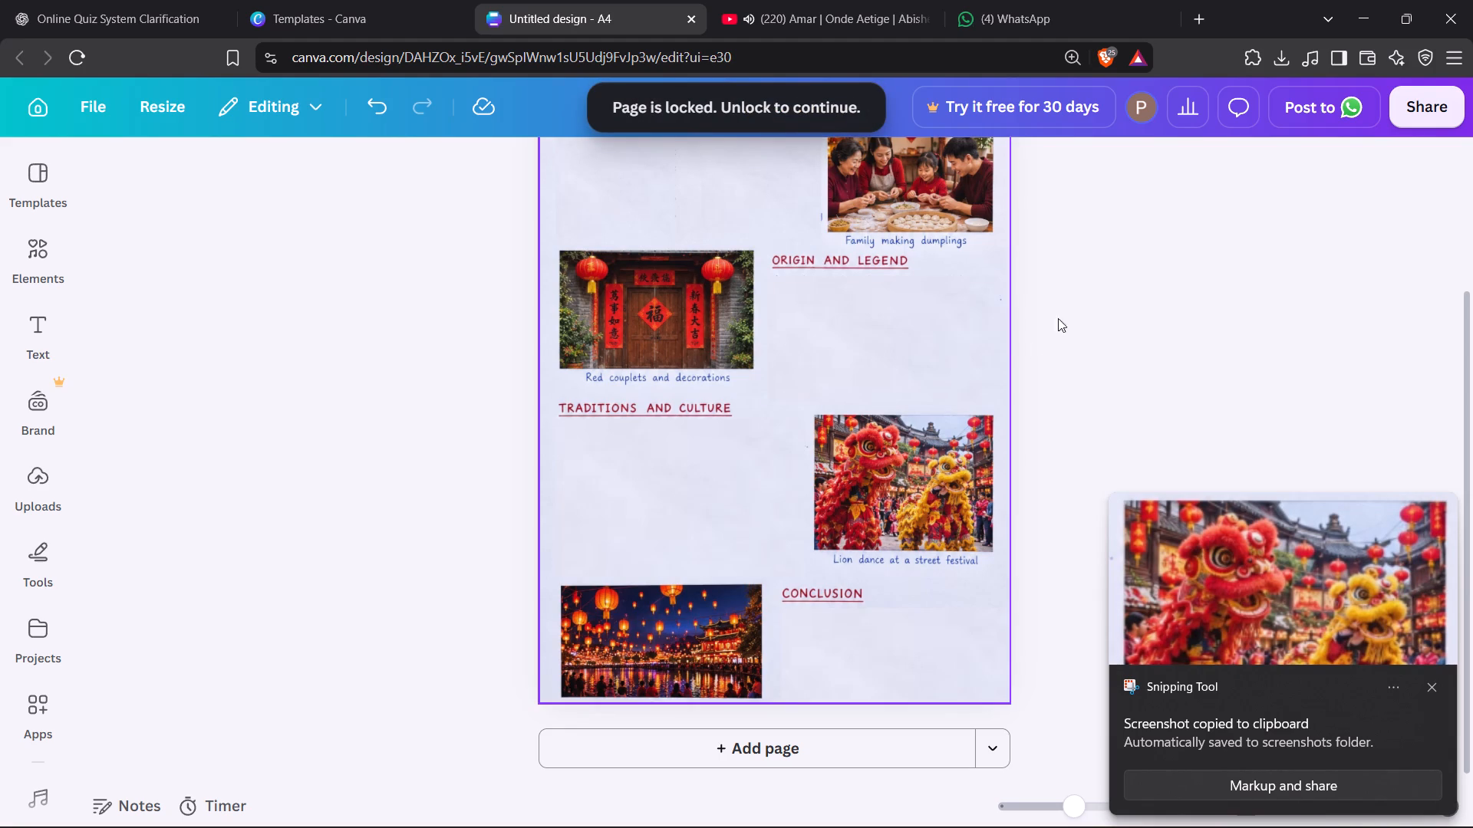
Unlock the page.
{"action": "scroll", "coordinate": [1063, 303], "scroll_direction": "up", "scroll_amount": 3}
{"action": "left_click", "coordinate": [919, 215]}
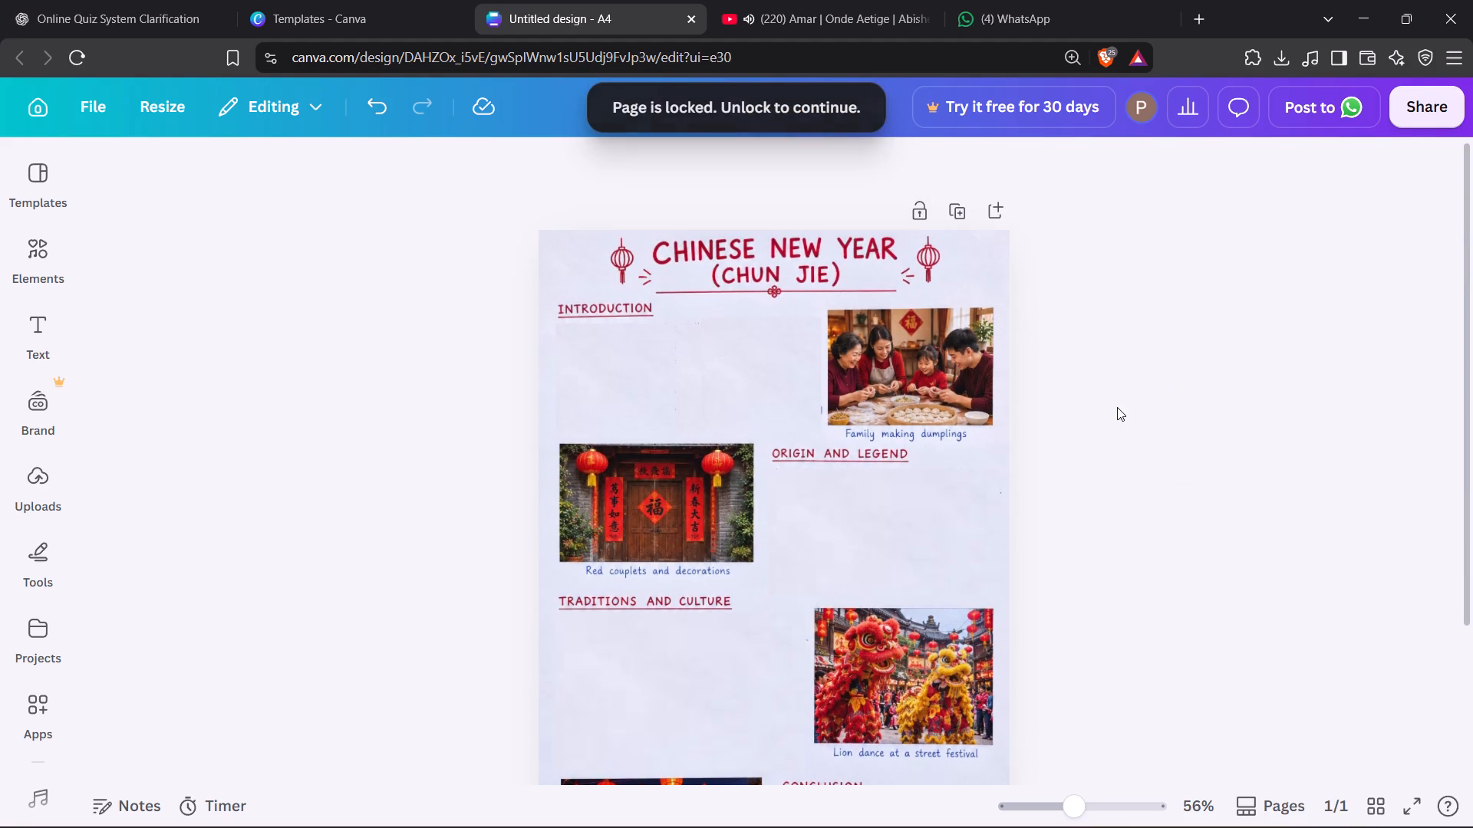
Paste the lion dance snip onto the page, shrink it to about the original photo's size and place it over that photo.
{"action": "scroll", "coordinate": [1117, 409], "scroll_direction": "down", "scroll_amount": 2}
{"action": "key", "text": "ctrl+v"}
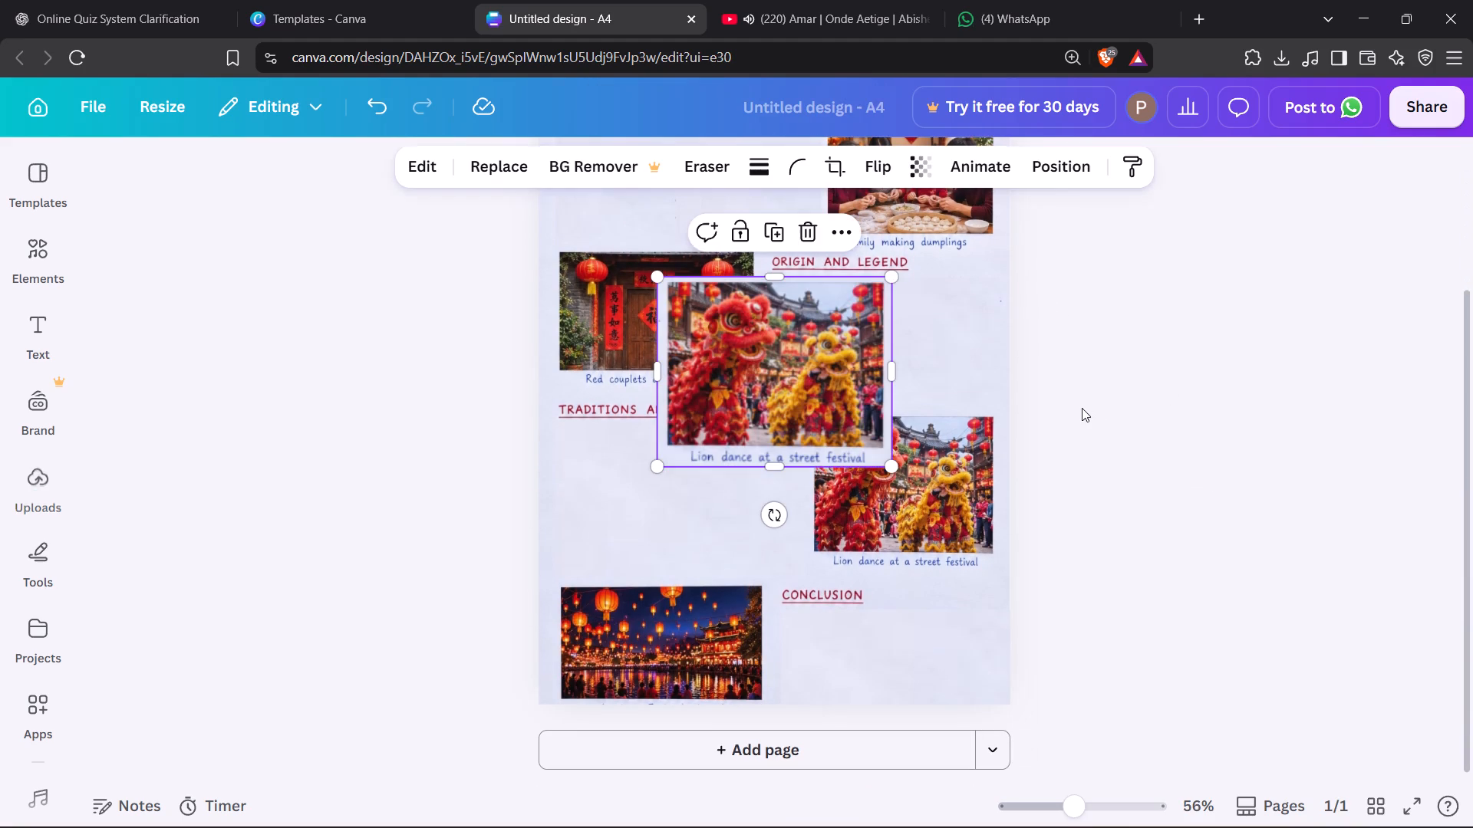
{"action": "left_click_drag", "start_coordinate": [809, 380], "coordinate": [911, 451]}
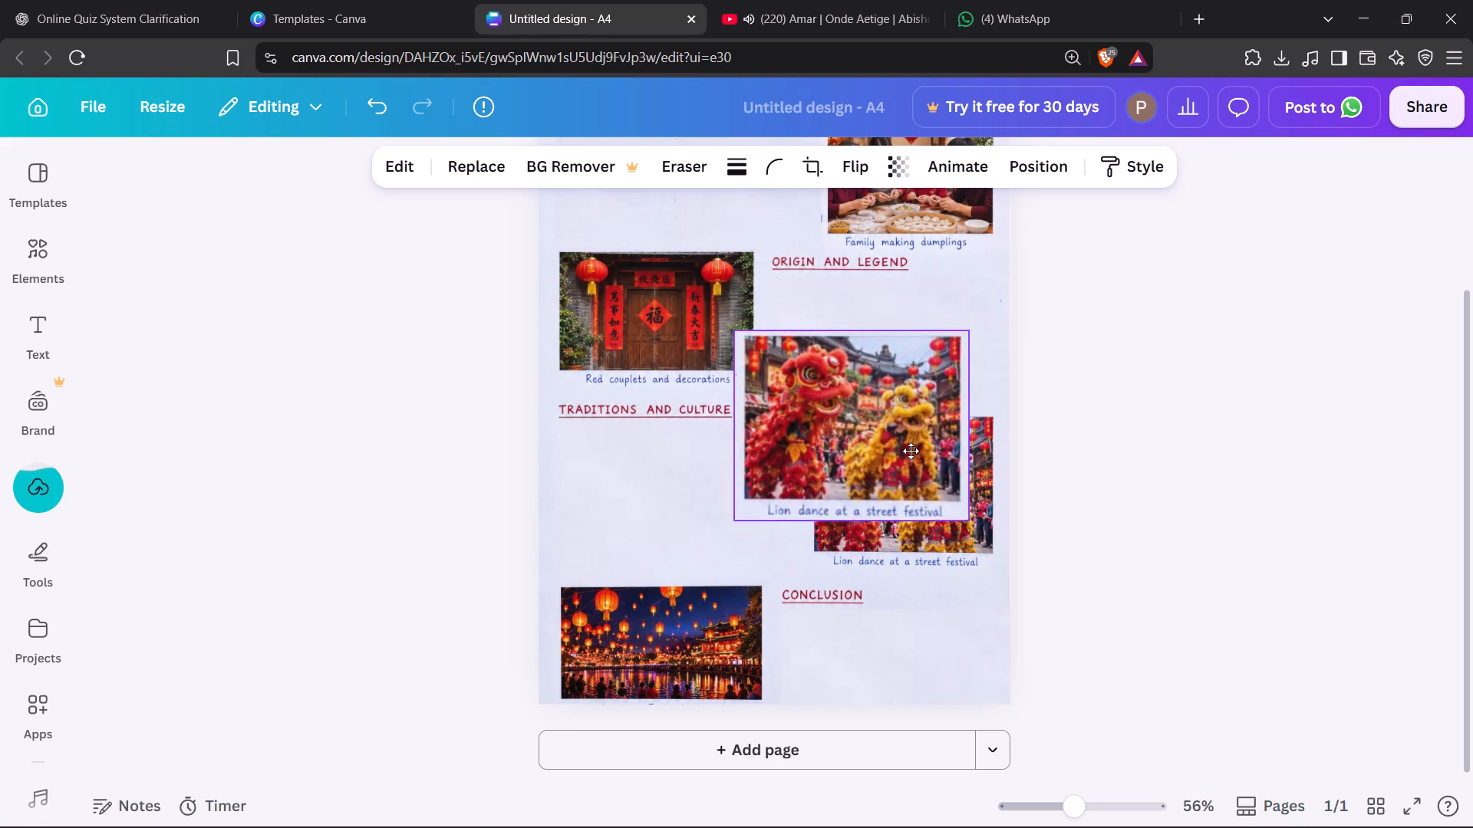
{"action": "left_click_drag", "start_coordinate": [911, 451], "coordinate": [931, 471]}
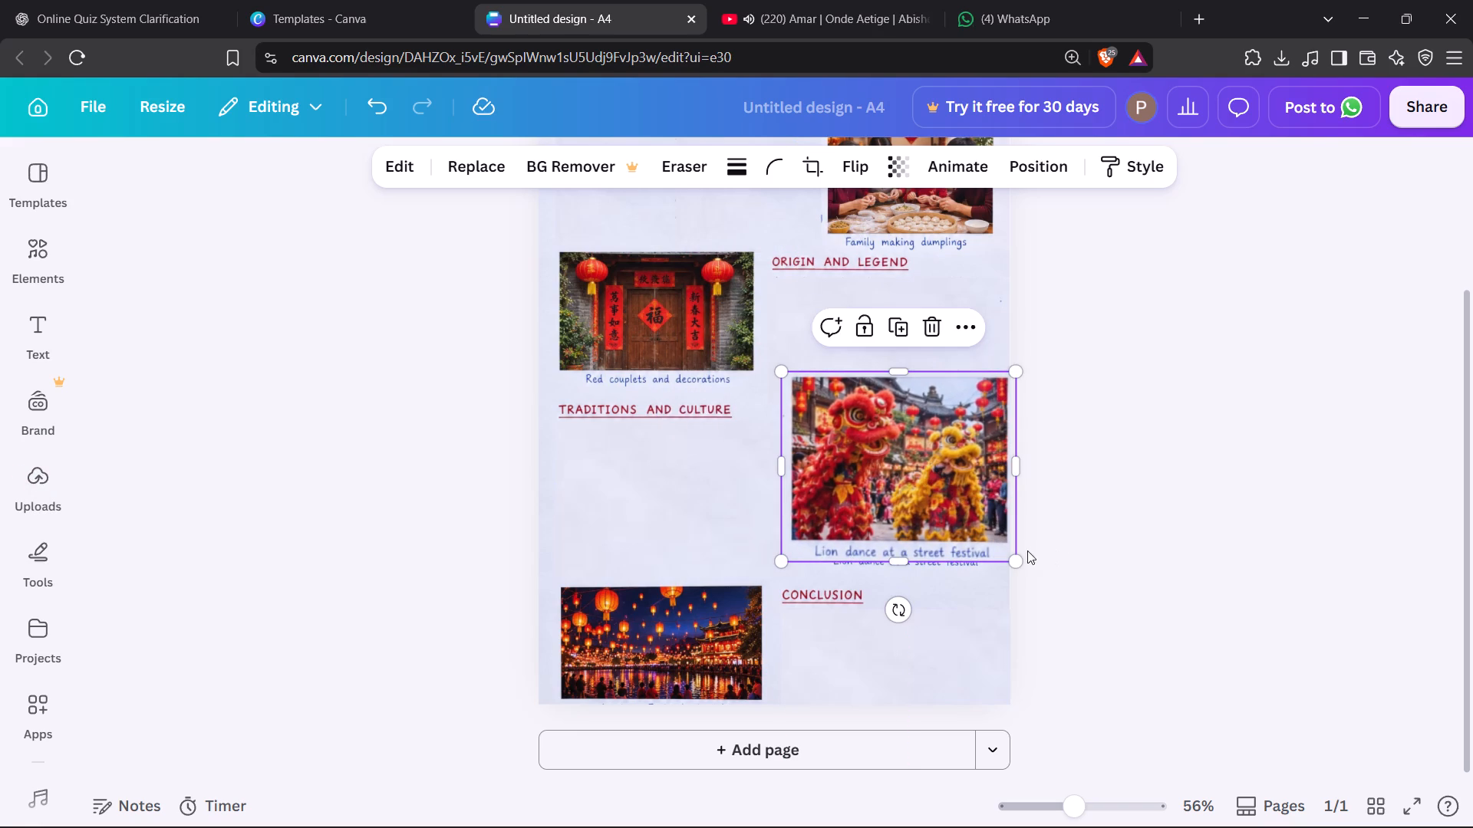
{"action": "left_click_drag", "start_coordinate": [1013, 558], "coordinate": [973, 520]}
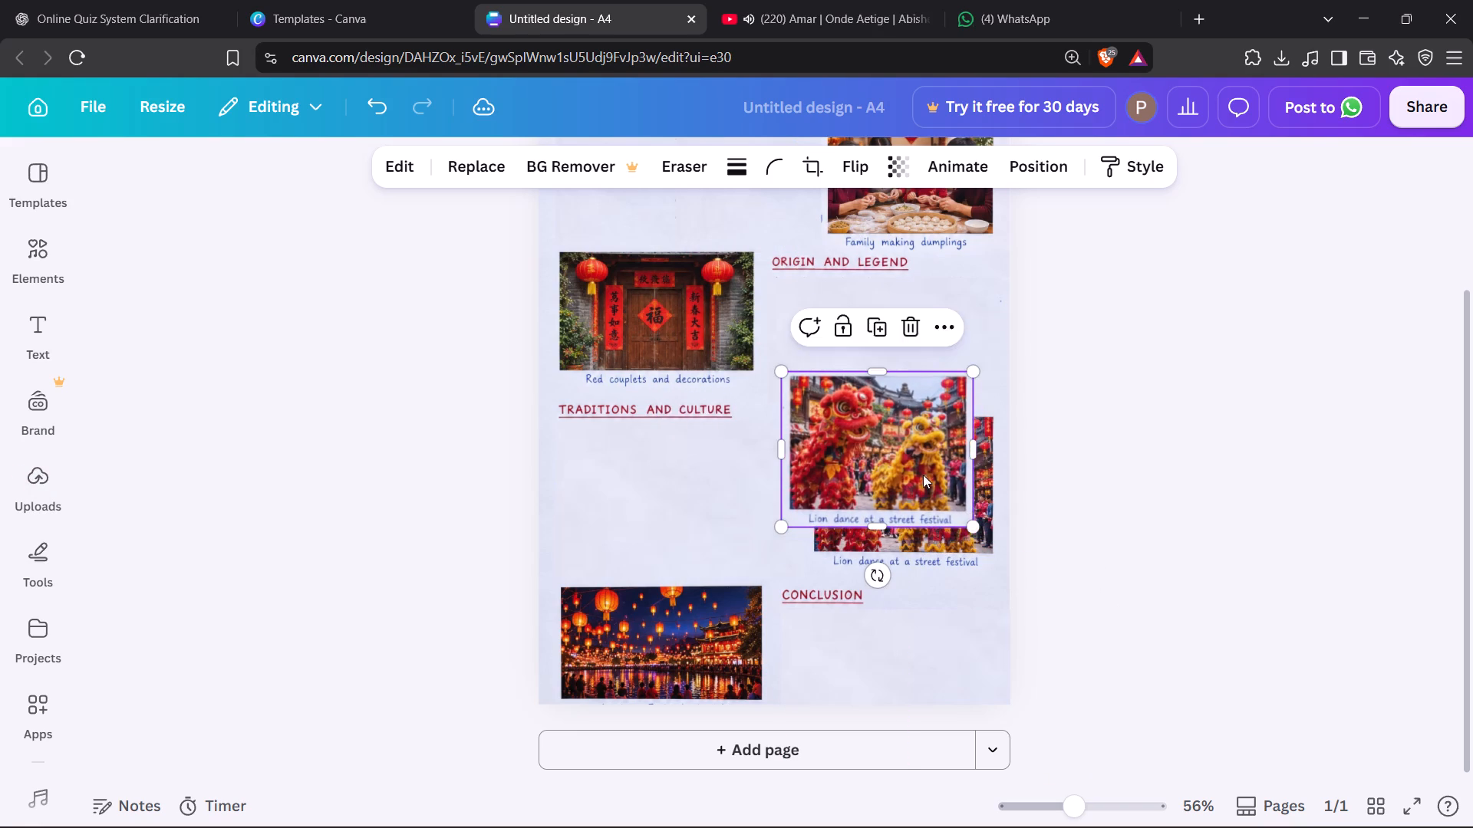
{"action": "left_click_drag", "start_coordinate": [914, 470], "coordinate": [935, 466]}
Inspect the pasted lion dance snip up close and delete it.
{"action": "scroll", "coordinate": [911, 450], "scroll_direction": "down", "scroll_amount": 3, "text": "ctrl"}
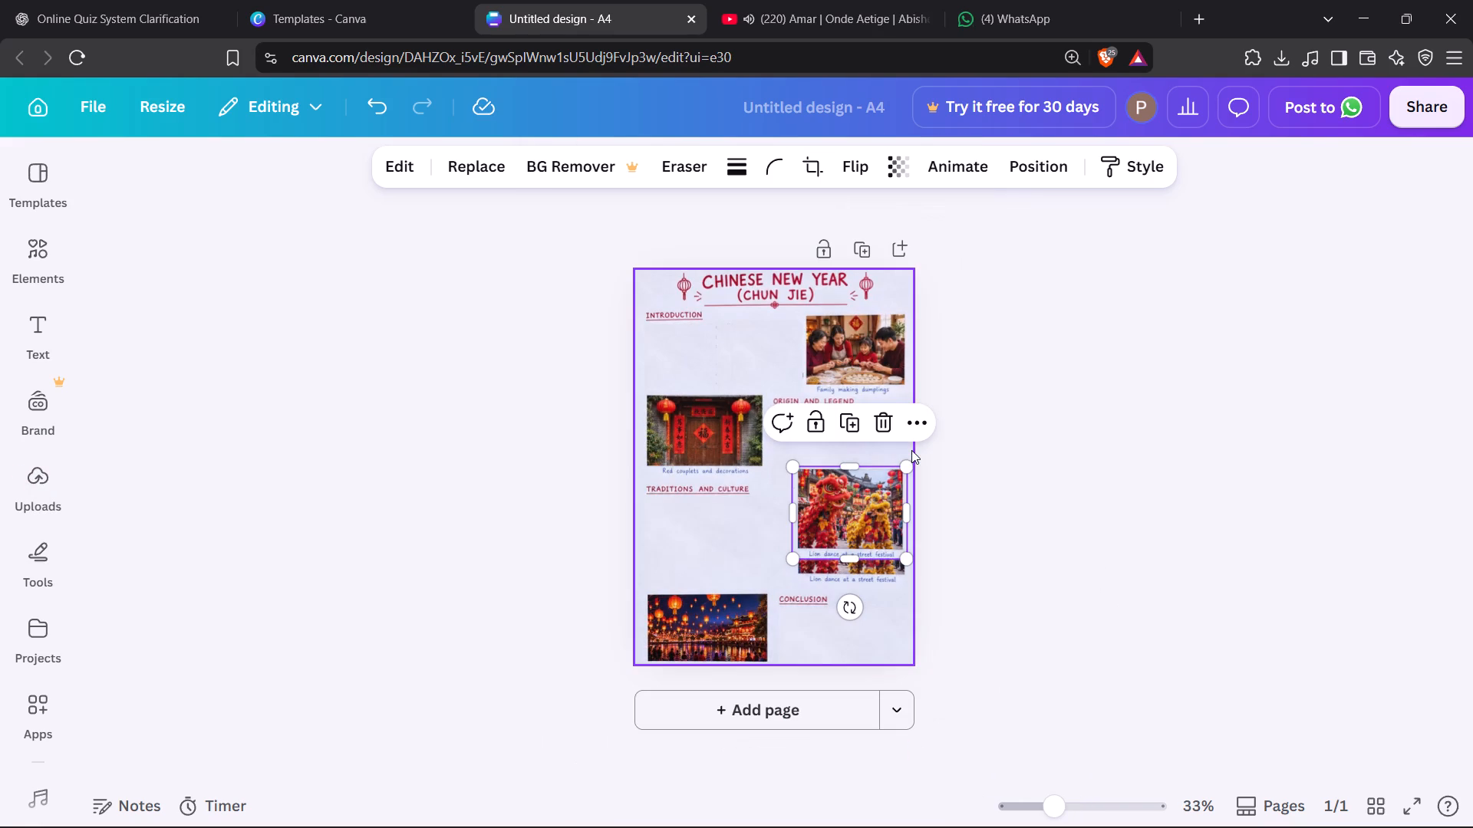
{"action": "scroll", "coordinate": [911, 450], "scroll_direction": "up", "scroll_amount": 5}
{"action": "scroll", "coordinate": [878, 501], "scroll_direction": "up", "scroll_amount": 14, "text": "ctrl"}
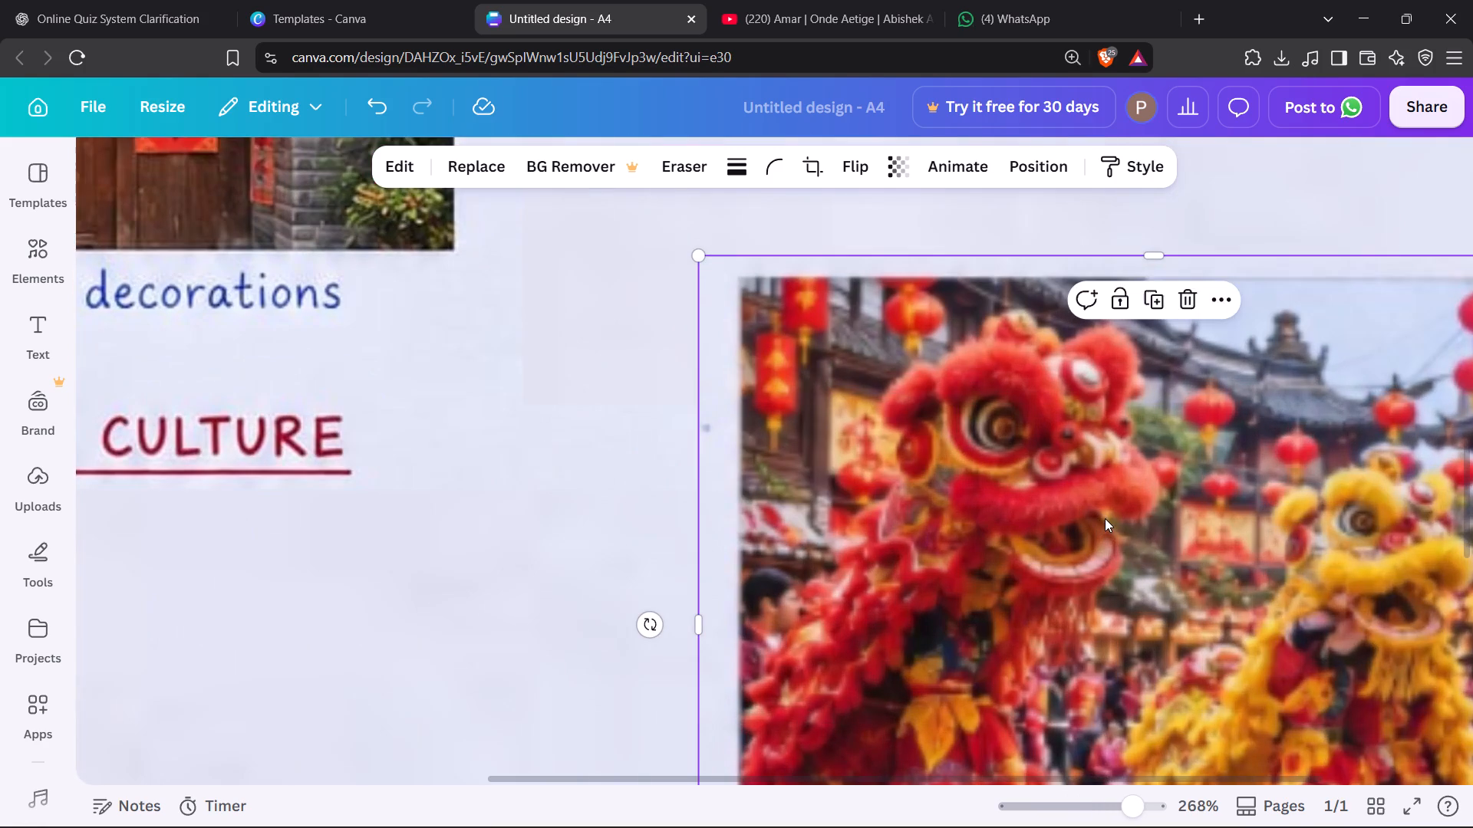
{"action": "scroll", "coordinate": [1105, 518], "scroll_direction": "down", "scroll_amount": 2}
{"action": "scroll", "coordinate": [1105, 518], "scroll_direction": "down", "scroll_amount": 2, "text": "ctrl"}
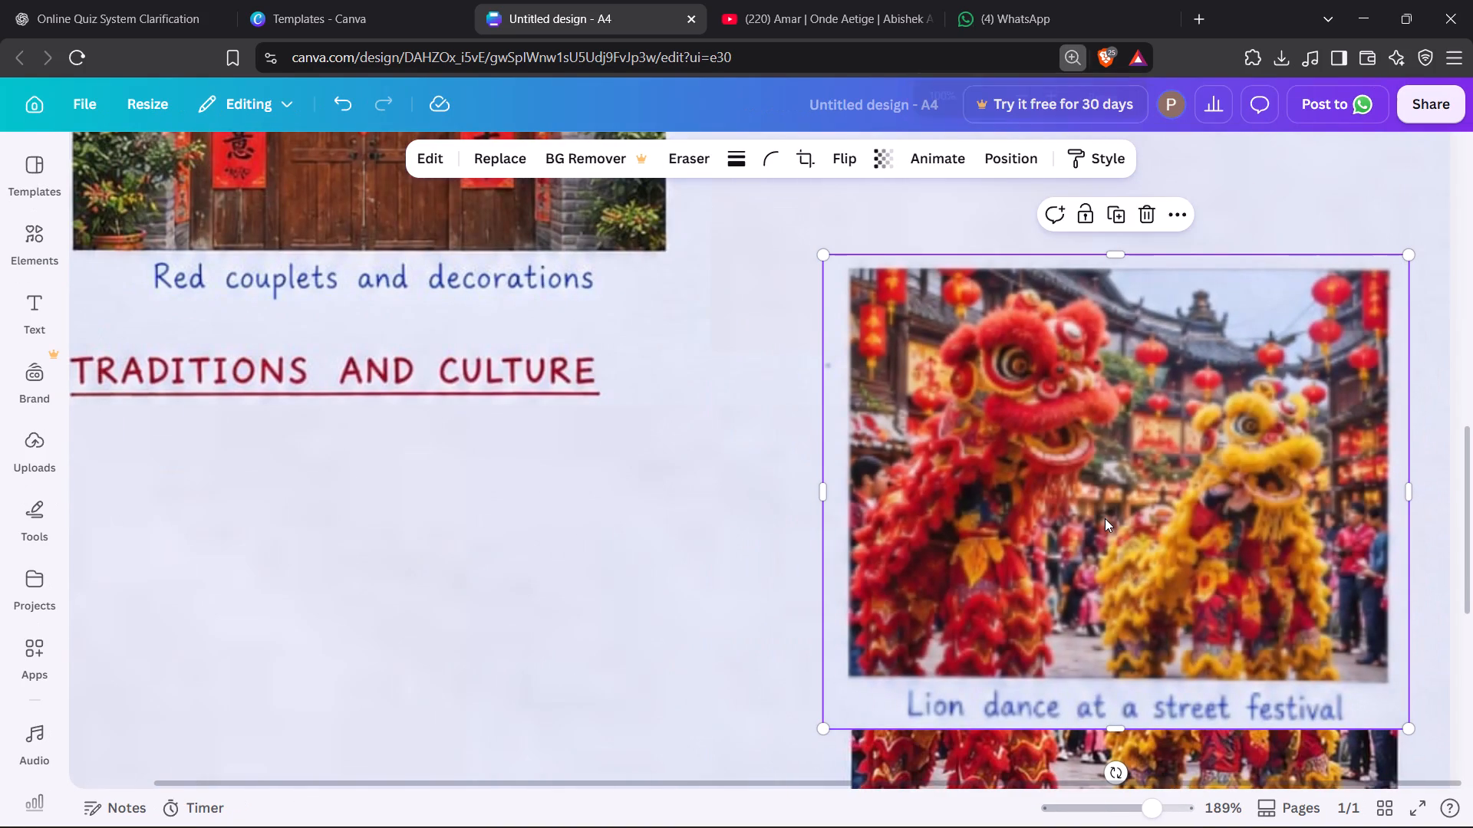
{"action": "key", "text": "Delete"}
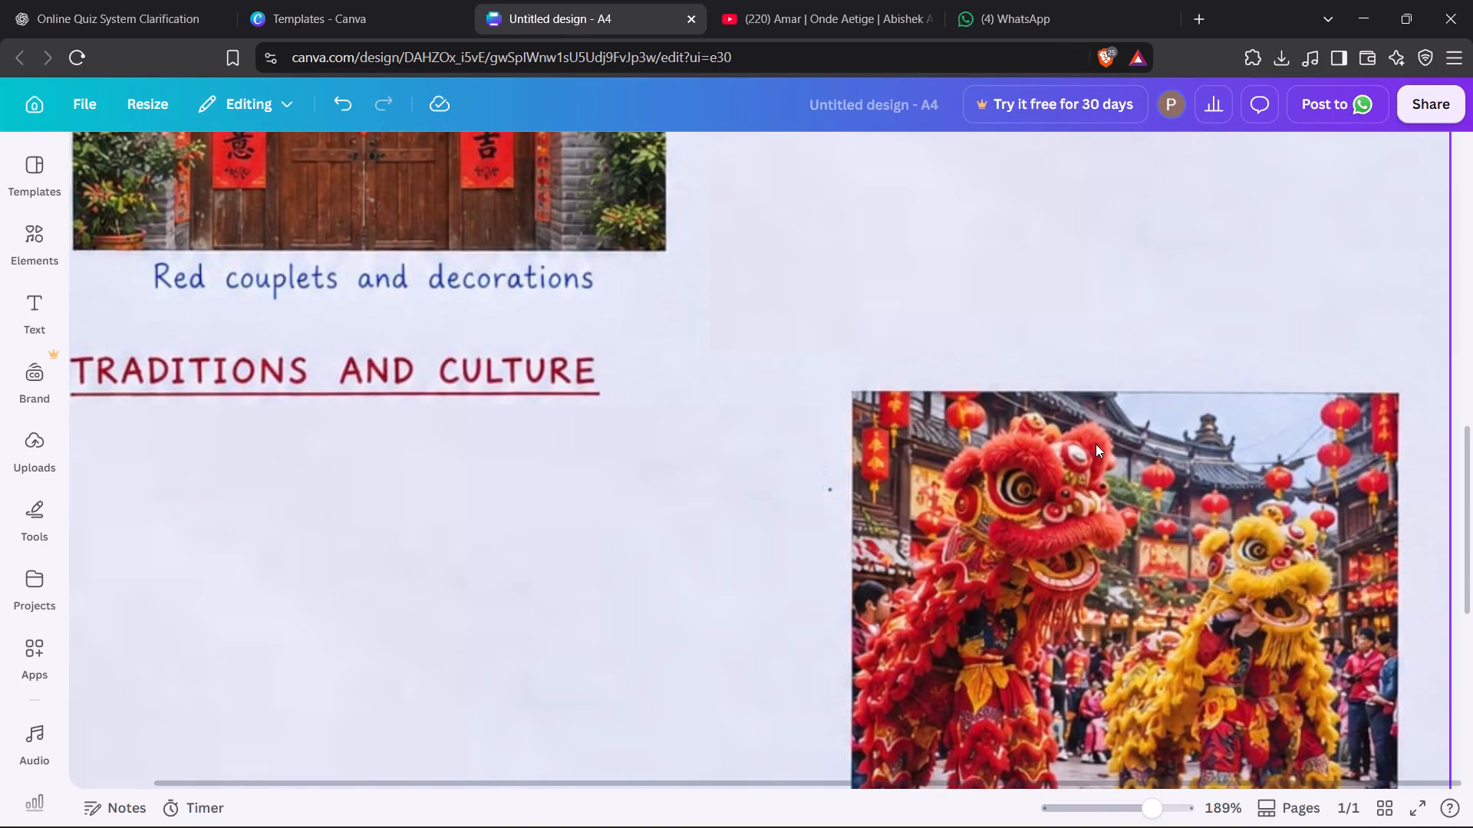
Capture a screen snip of the Conclusion heading and paste it onto the page.
{"action": "scroll", "coordinate": [1059, 460], "scroll_direction": "up", "scroll_amount": 4, "text": "ctrl"}
{"action": "scroll", "coordinate": [1059, 464], "scroll_direction": "down", "scroll_amount": 11, "text": "ctrl"}
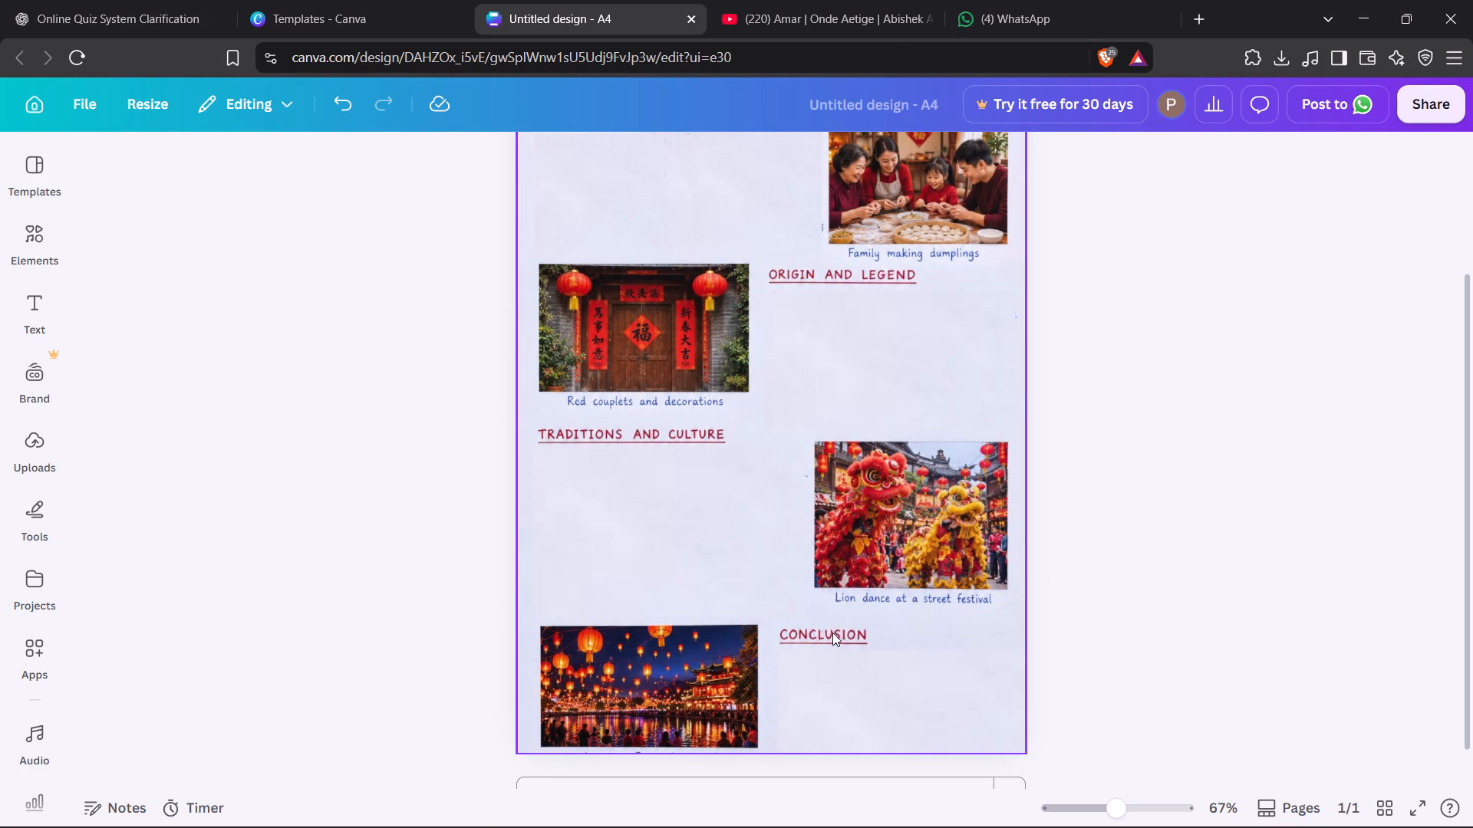
{"action": "key", "text": "Print"}
{"action": "left_click_drag", "start_coordinate": [773, 621], "coordinate": [862, 649]}
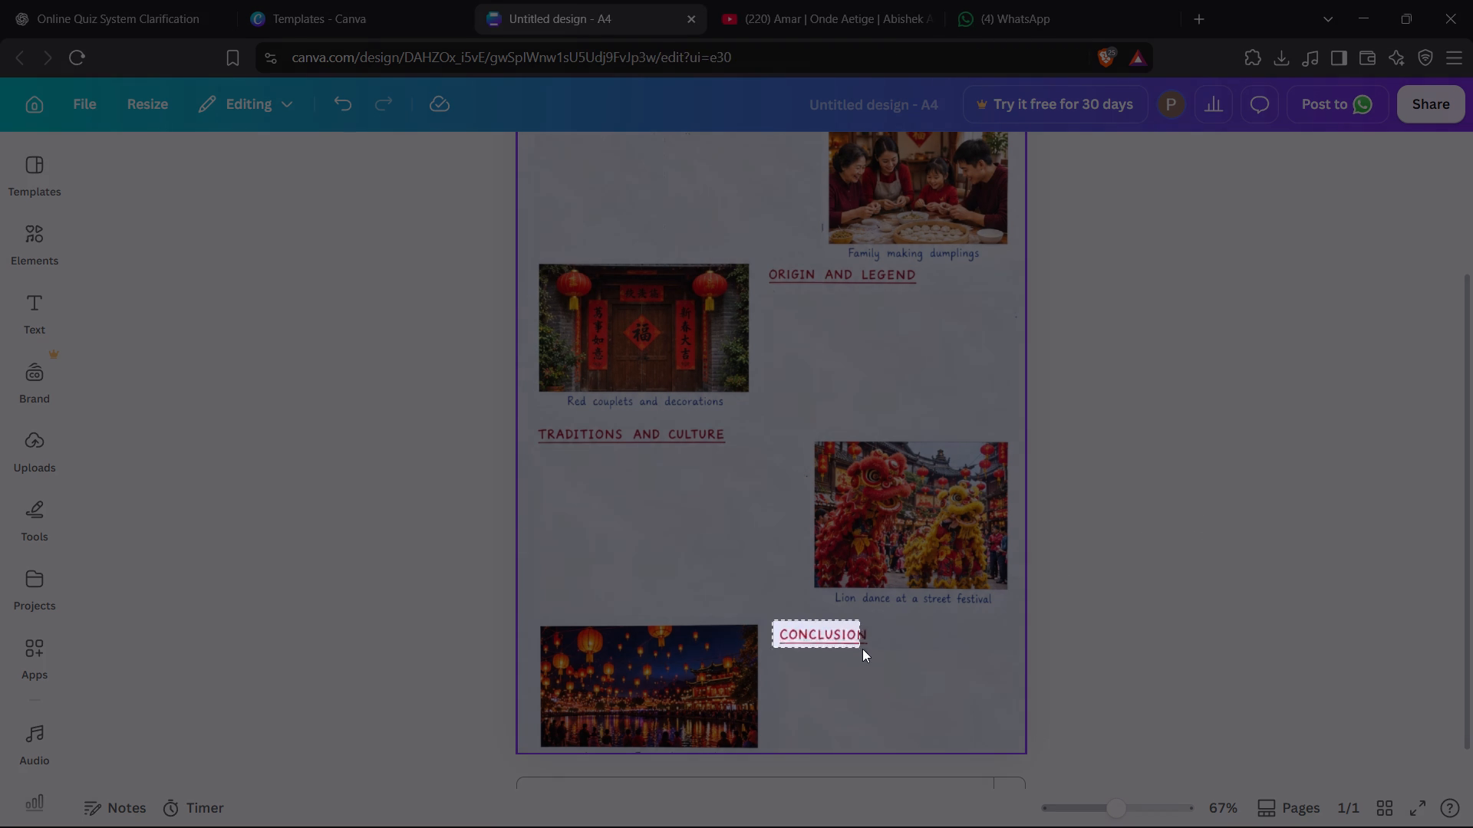
{"action": "left_click_drag", "start_coordinate": [862, 649], "coordinate": [877, 649]}
{"action": "key", "text": "ctrl+v"}
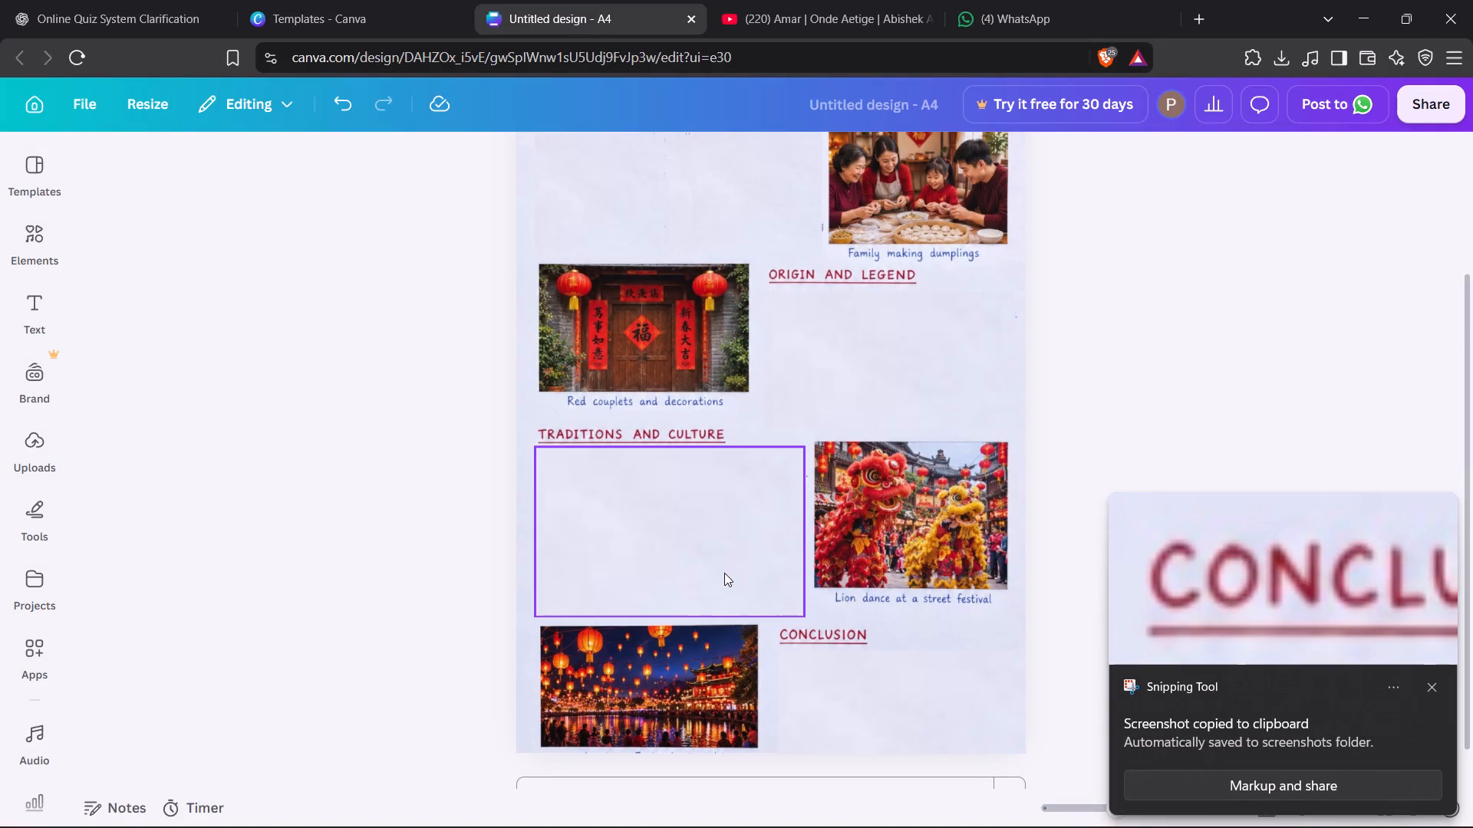
Move the pasted Conclusion snip into the blank area above the lantern photo and shrink it to slightly larger than the original heading.
{"action": "left_click_drag", "start_coordinate": [792, 393], "coordinate": [753, 432]}
{"action": "left_click_drag", "start_coordinate": [753, 432], "coordinate": [670, 571]}
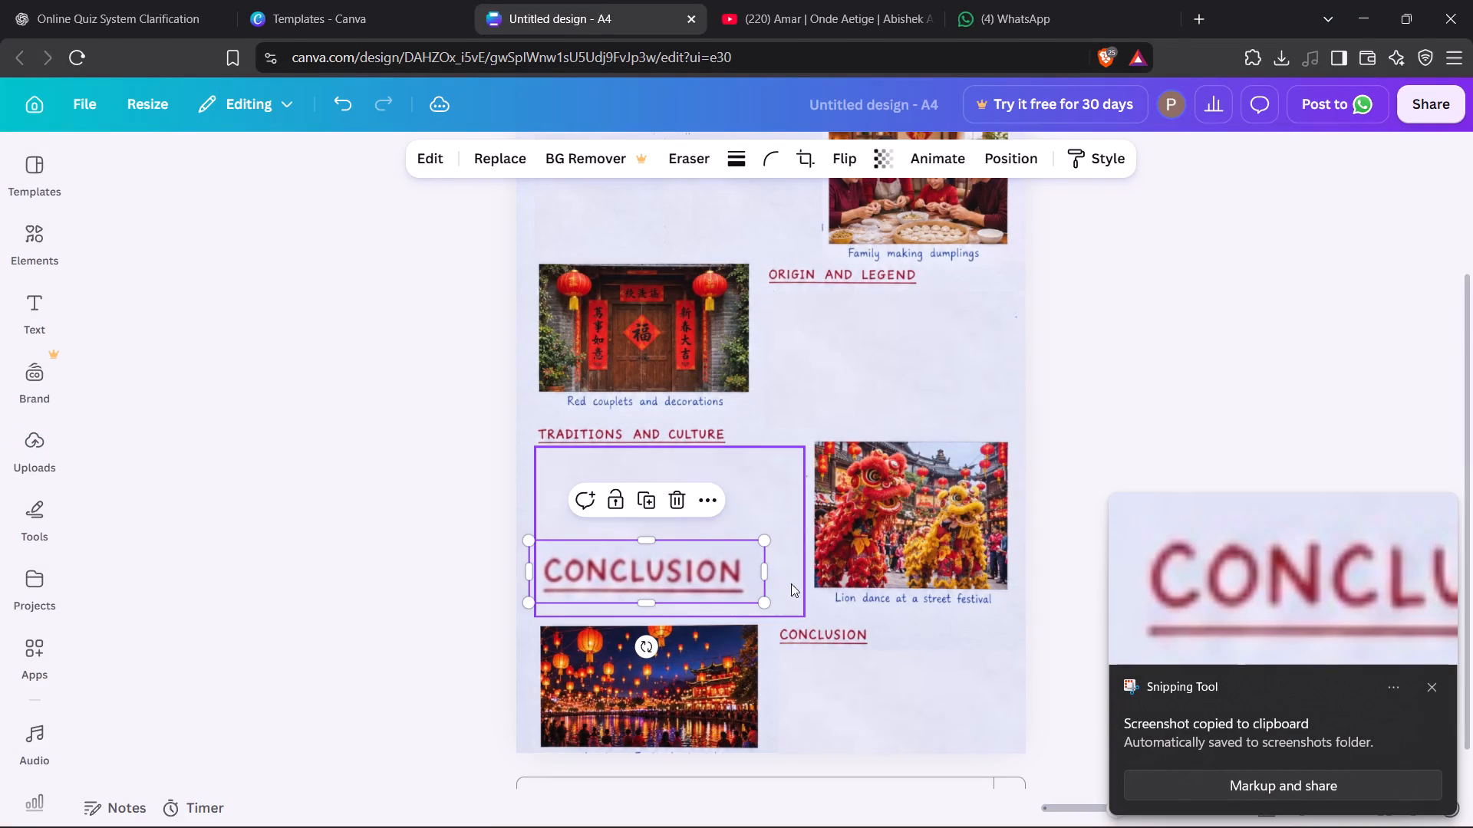
{"action": "left_click_drag", "start_coordinate": [764, 603], "coordinate": [688, 586]}
{"action": "left_click_drag", "start_coordinate": [611, 559], "coordinate": [617, 567]}
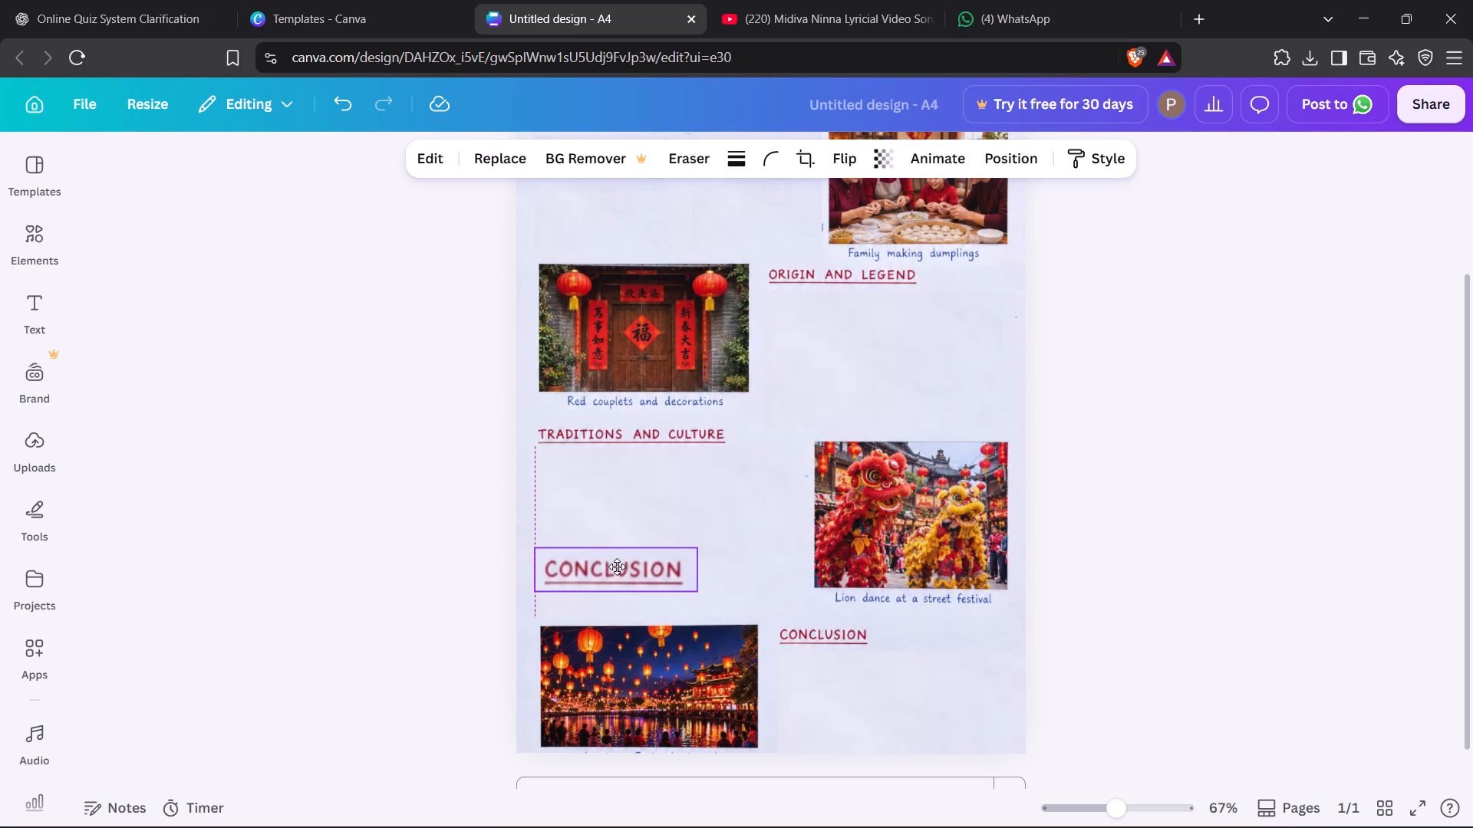
{"action": "left_click_drag", "start_coordinate": [617, 567], "coordinate": [617, 566]}
{"action": "left_click_drag", "start_coordinate": [700, 593], "coordinate": [685, 581]}
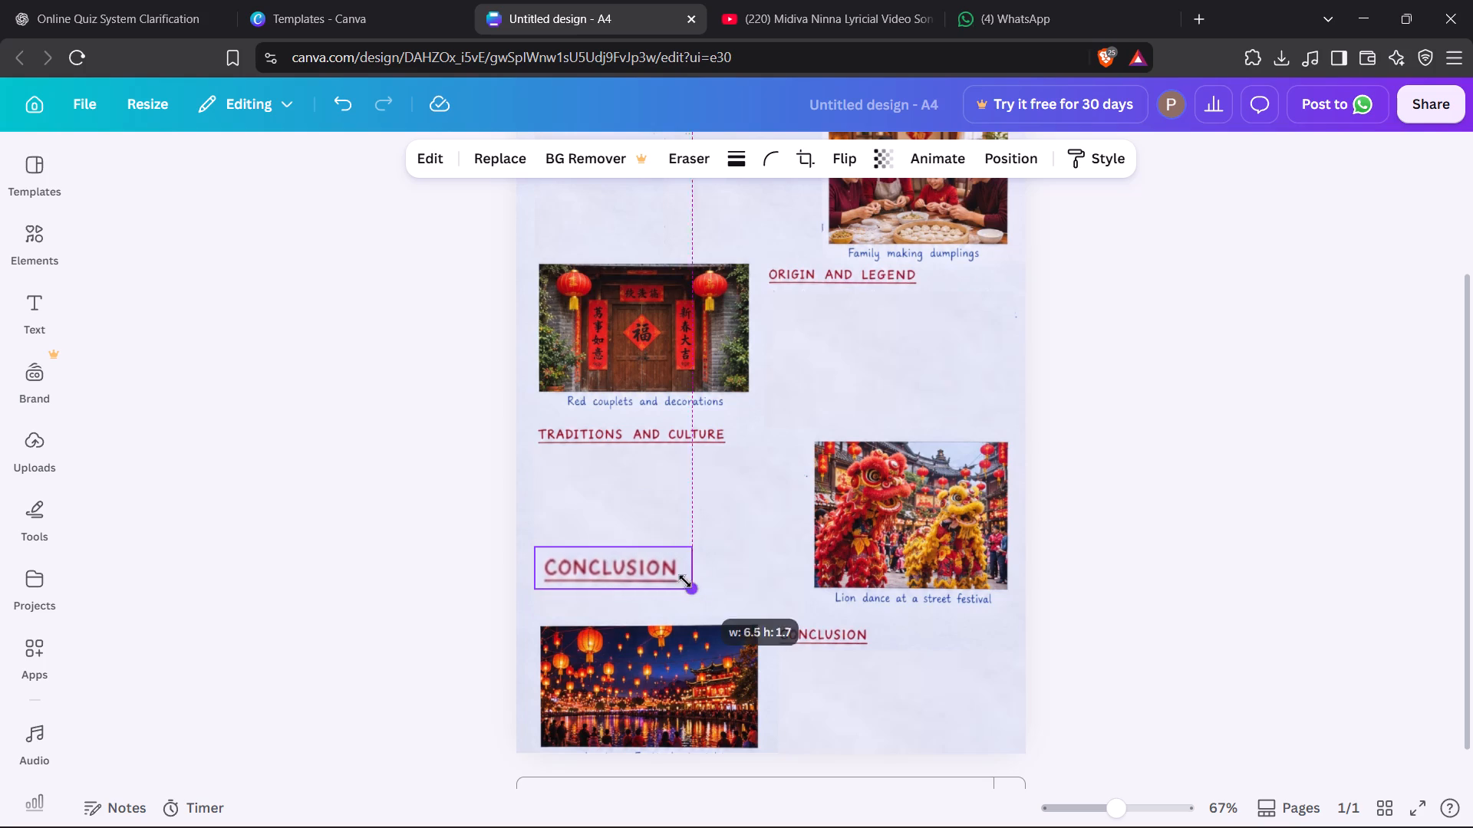
{"action": "left_click_drag", "start_coordinate": [685, 581], "coordinate": [651, 571]}
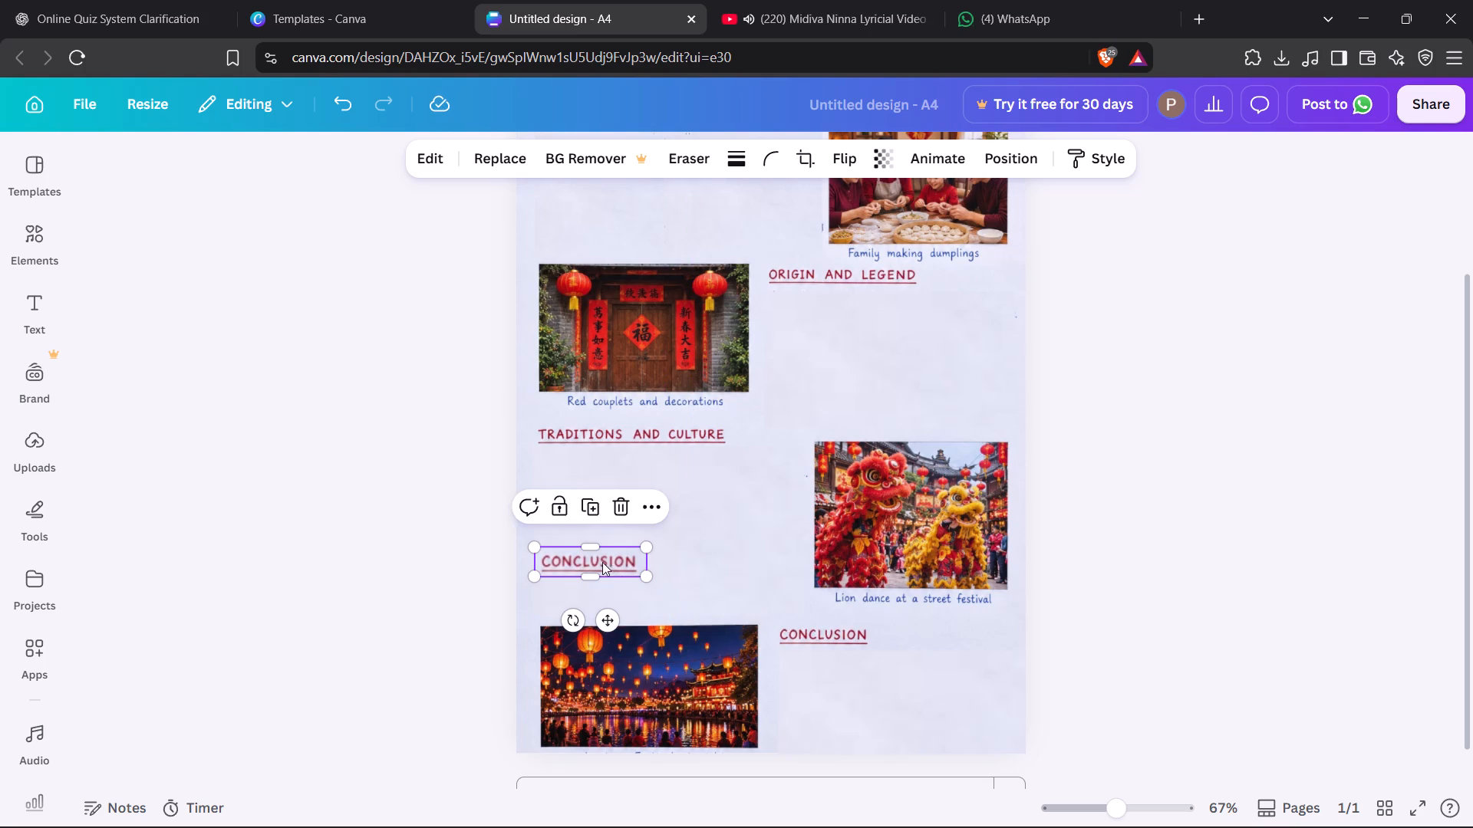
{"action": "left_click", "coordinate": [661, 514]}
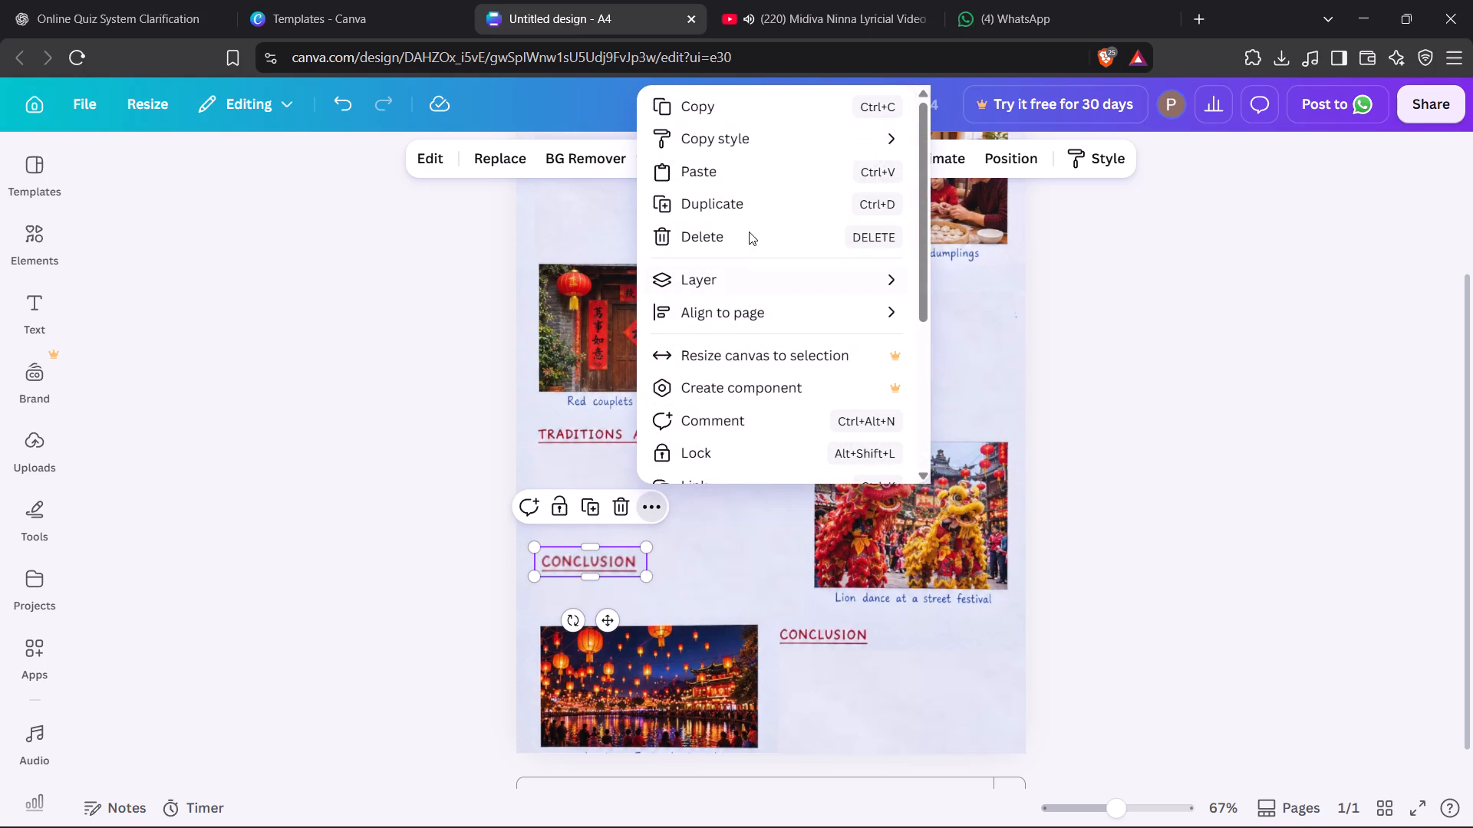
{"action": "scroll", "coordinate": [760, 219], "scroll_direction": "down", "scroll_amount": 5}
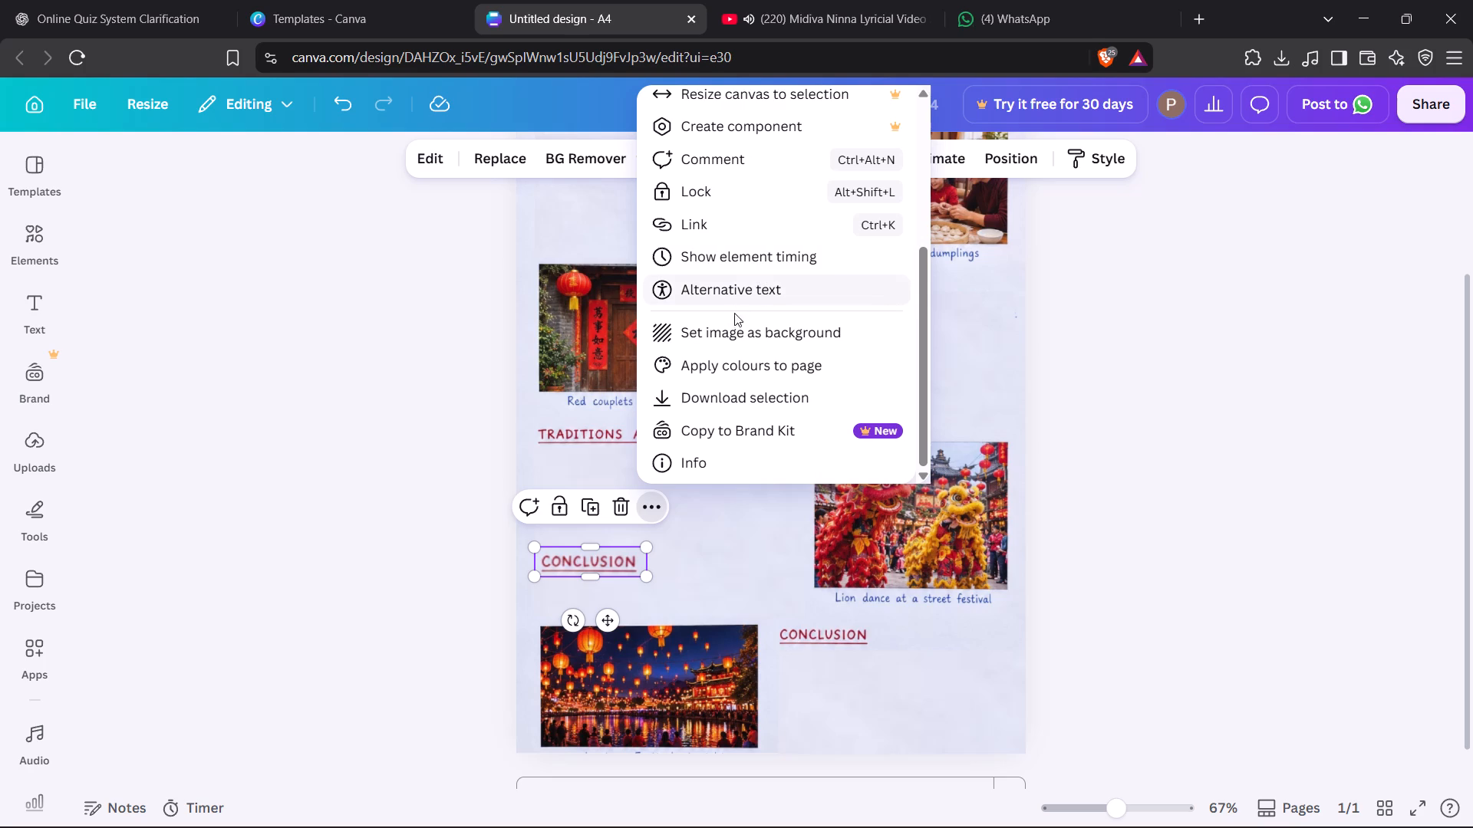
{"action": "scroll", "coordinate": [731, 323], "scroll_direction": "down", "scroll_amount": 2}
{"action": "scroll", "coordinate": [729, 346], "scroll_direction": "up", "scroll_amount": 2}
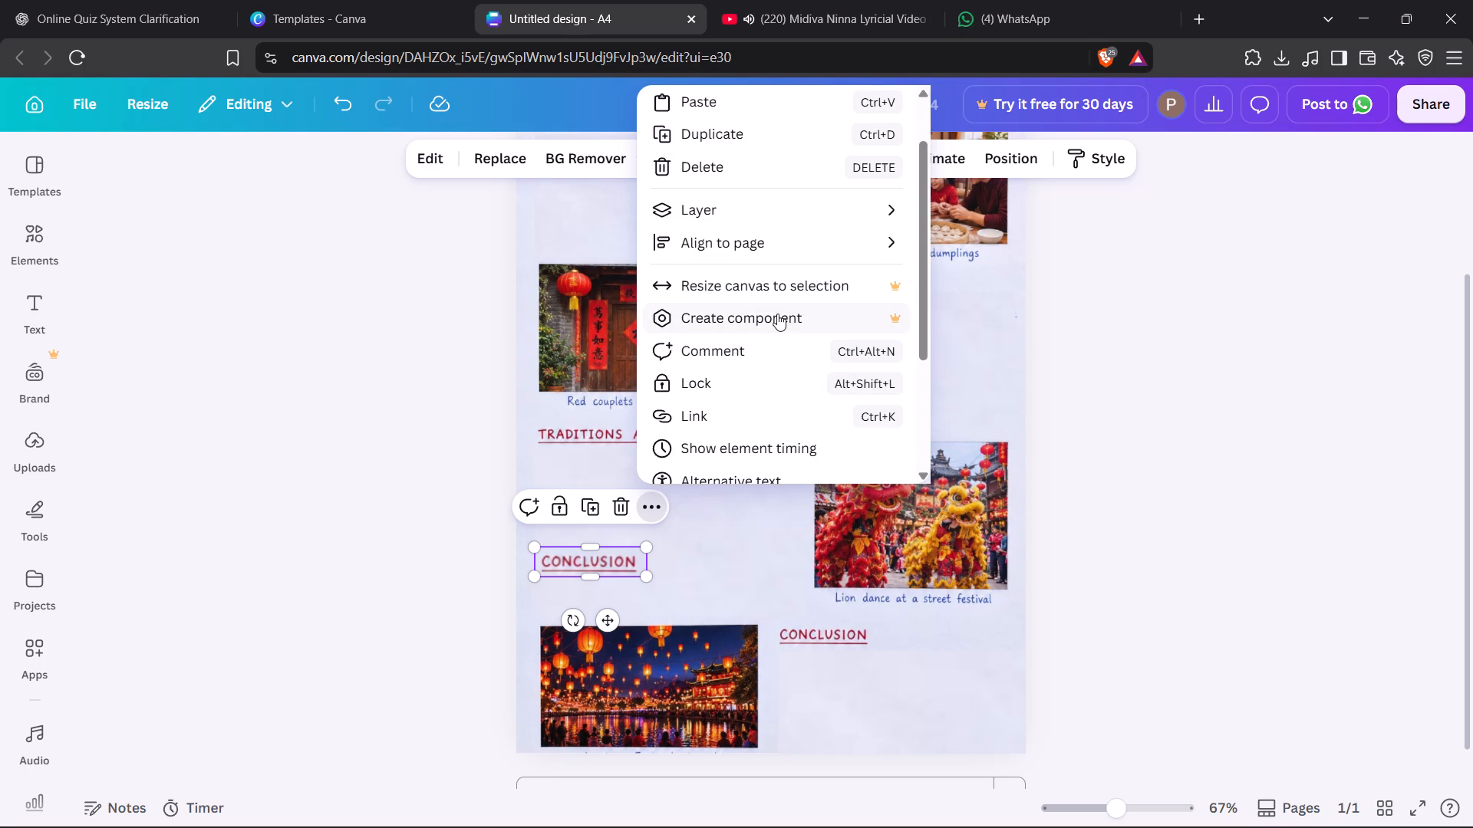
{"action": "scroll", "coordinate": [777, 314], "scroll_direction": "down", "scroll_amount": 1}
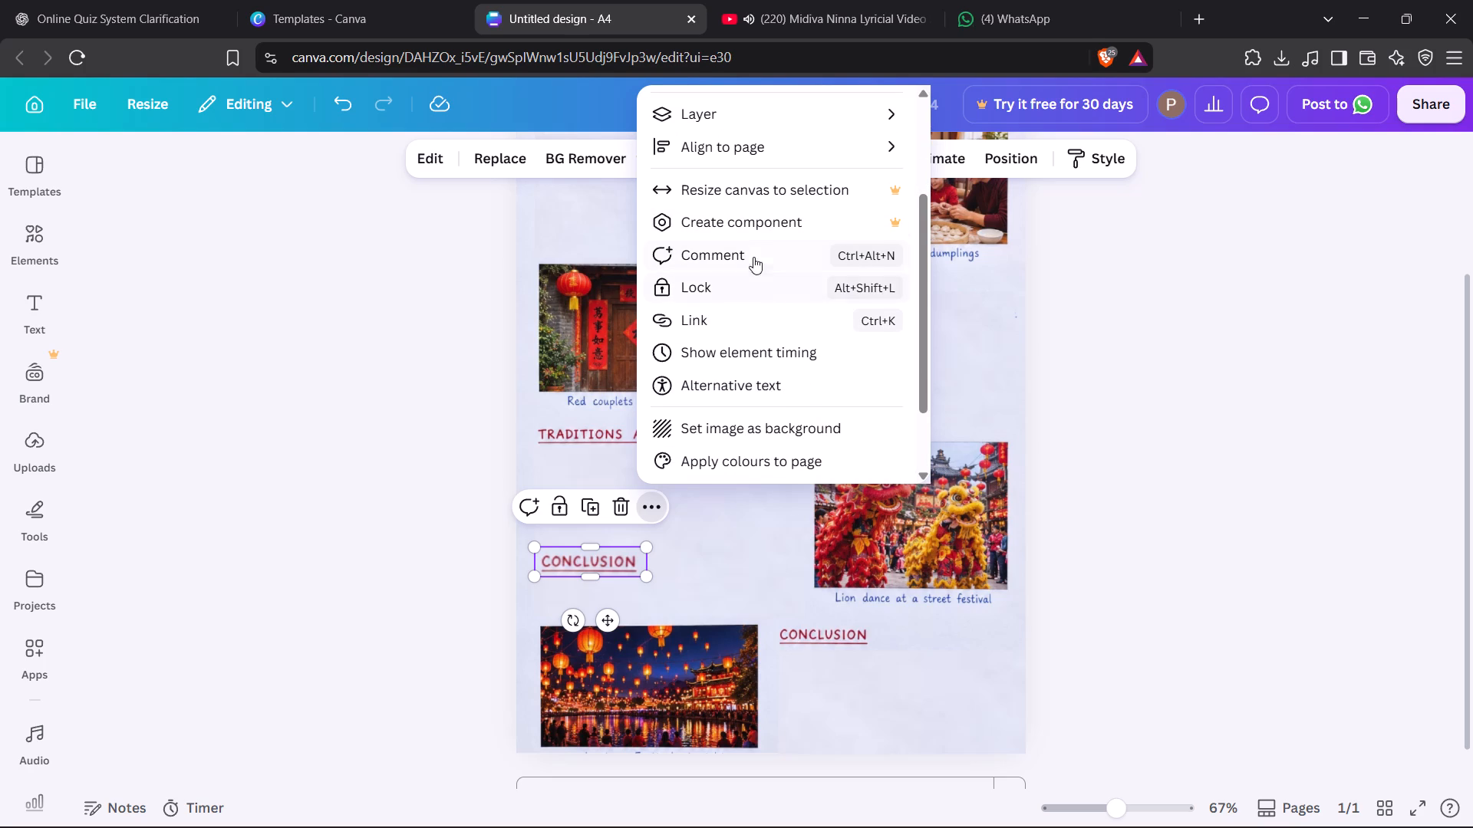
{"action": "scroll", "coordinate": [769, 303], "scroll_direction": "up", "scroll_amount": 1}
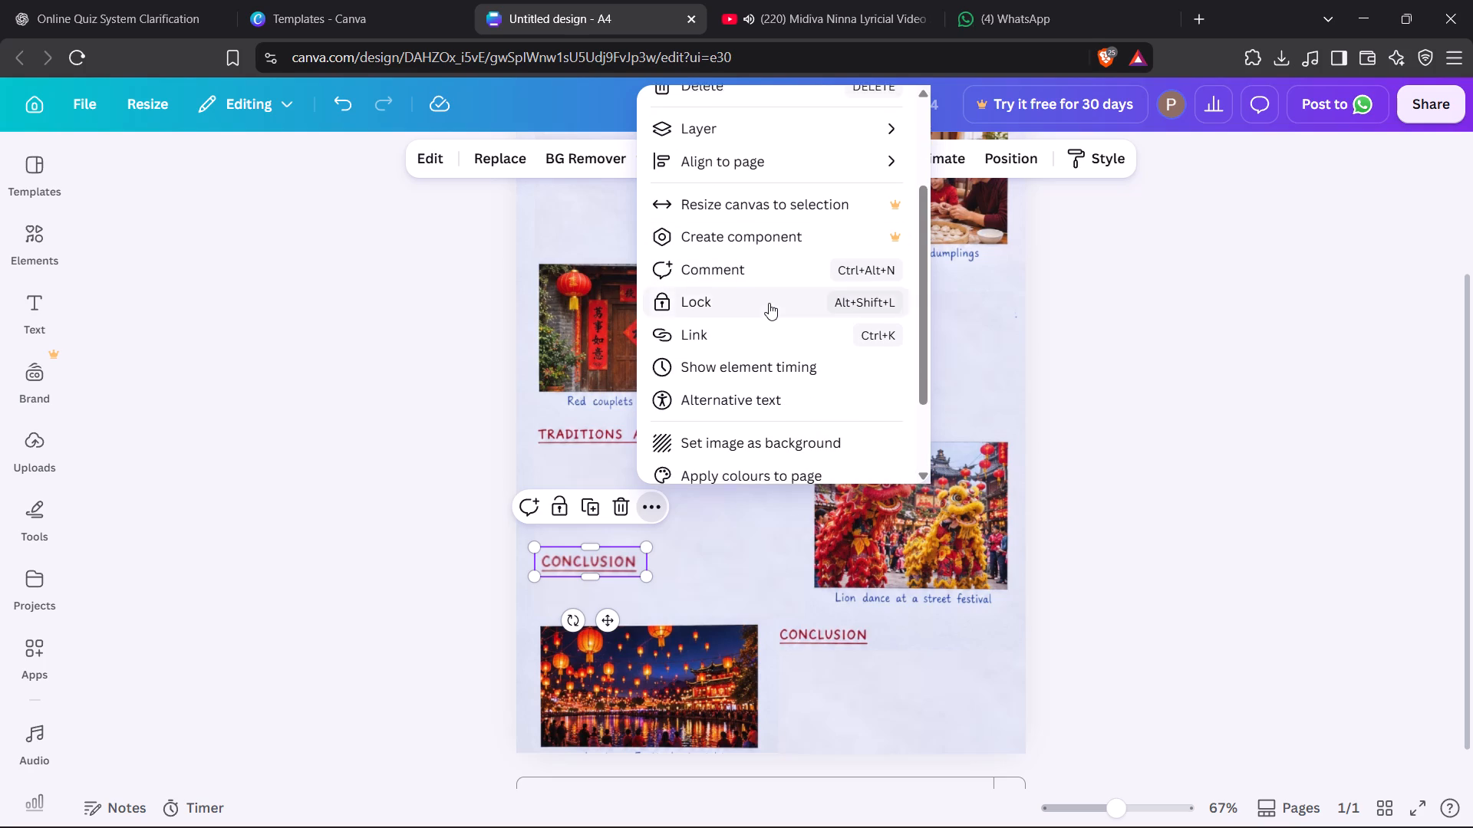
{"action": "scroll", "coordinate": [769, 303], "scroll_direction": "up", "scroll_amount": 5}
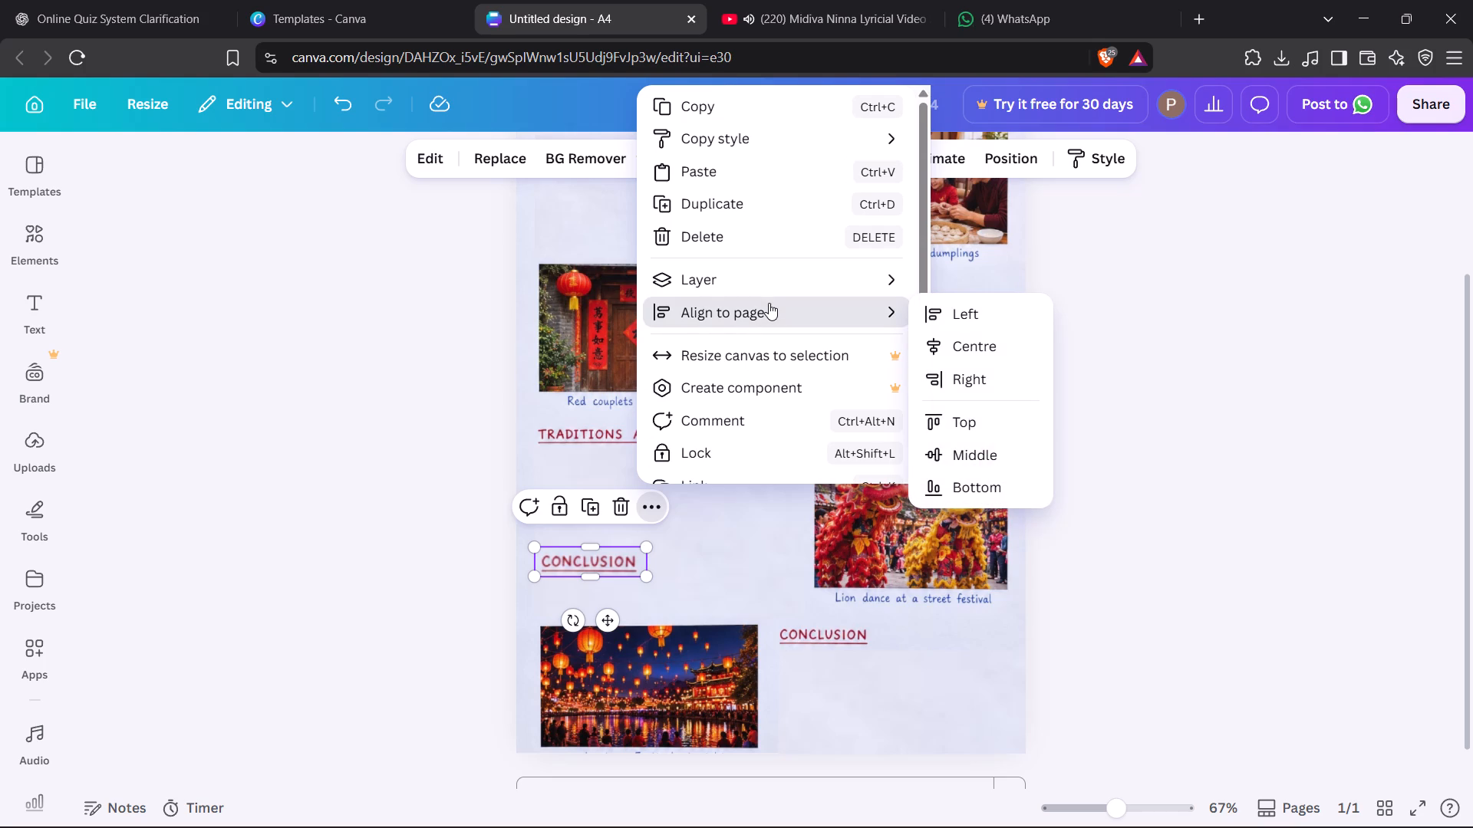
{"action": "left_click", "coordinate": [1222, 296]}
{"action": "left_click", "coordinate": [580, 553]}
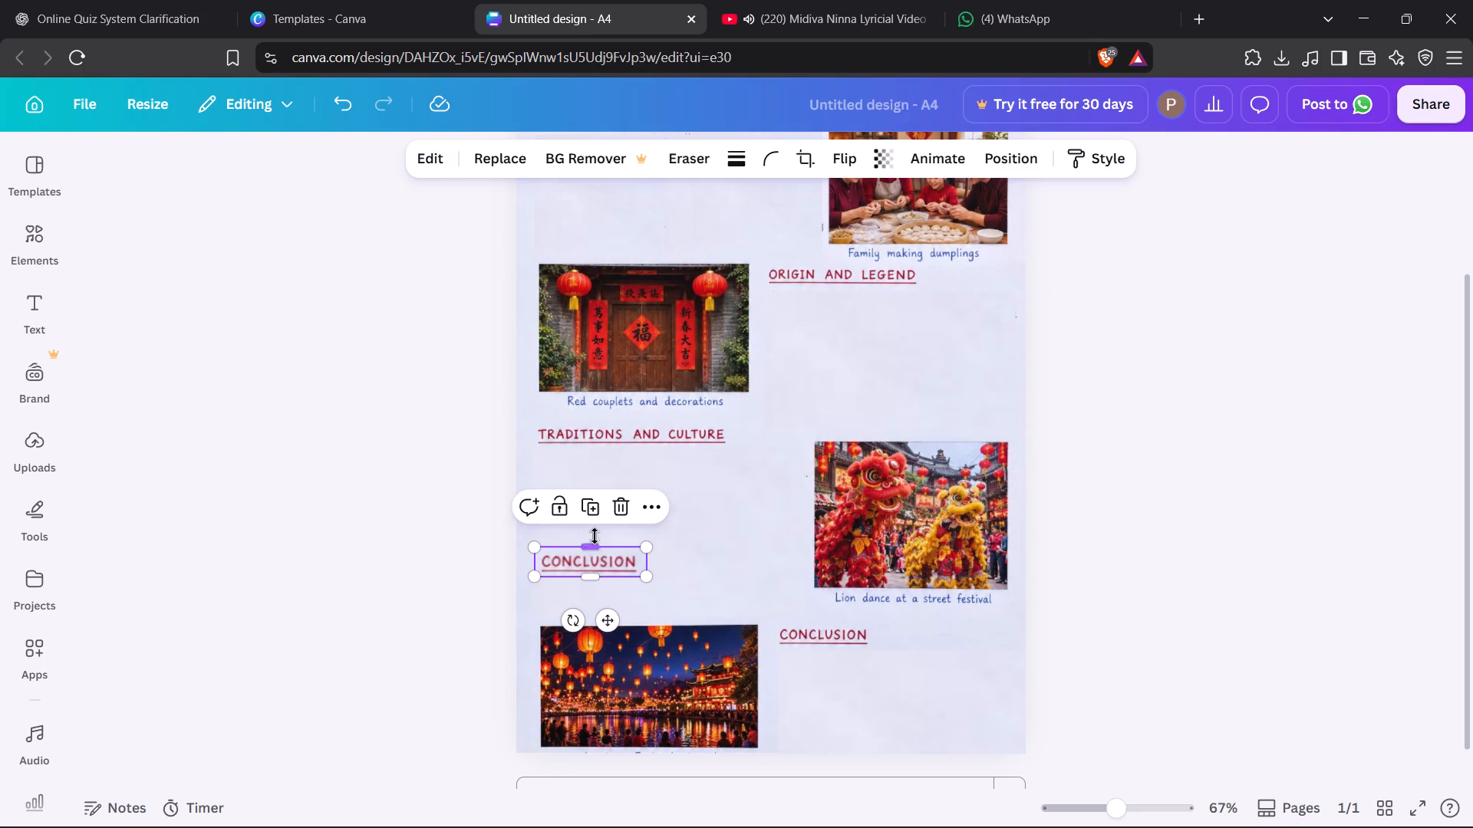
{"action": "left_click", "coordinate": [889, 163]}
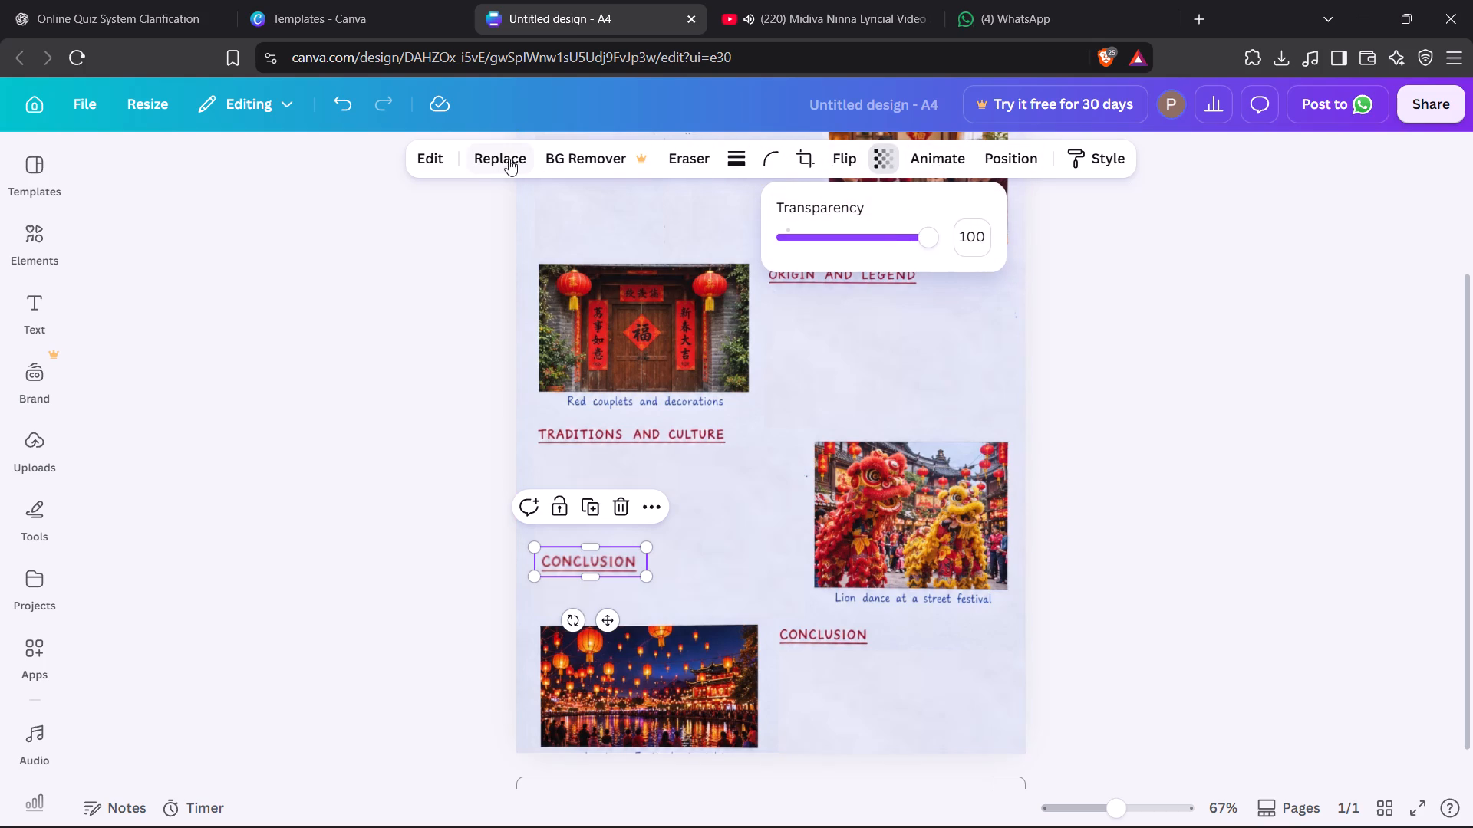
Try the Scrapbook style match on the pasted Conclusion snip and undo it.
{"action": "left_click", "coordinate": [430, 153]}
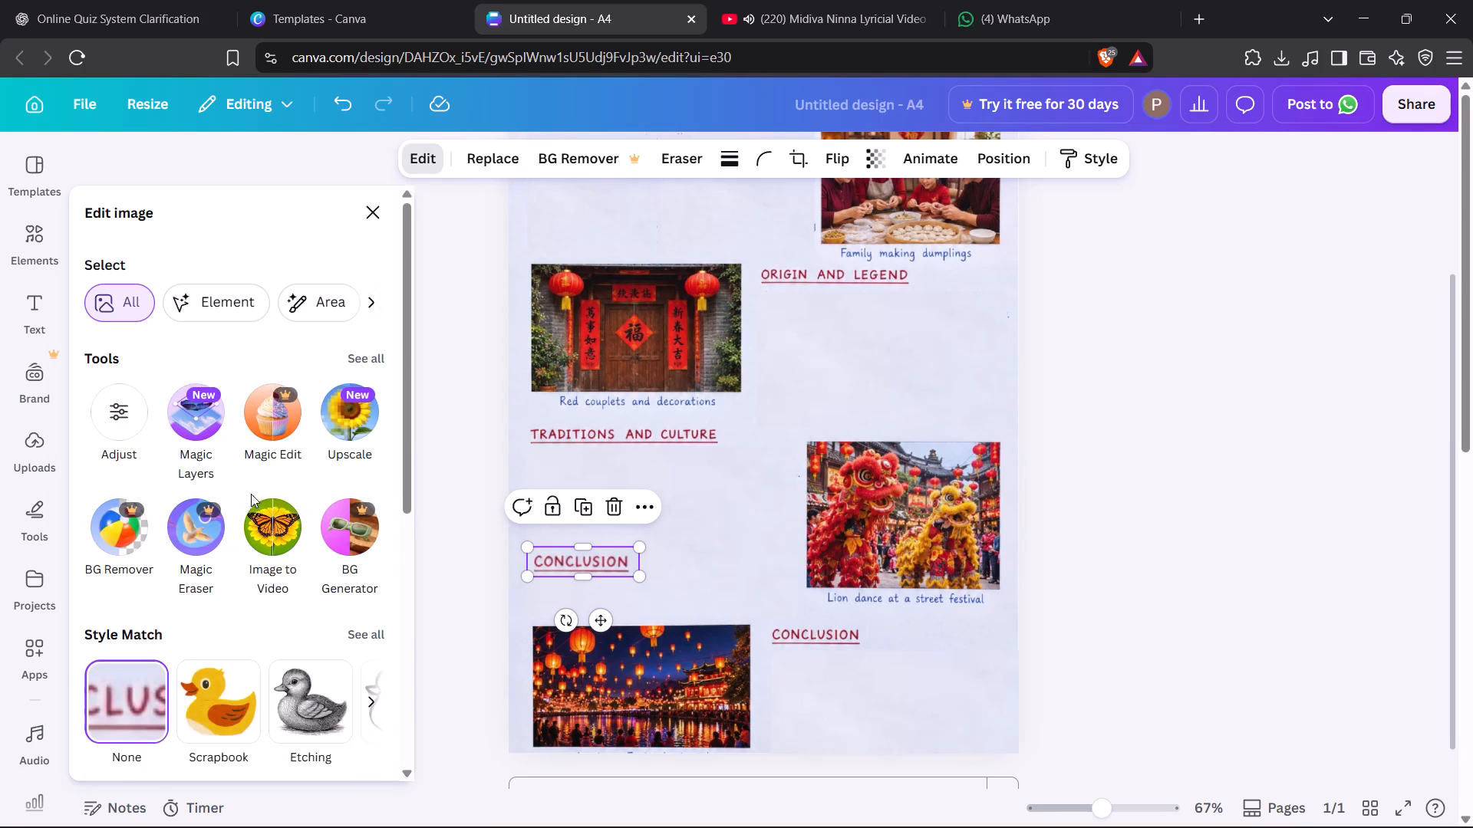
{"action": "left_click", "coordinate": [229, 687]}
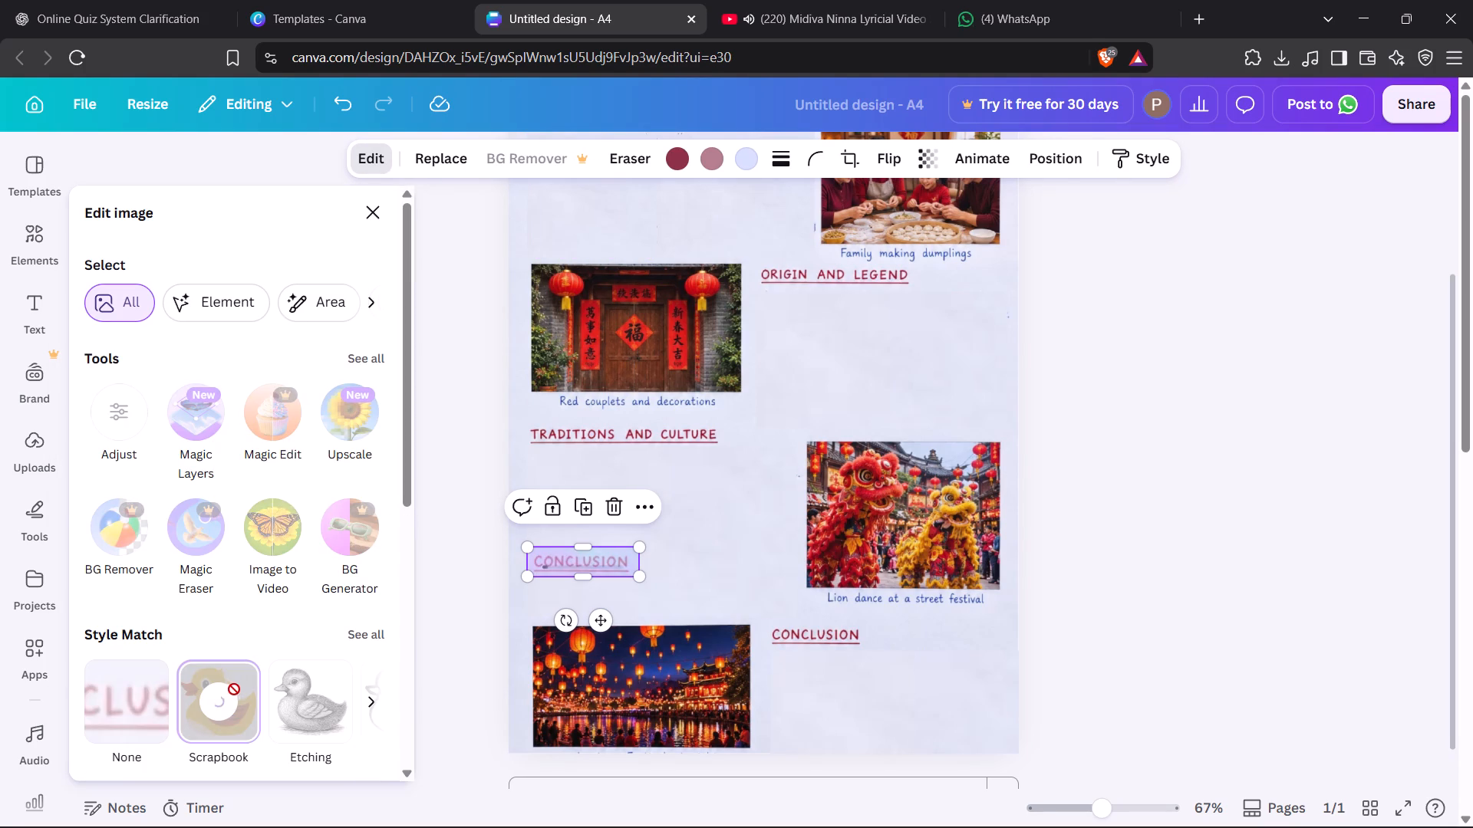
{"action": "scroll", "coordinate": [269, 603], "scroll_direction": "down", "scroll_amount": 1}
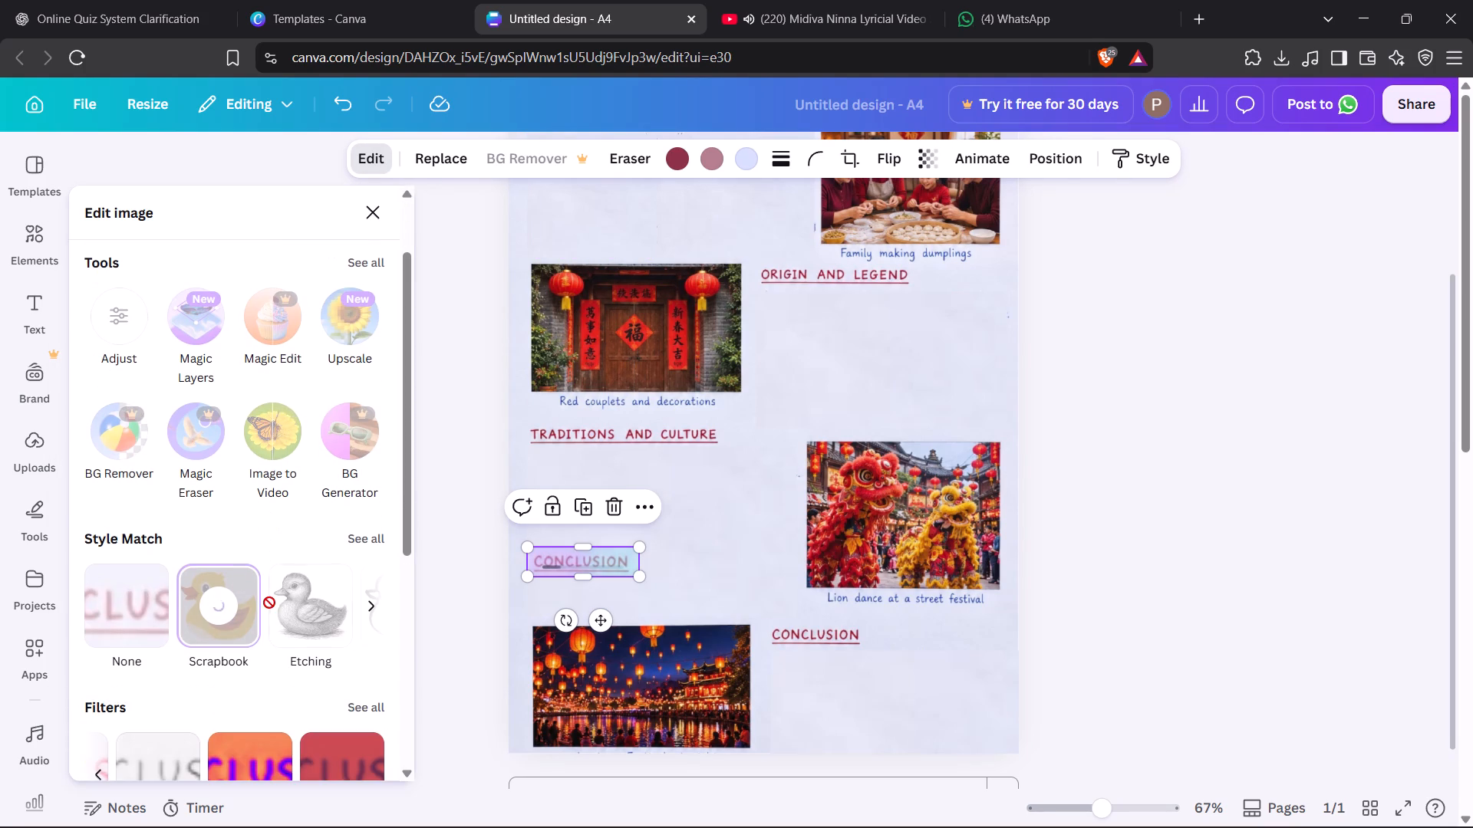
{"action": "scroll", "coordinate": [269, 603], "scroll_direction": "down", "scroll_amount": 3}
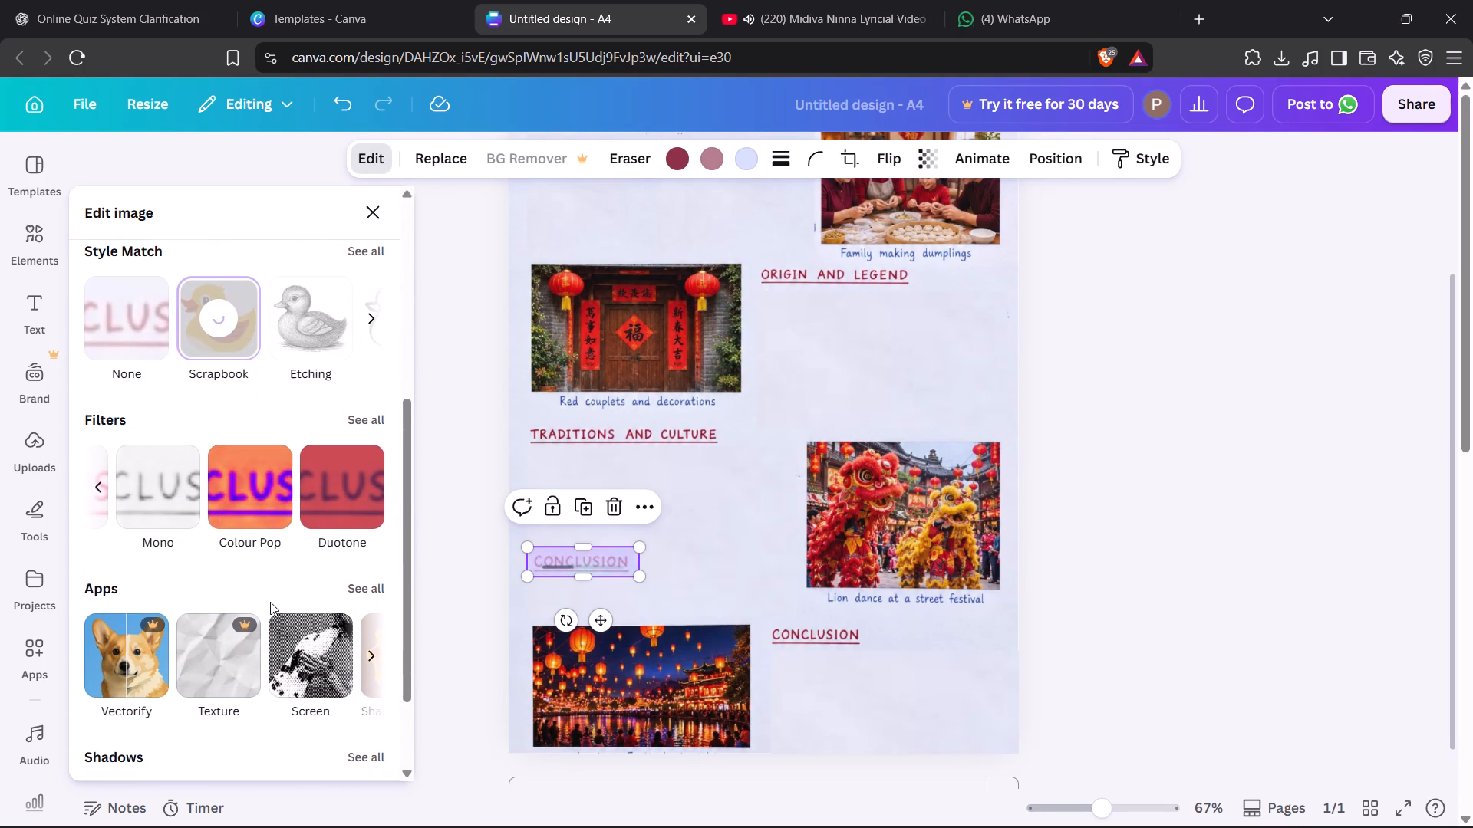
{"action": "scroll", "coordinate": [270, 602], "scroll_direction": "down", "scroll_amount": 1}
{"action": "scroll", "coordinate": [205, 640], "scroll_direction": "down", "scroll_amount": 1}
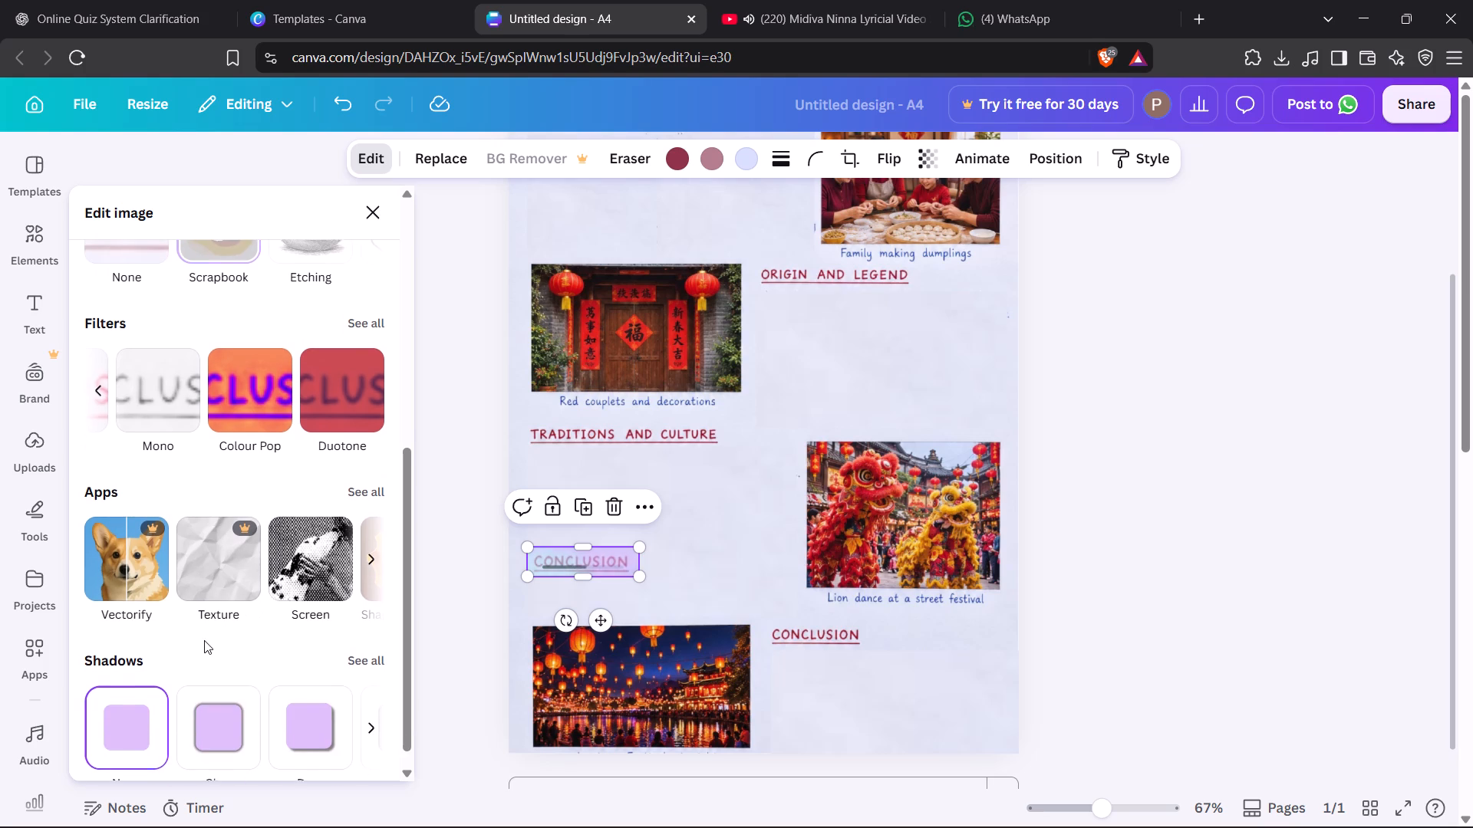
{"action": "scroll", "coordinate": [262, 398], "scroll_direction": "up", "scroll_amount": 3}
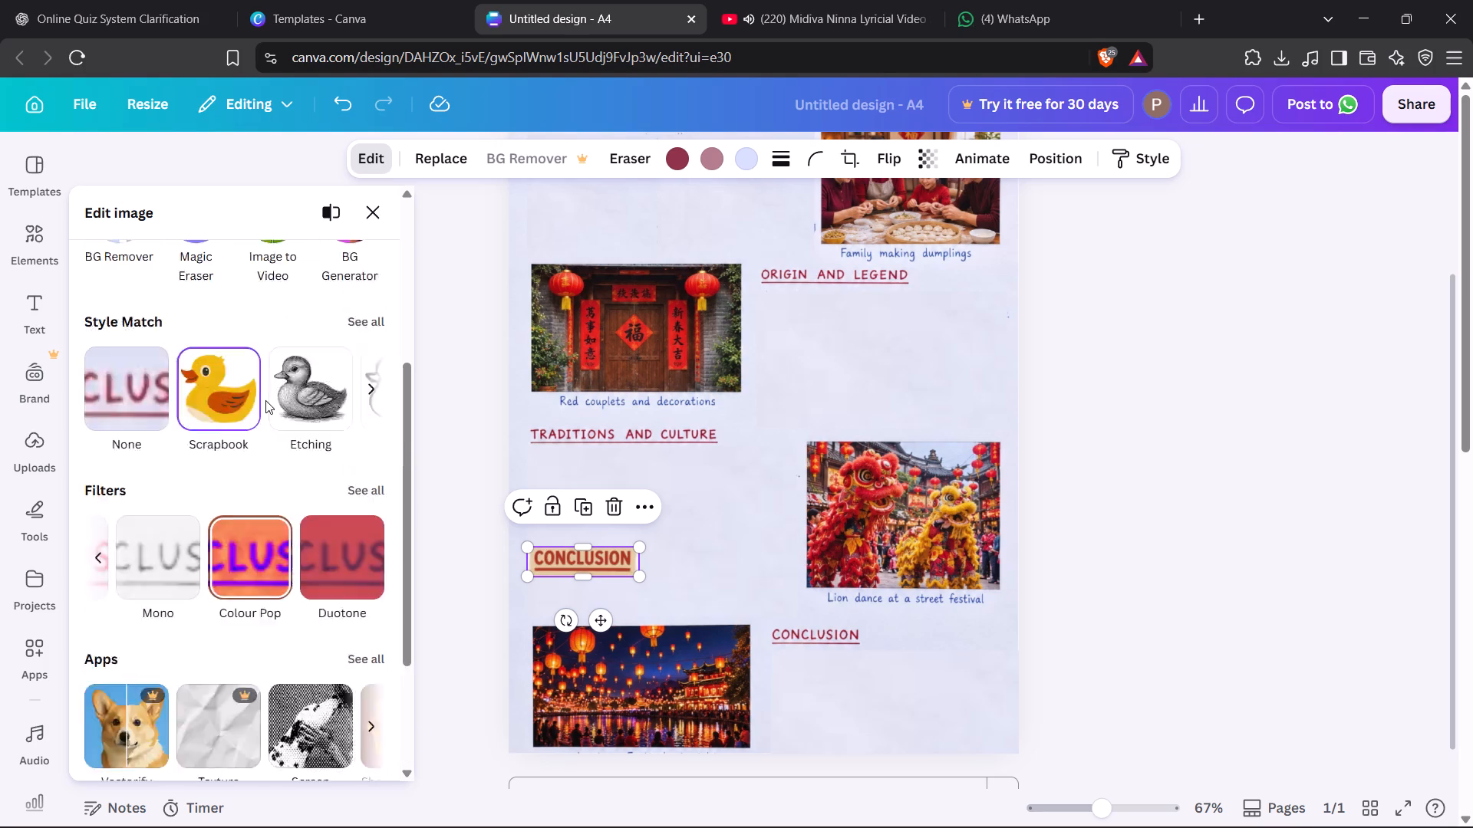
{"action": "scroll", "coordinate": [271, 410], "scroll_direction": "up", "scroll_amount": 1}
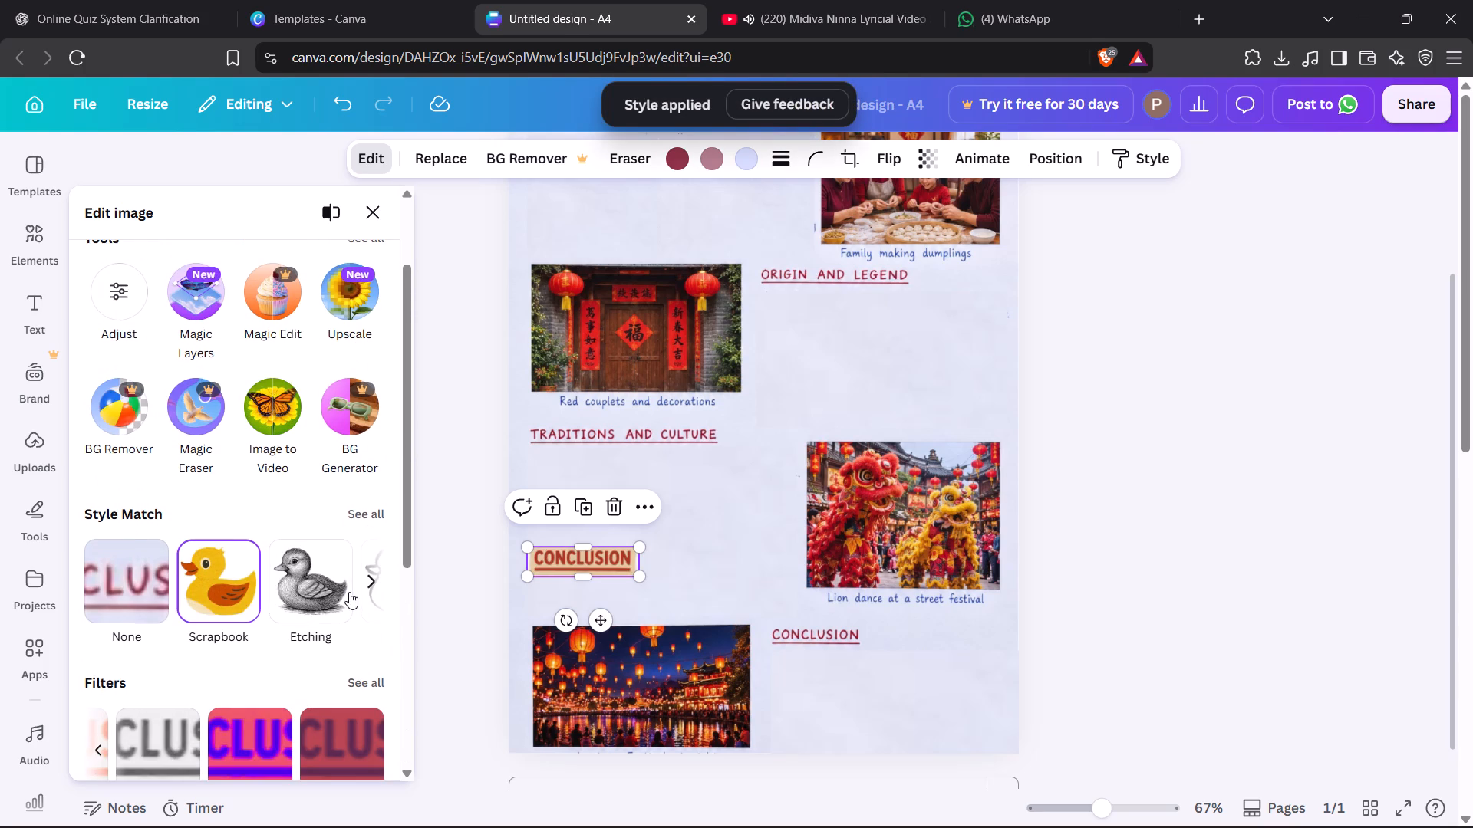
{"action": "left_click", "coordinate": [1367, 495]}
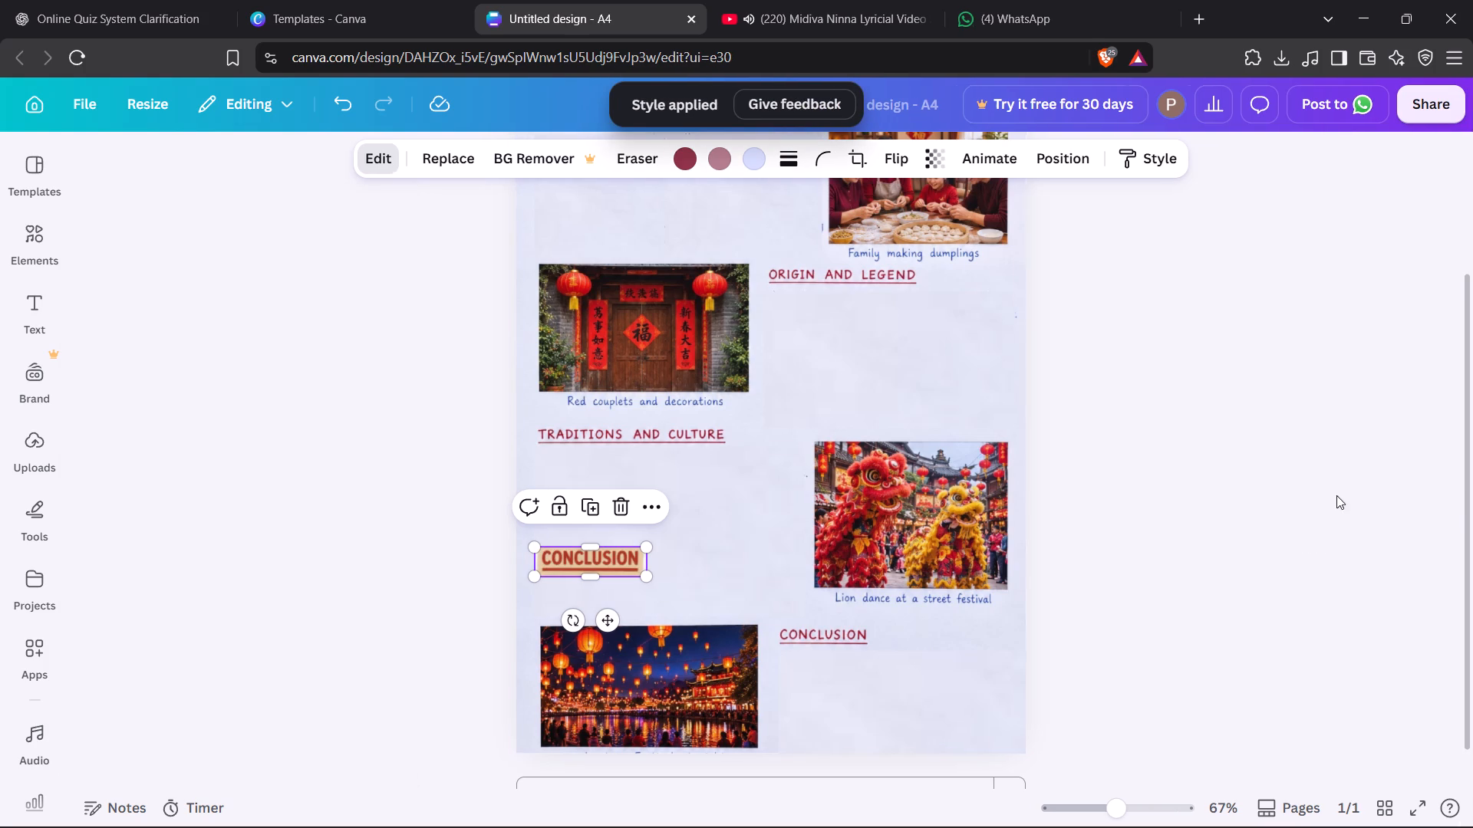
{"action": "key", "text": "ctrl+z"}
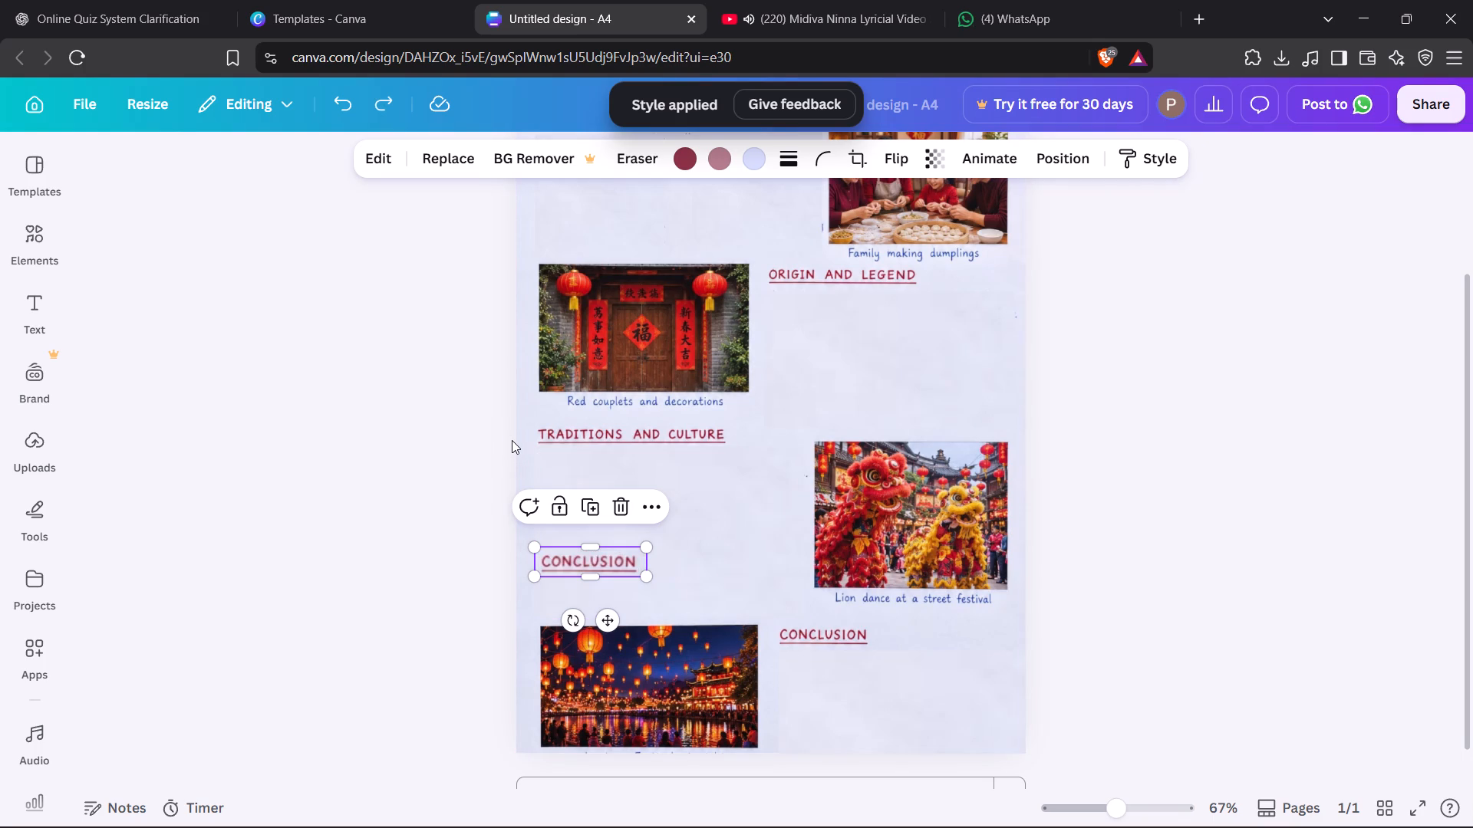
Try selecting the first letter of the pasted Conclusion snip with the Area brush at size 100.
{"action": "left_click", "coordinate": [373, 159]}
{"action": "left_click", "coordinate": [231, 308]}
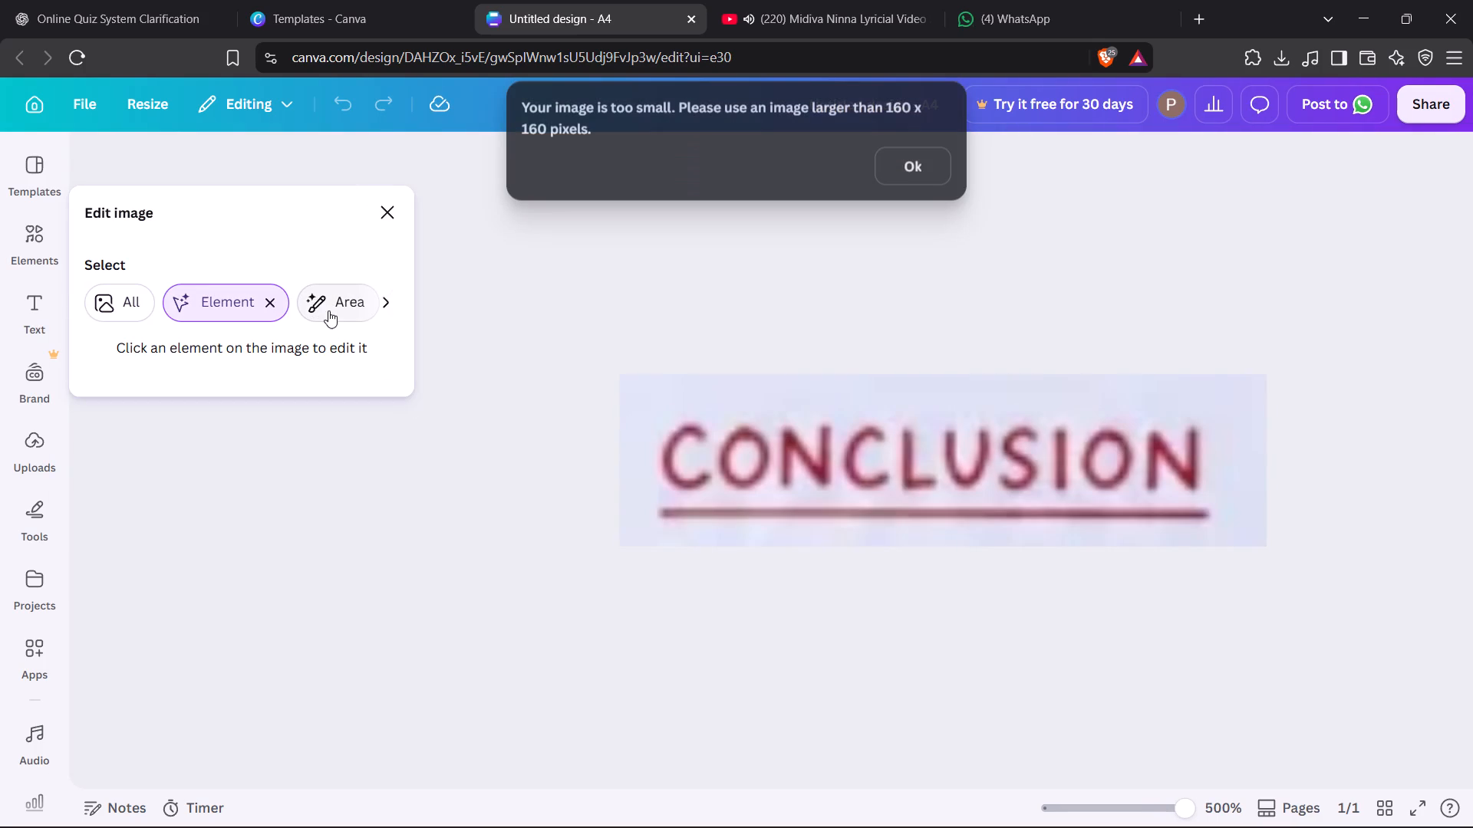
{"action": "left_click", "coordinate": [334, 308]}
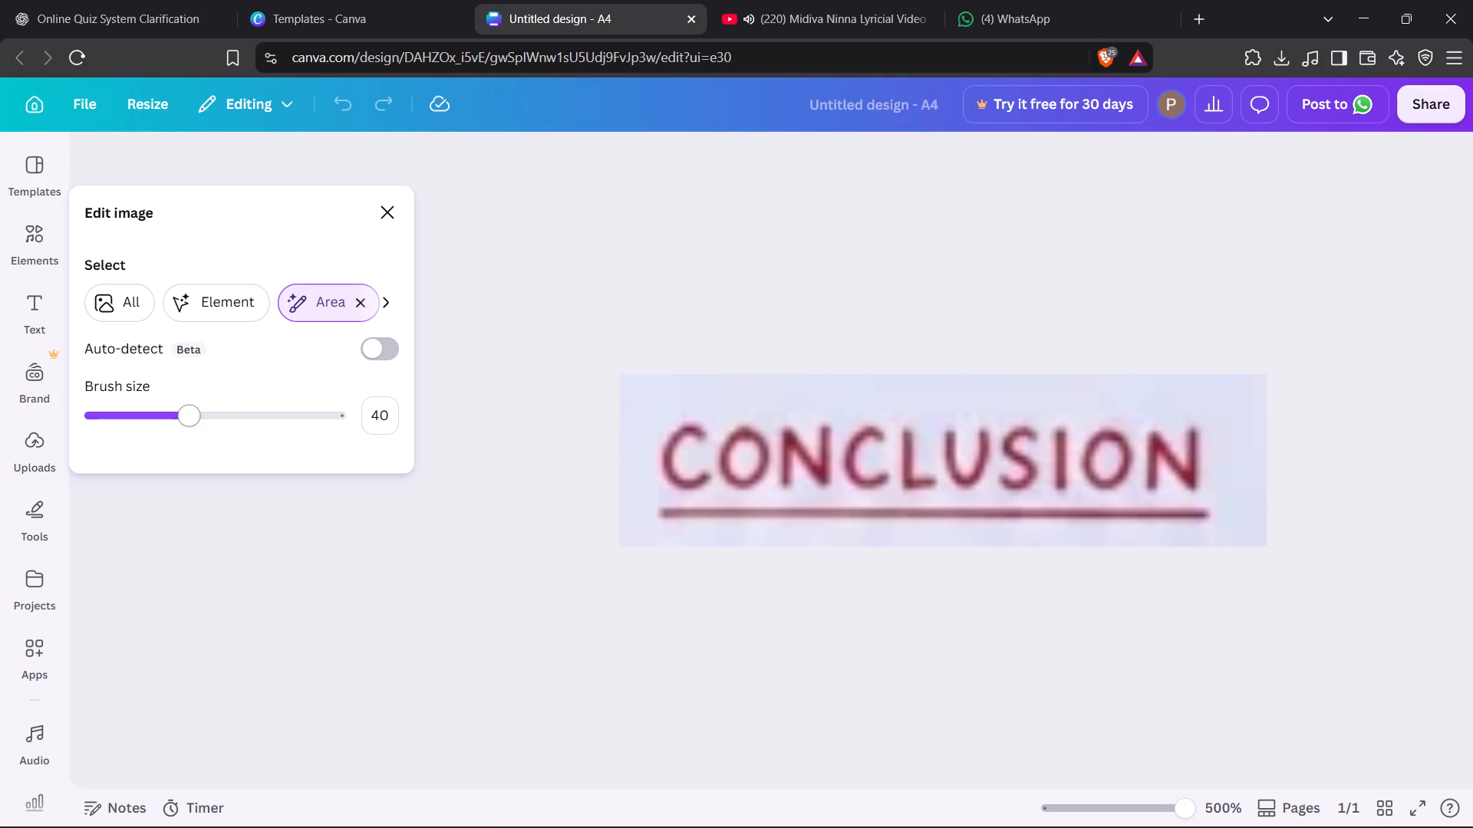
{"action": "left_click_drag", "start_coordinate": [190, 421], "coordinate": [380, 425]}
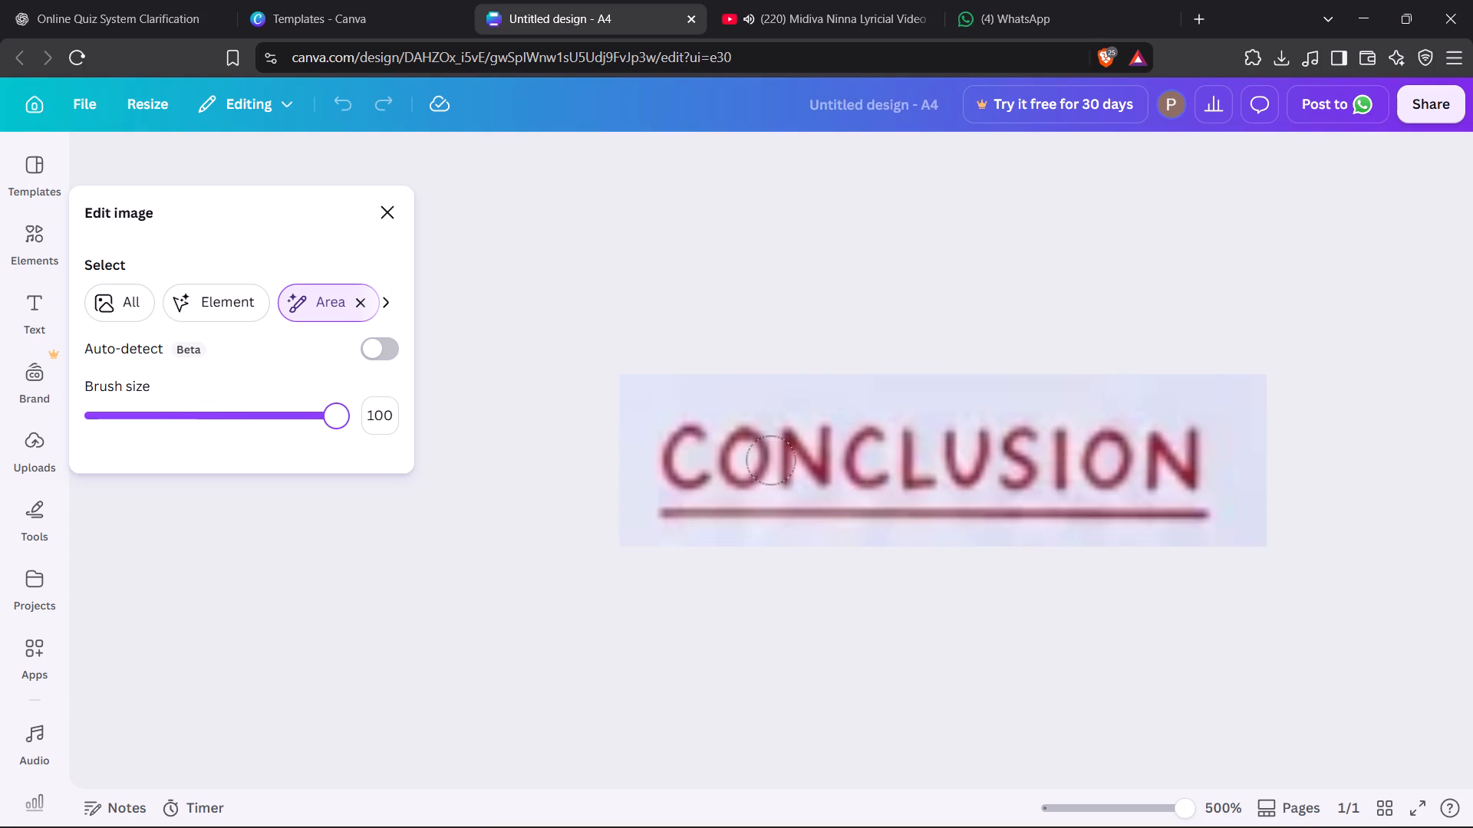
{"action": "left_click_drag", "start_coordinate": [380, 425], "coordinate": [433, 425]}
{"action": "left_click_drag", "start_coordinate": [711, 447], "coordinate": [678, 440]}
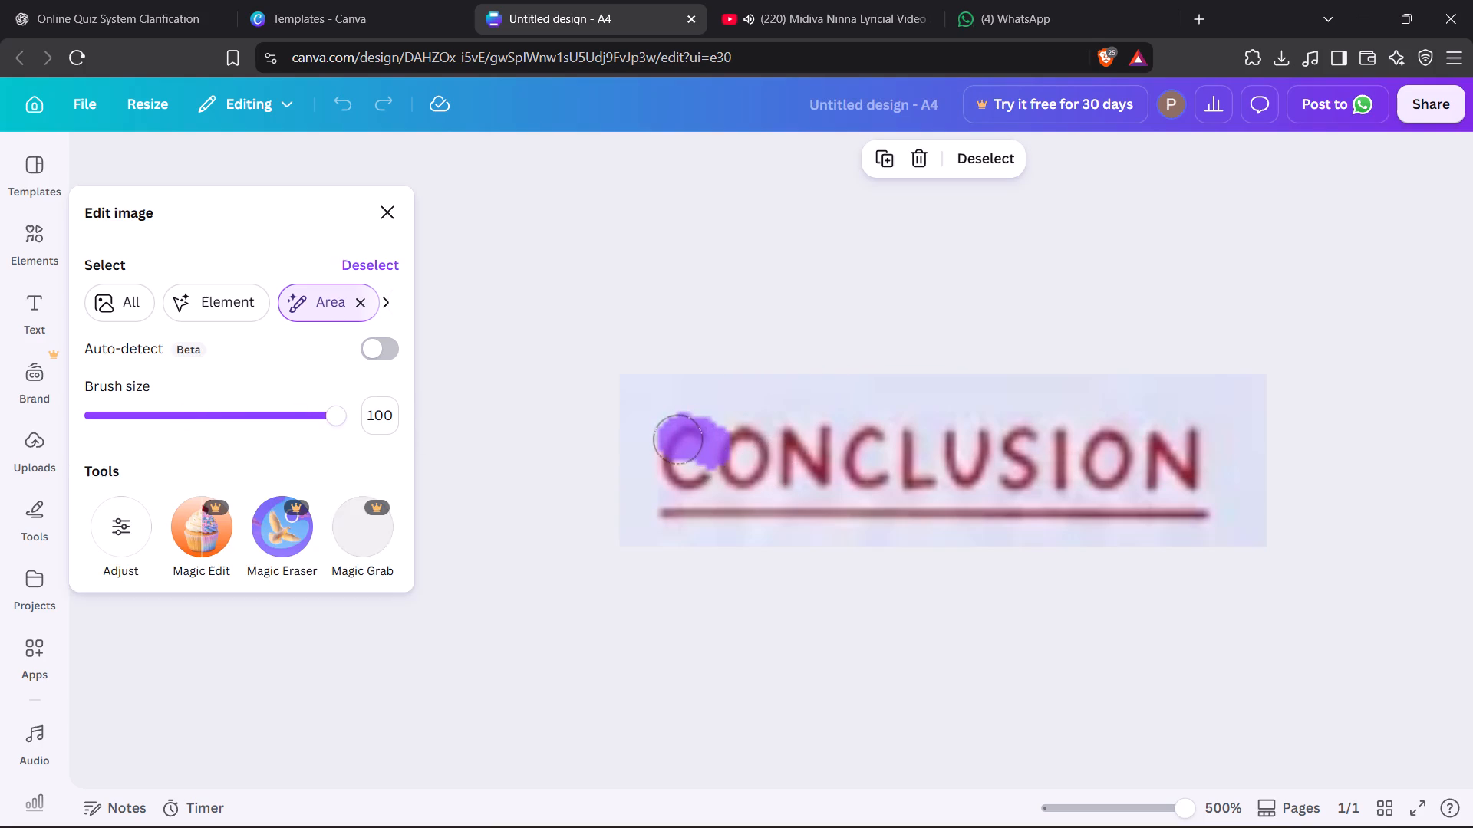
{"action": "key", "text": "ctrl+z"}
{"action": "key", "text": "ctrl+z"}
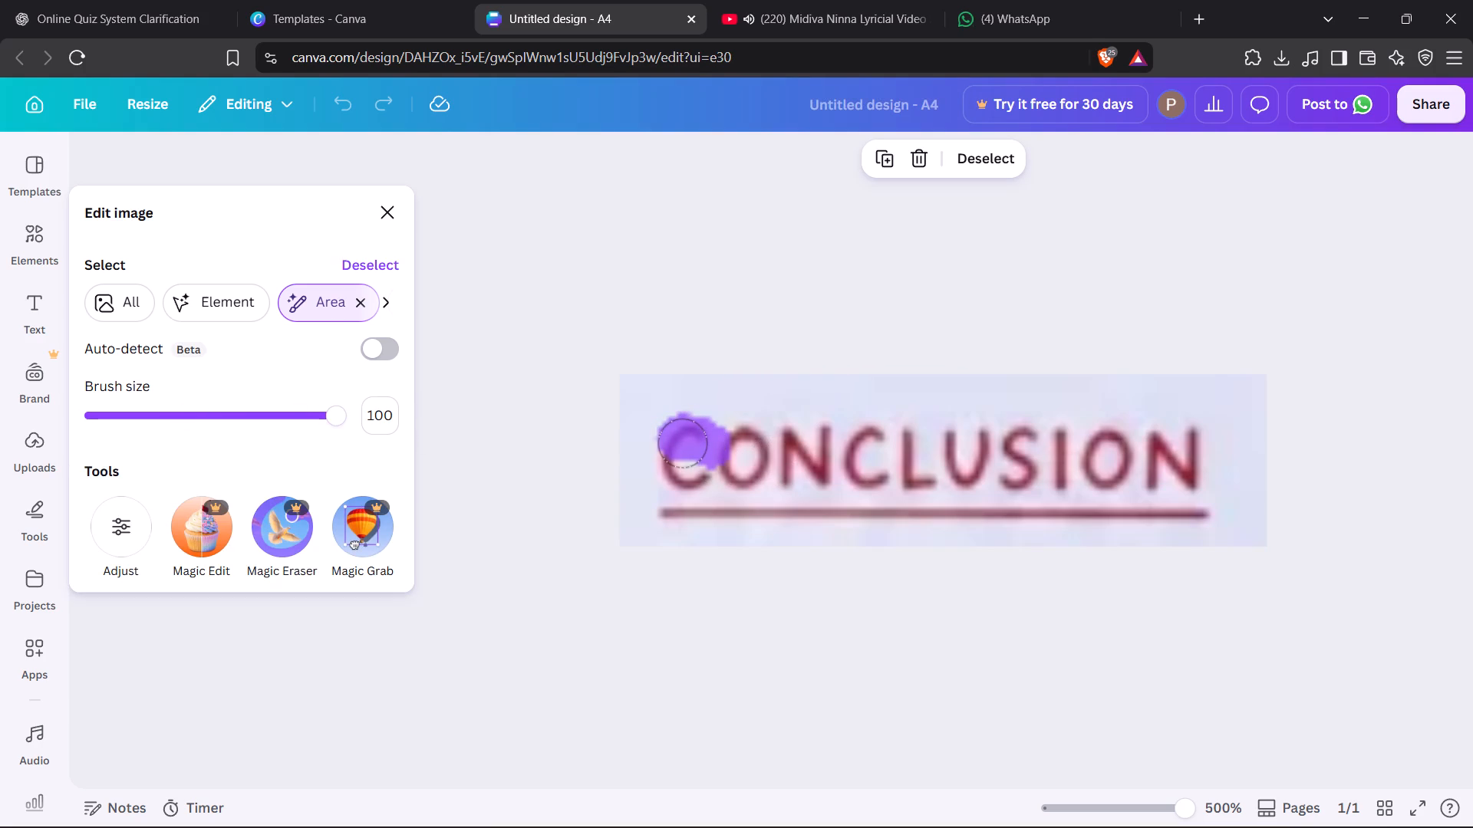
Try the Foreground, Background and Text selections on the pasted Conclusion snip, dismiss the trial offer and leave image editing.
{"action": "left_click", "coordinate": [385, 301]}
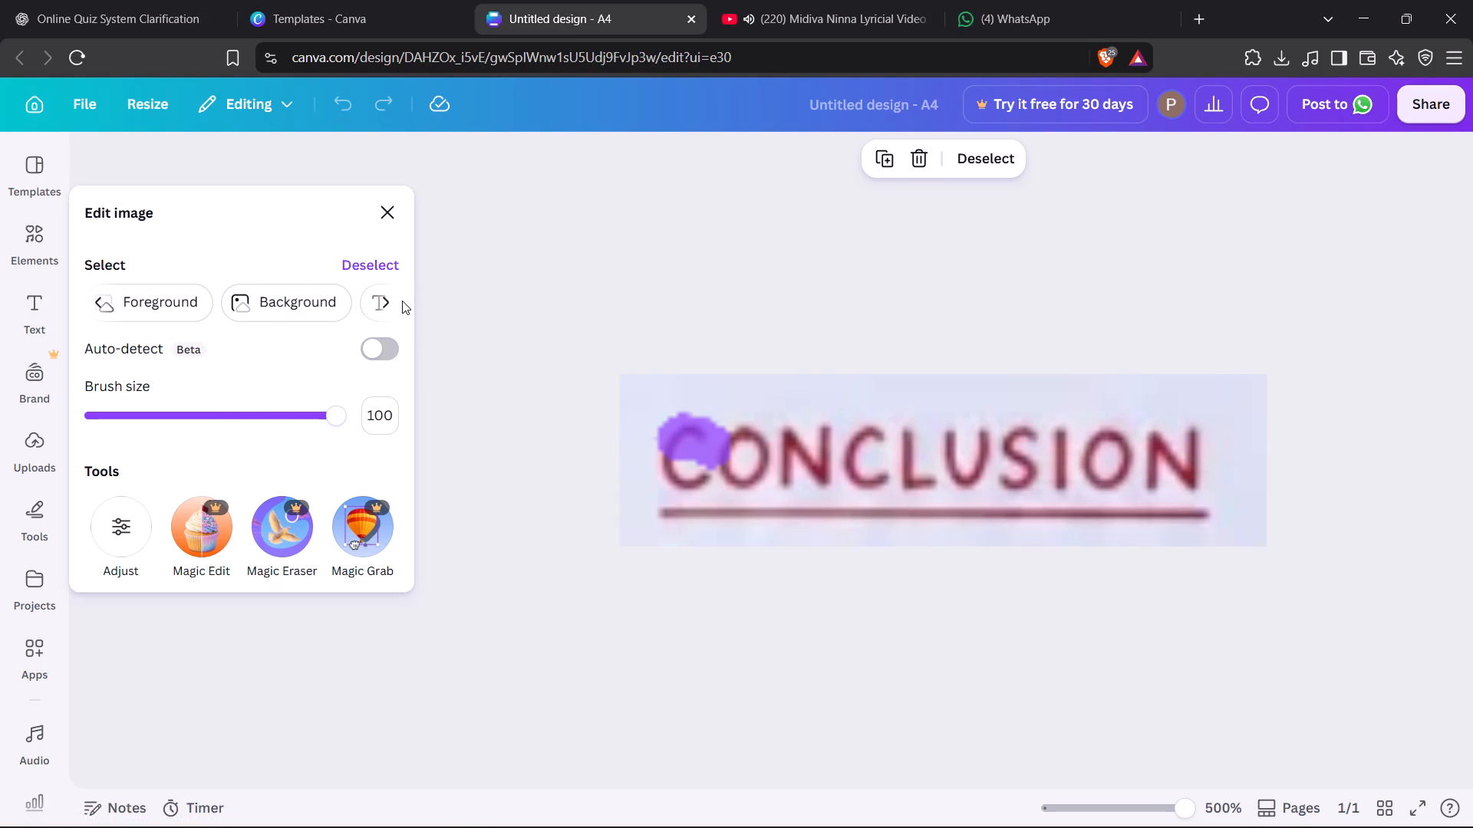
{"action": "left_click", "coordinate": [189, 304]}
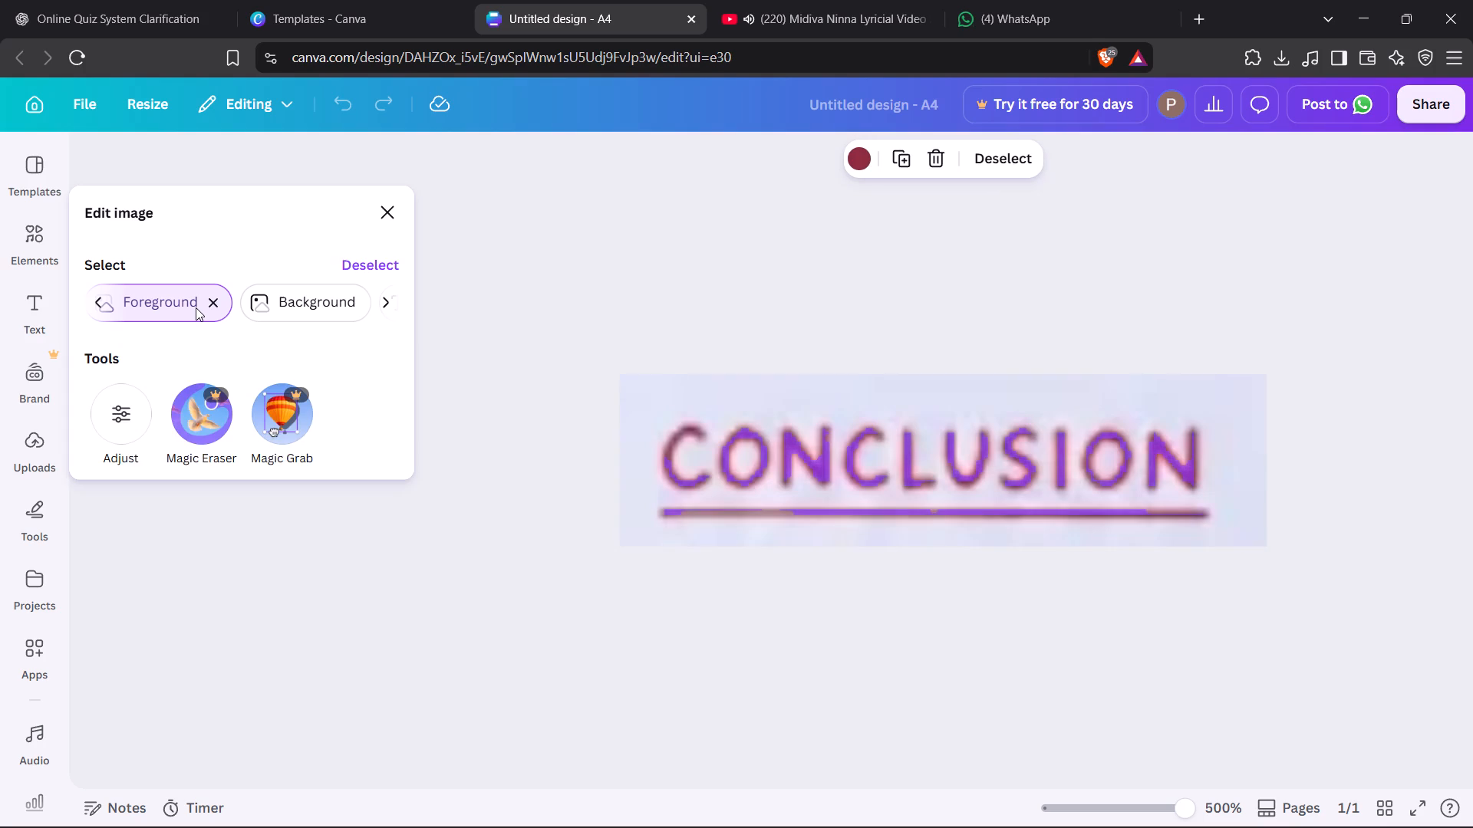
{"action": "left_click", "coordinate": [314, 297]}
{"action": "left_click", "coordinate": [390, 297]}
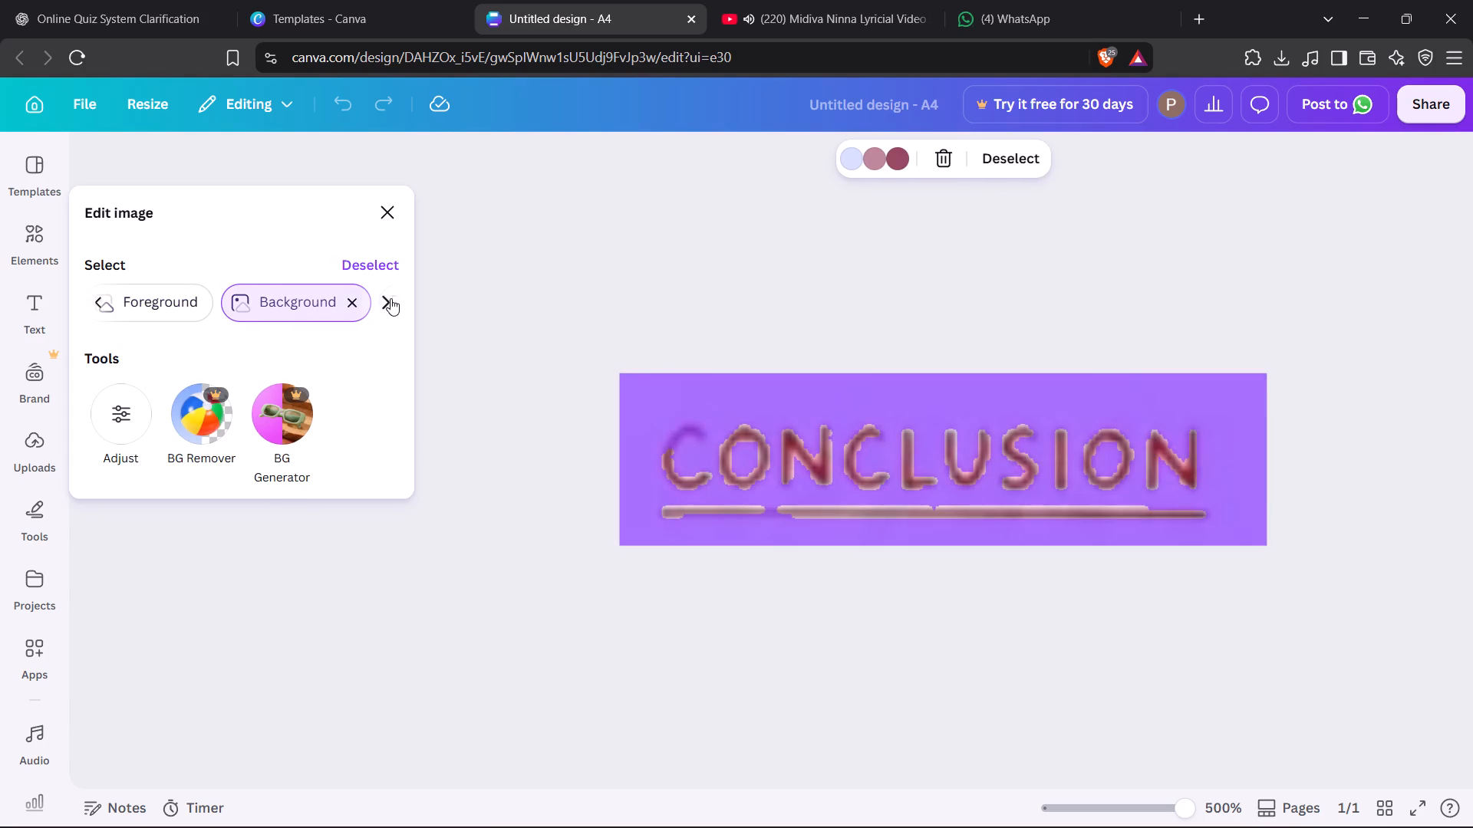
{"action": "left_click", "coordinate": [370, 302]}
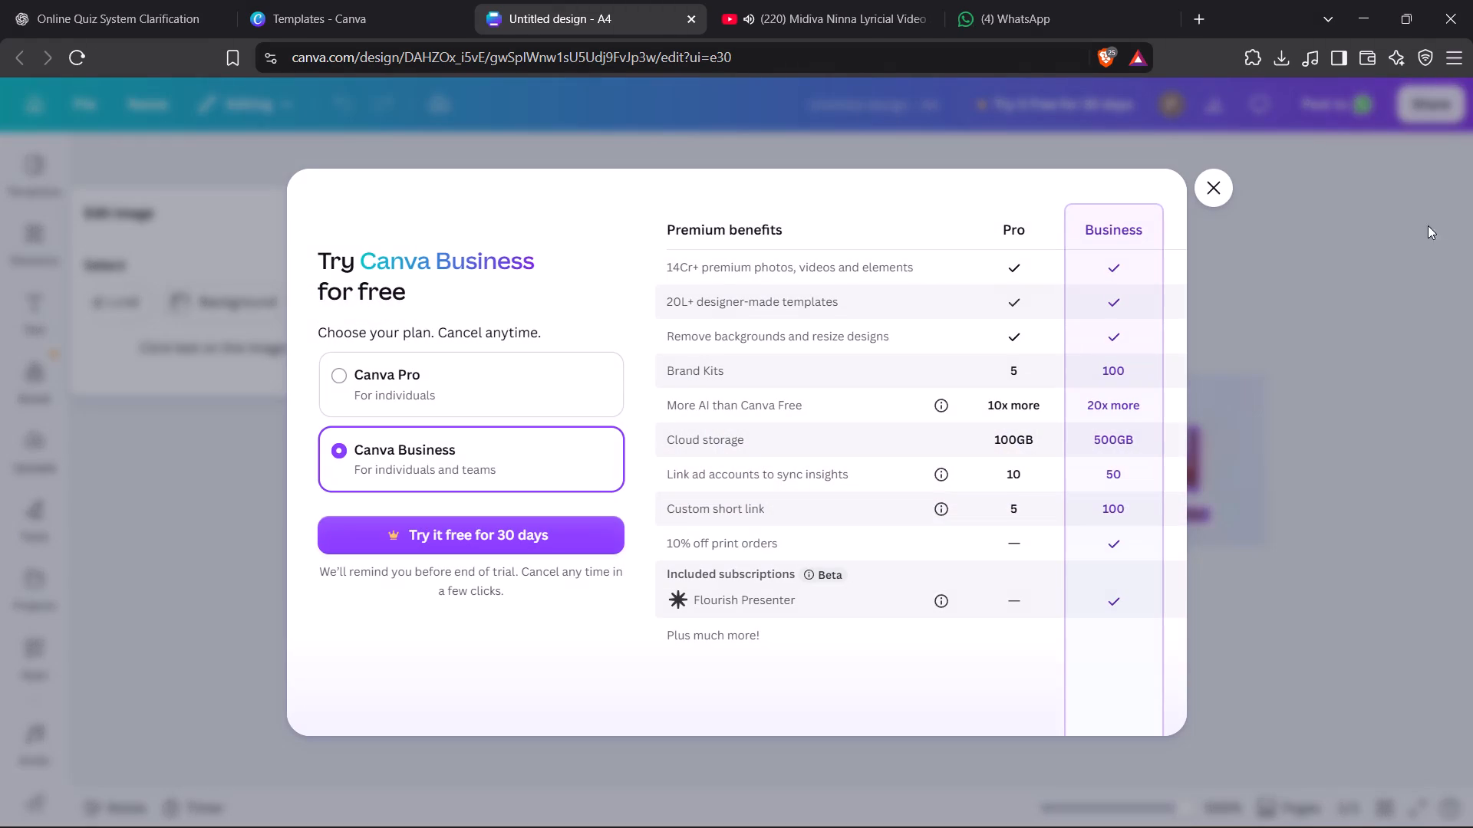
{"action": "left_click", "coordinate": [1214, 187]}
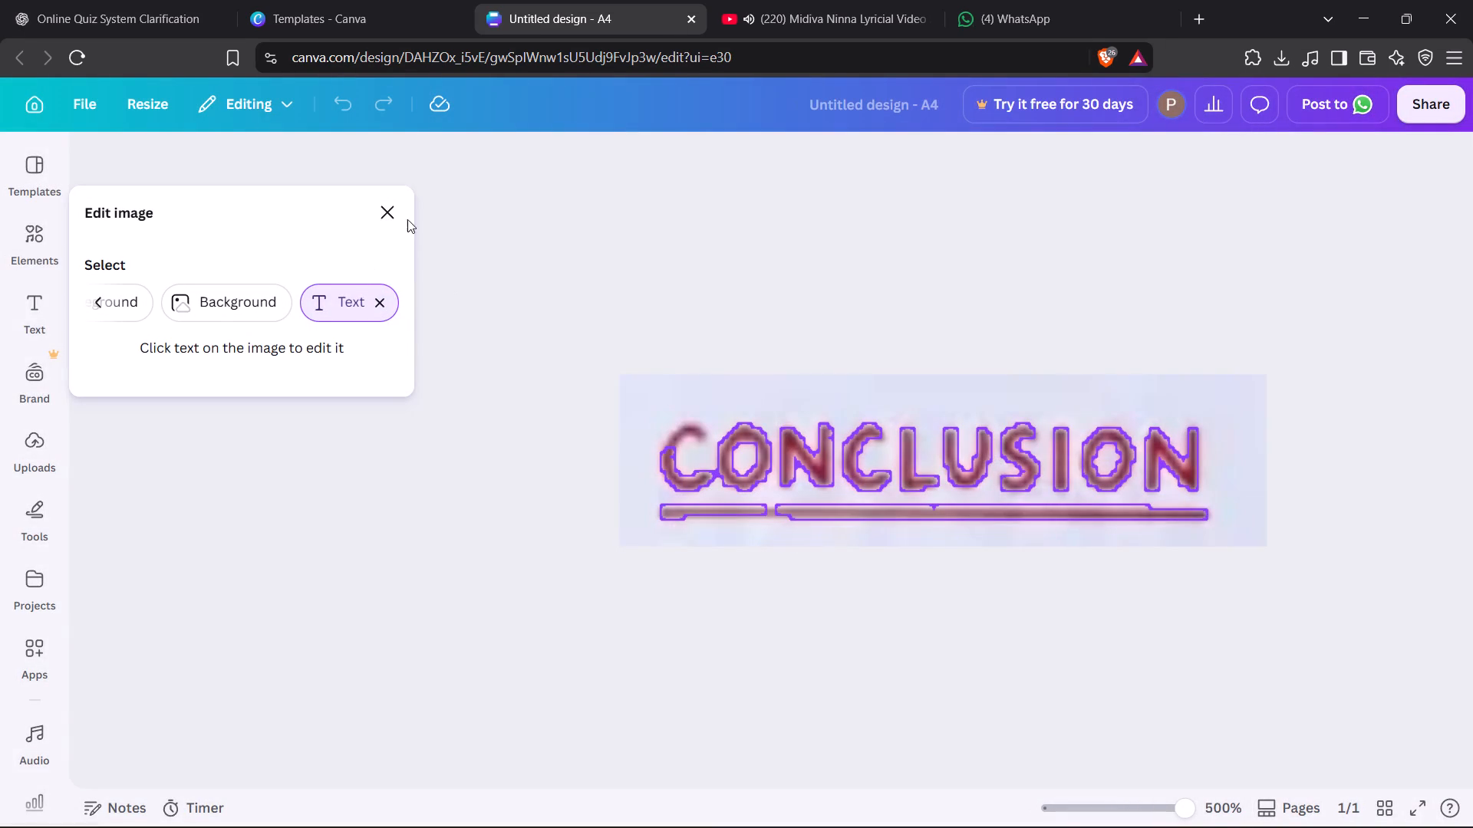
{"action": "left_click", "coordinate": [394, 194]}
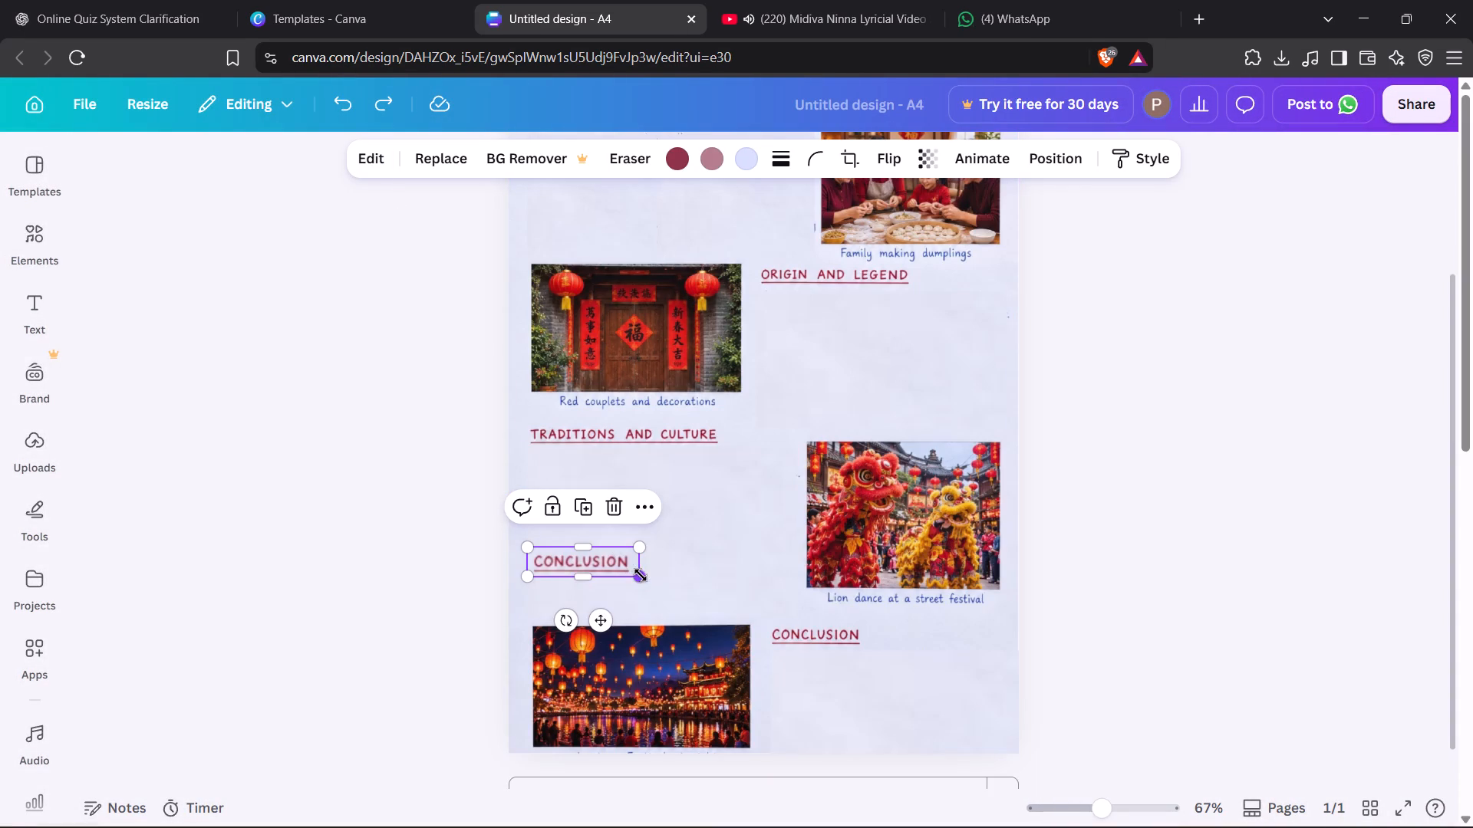
Shrink the pasted Conclusion snip to about half its width and deselect it.
{"action": "left_click_drag", "start_coordinate": [641, 575], "coordinate": [615, 565]}
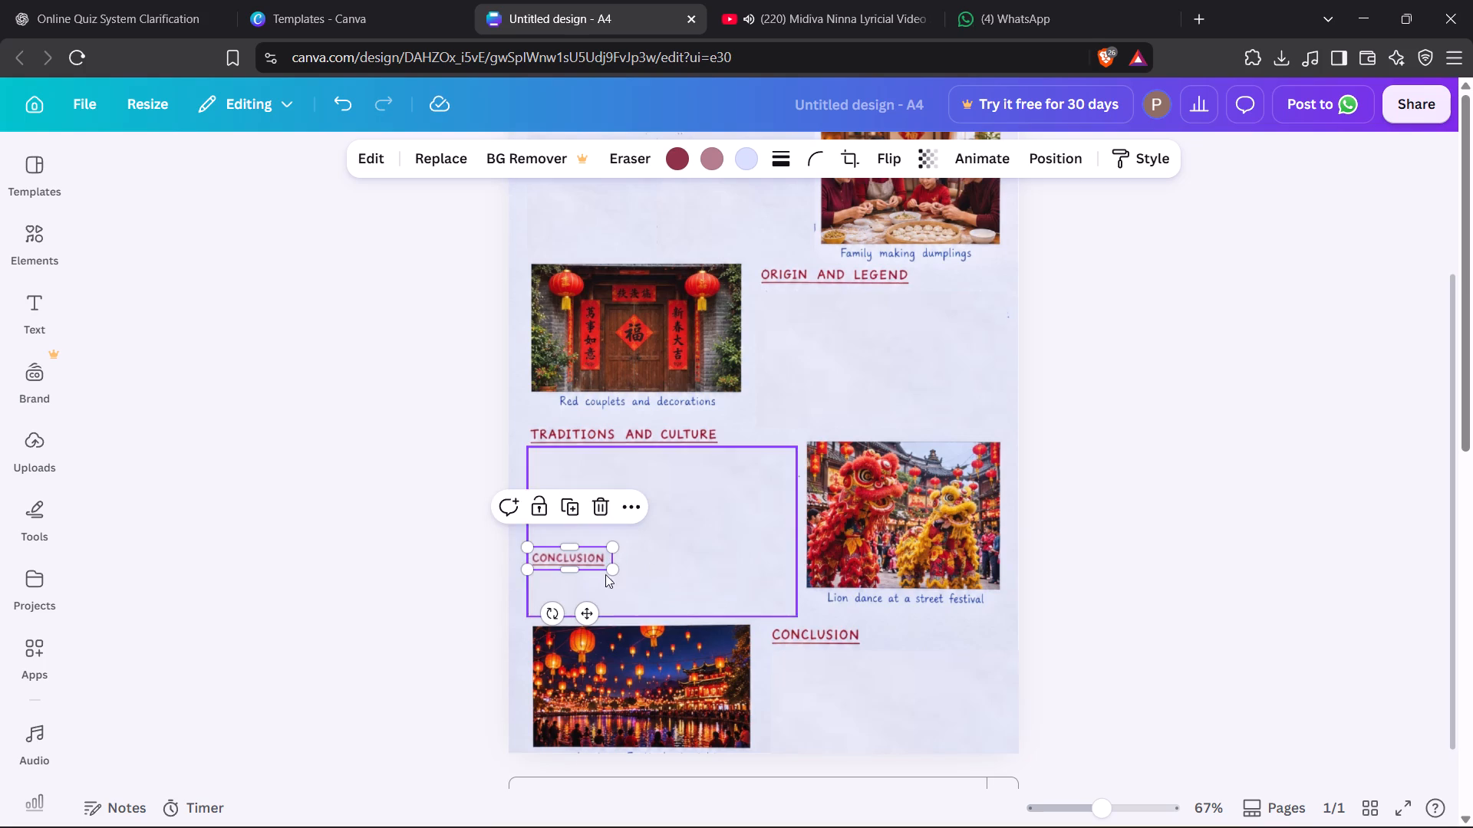
{"action": "left_click_drag", "start_coordinate": [615, 569], "coordinate": [590, 567]}
{"action": "left_click", "coordinate": [1362, 435]}
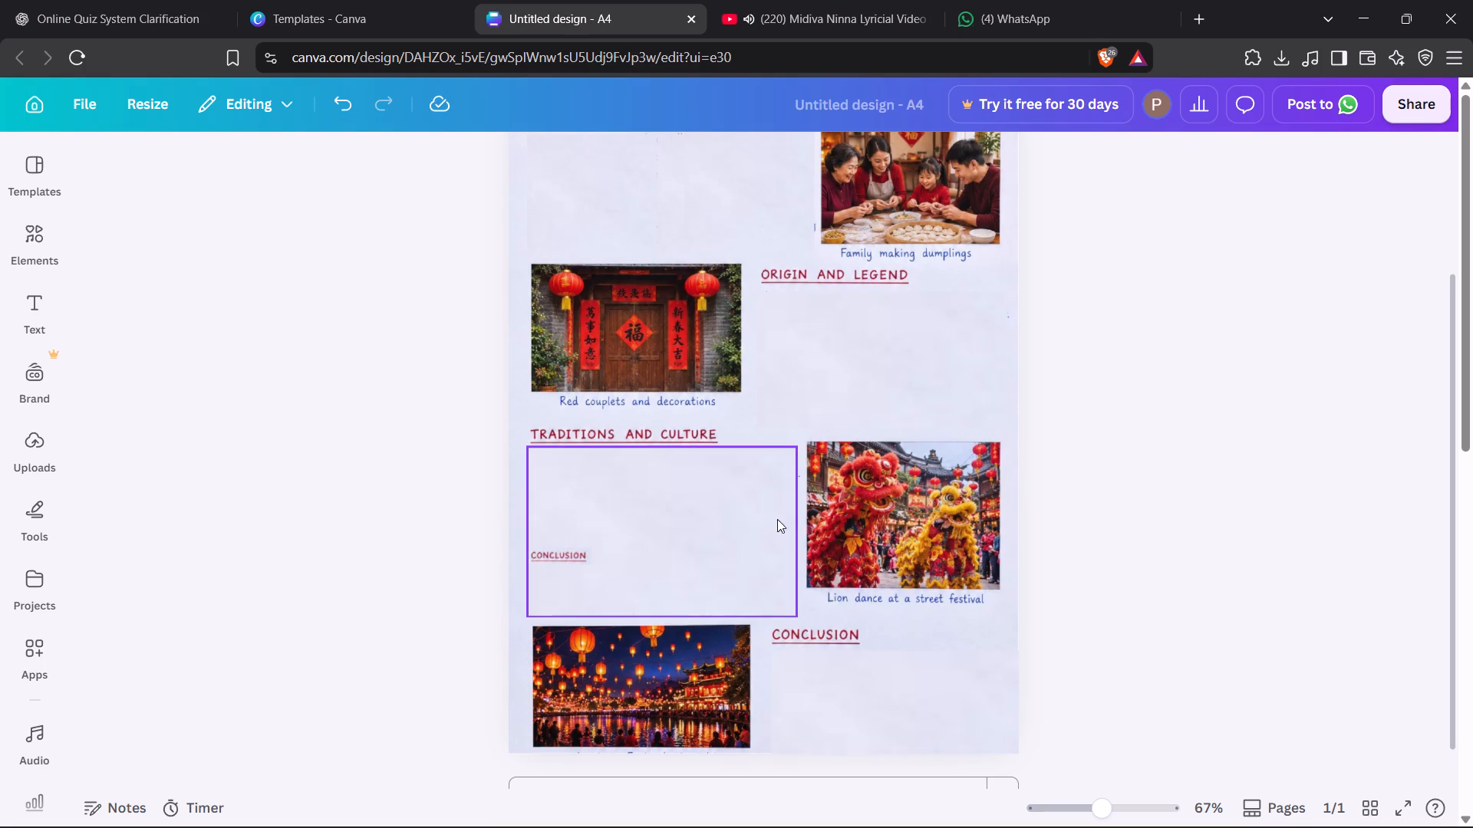
Move the small Conclusion snip slightly lower, keeping it aligned with the edge of the blank Traditions and Culture area, and deselect it.
{"action": "scroll", "coordinate": [592, 560], "scroll_direction": "down", "scroll_amount": 6, "text": "ctrl"}
{"action": "scroll", "coordinate": [595, 561], "scroll_direction": "up", "scroll_amount": 10, "text": "ctrl"}
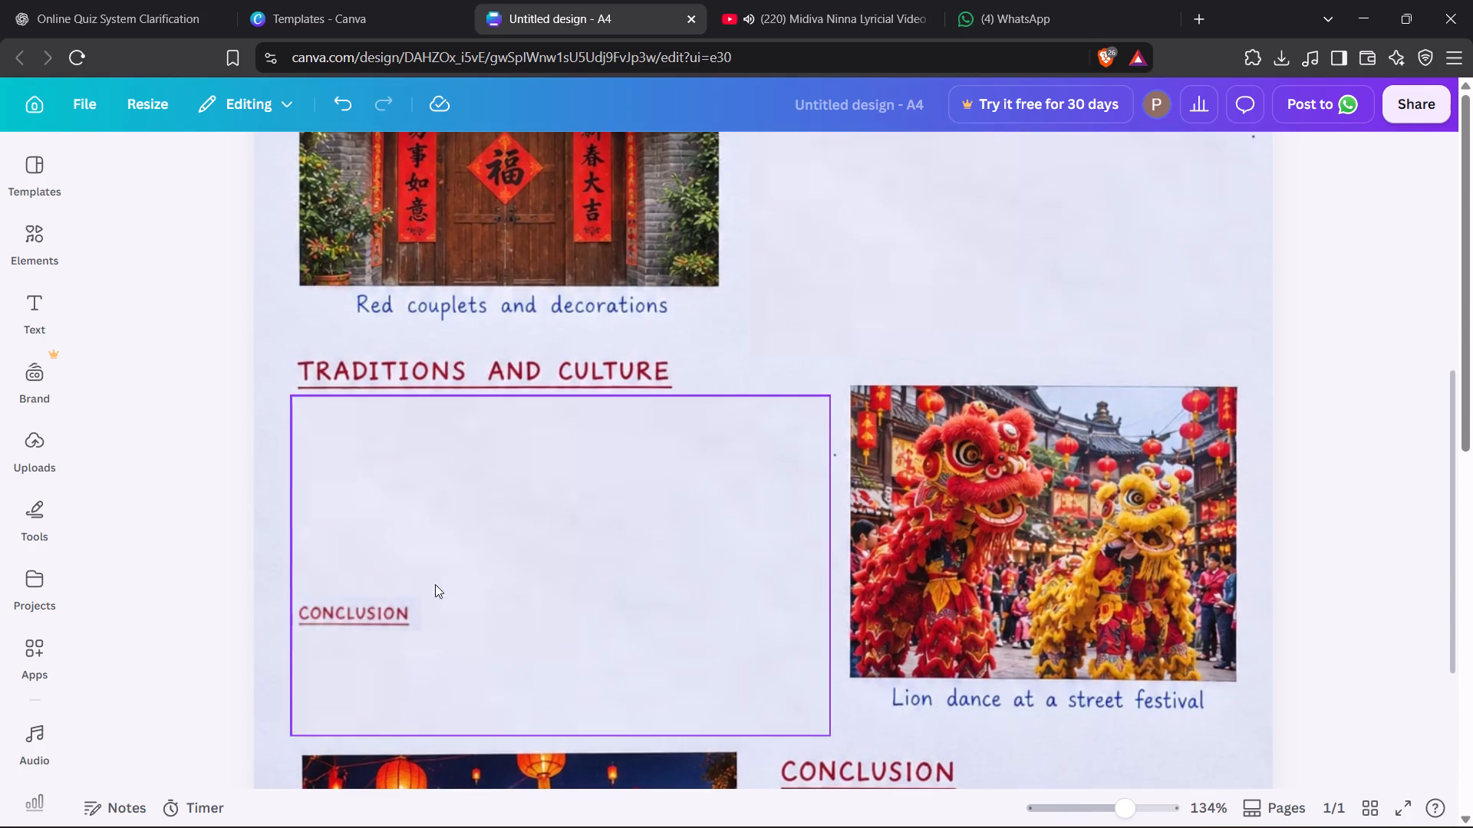
{"action": "left_click_drag", "start_coordinate": [371, 609], "coordinate": [397, 644]}
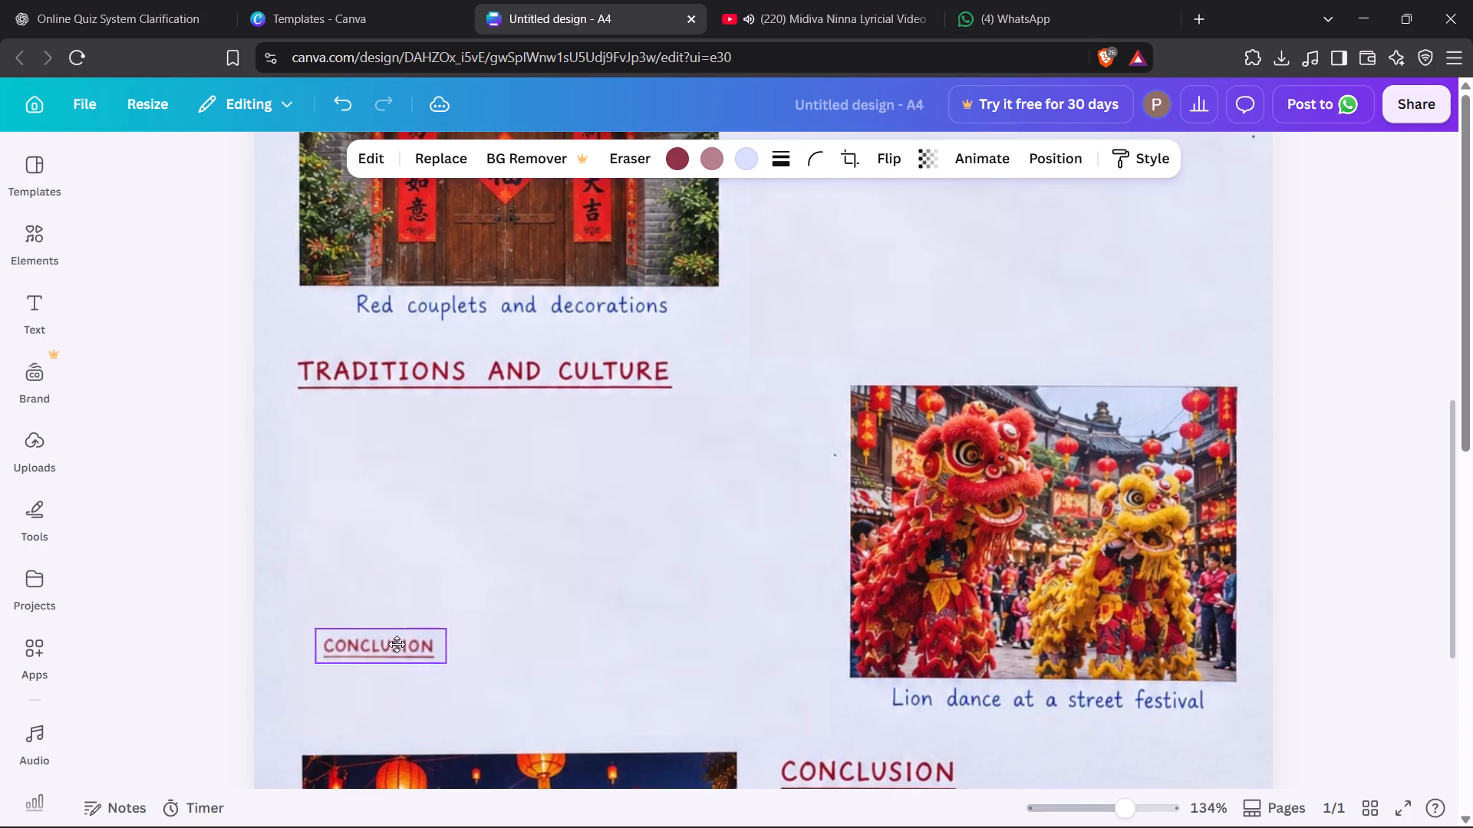
{"action": "left_click_drag", "start_coordinate": [397, 644], "coordinate": [370, 644]}
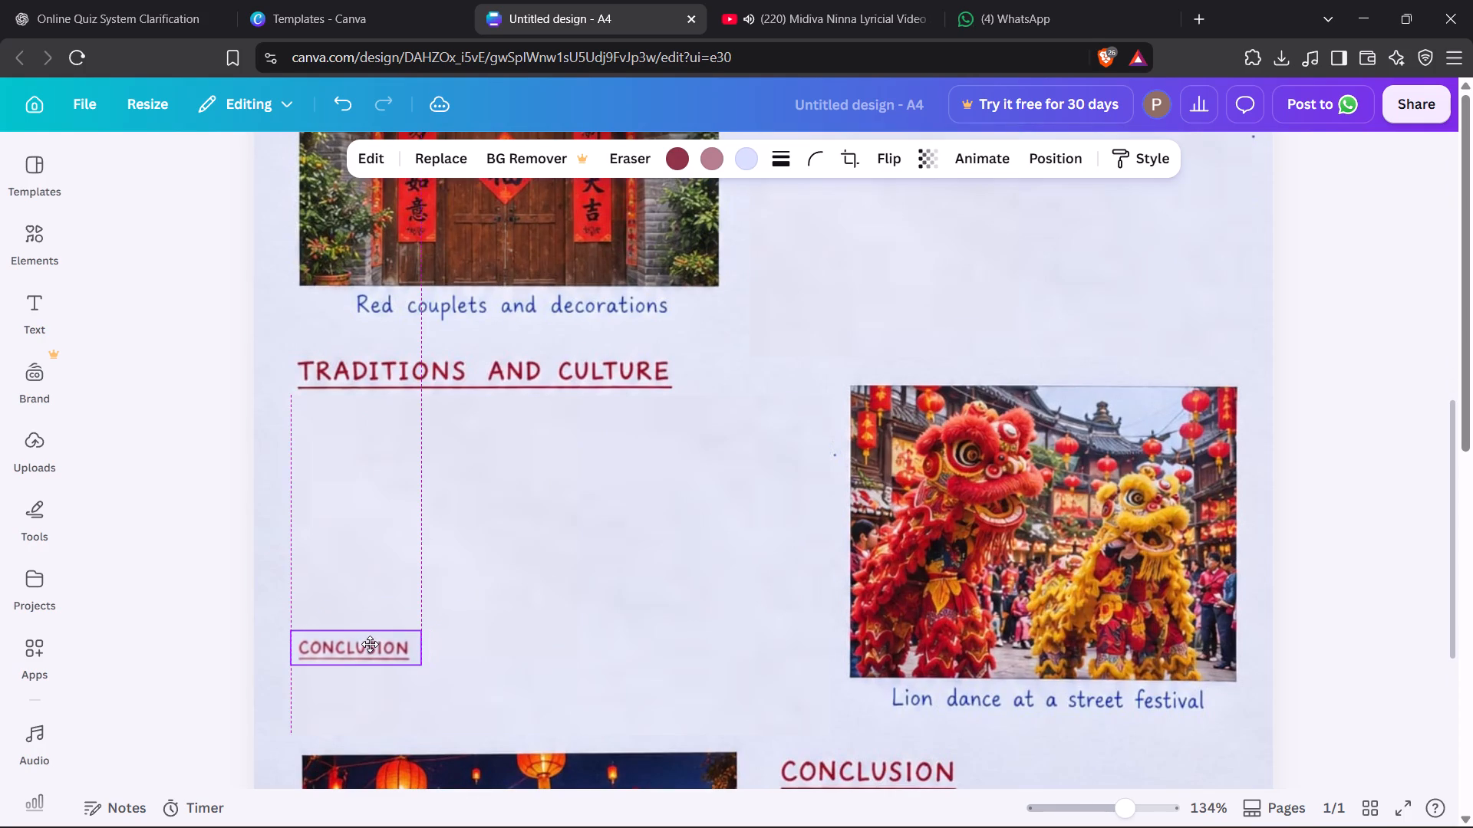
{"action": "left_click_drag", "start_coordinate": [370, 644], "coordinate": [371, 636]}
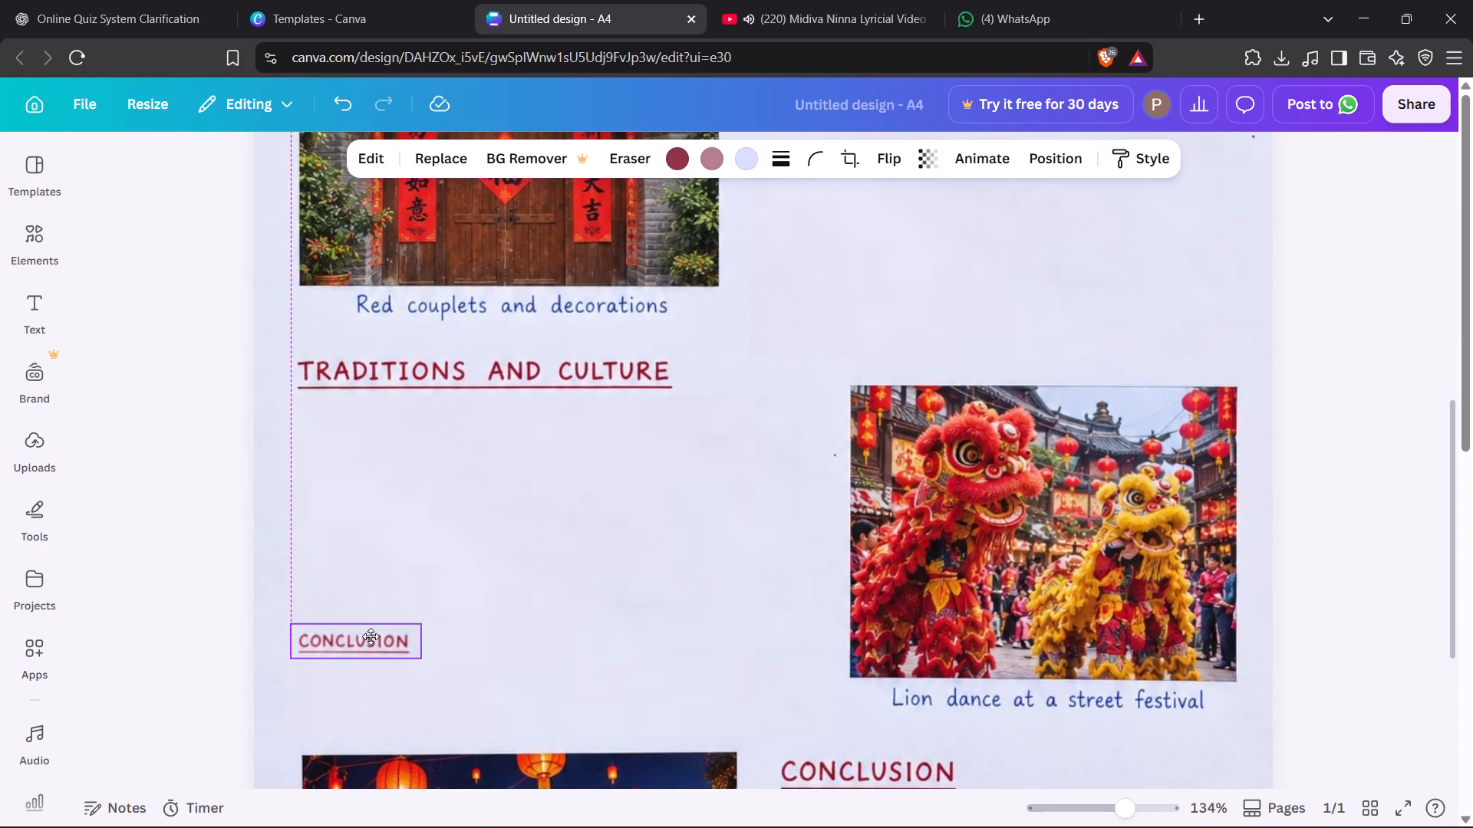
{"action": "left_click_drag", "start_coordinate": [371, 636], "coordinate": [372, 649]}
{"action": "left_click", "coordinate": [495, 632]}
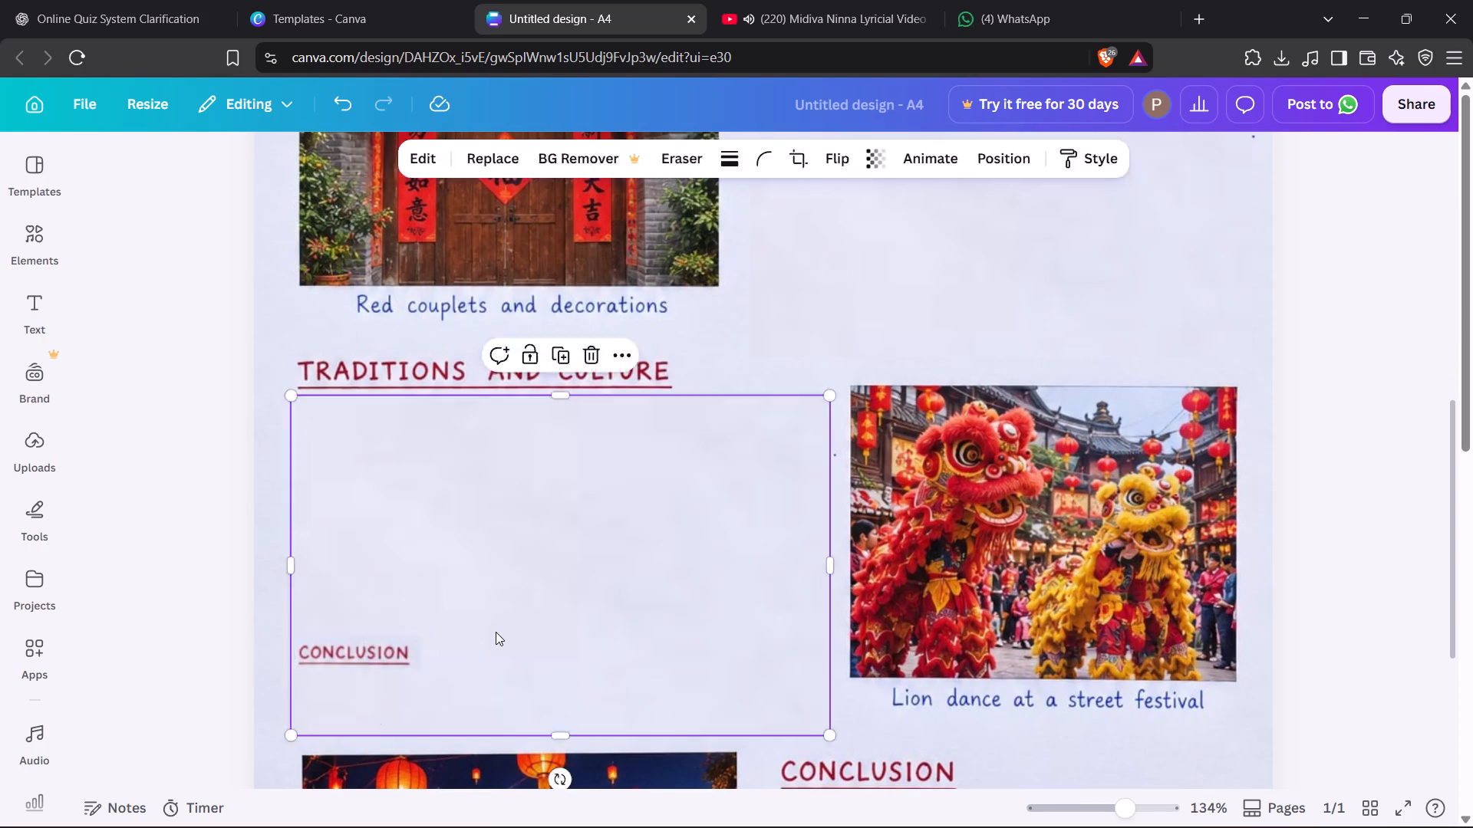
{"action": "left_click", "coordinate": [1363, 386]}
Shift the blank patch beside the lantern picture upward to cover the original Conclusion heading, and deselect it.
{"action": "scroll", "coordinate": [1342, 412], "scroll_direction": "down", "scroll_amount": 4}
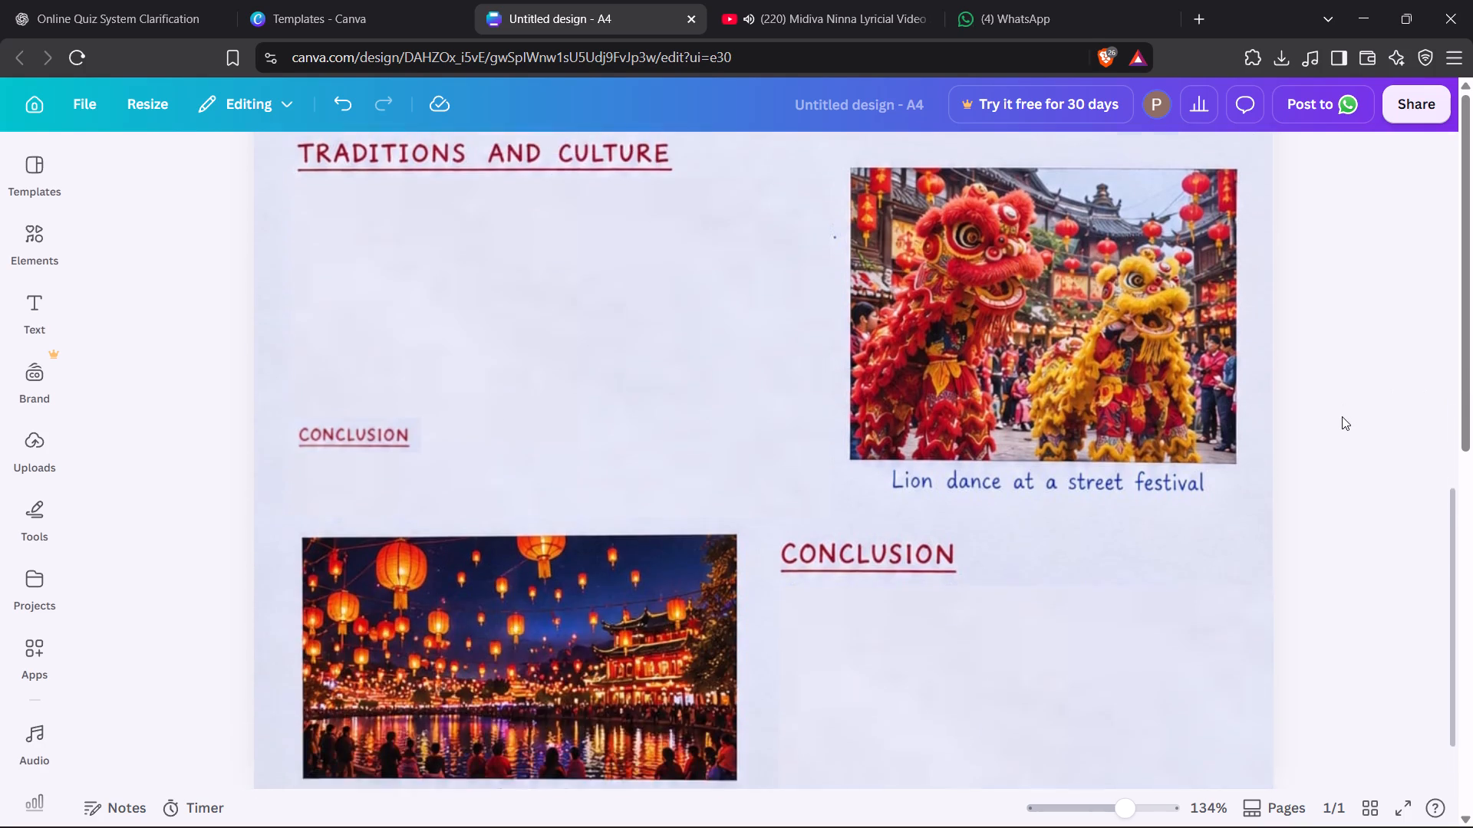
{"action": "scroll", "coordinate": [1346, 416], "scroll_direction": "up", "scroll_amount": 5, "text": "ctrl"}
{"action": "scroll", "coordinate": [1346, 416], "scroll_direction": "down", "scroll_amount": 7, "text": "ctrl"}
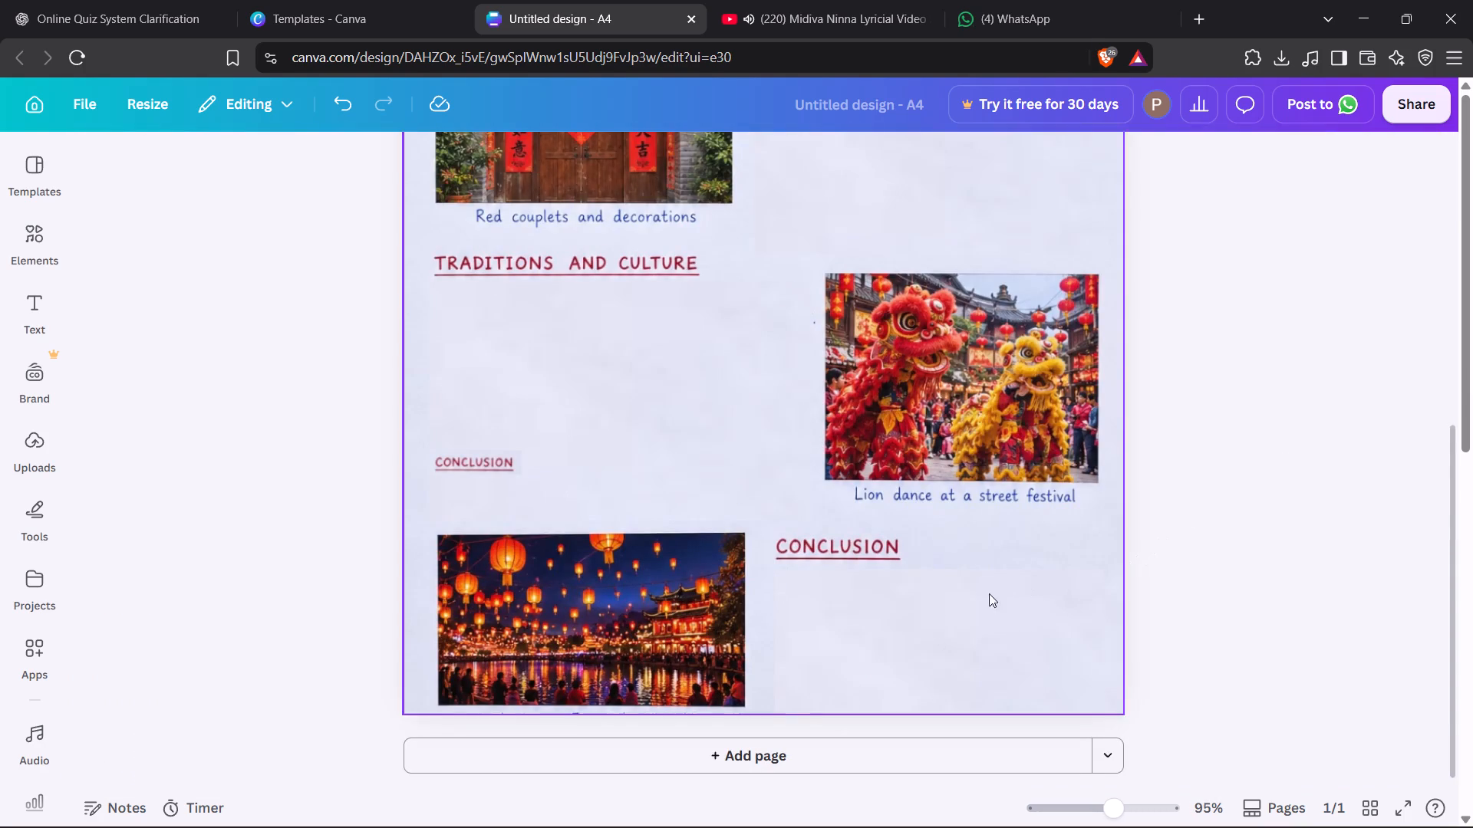
{"action": "left_click", "coordinate": [952, 603], "text": "ctrl"}
{"action": "left_click_drag", "start_coordinate": [914, 575], "coordinate": [912, 567]}
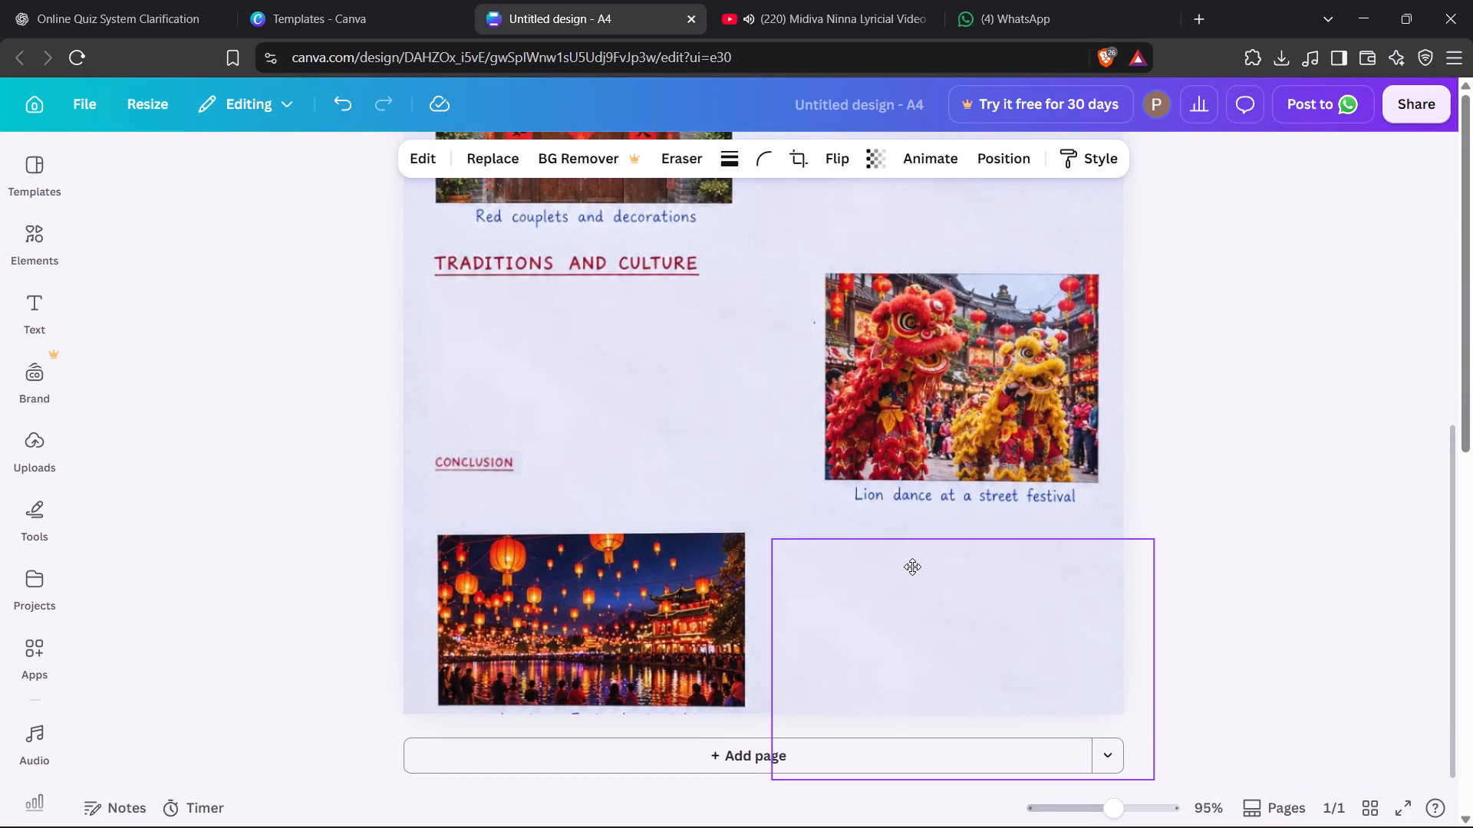
{"action": "left_click_drag", "start_coordinate": [912, 567], "coordinate": [913, 564]}
{"action": "left_click", "coordinate": [1284, 468]}
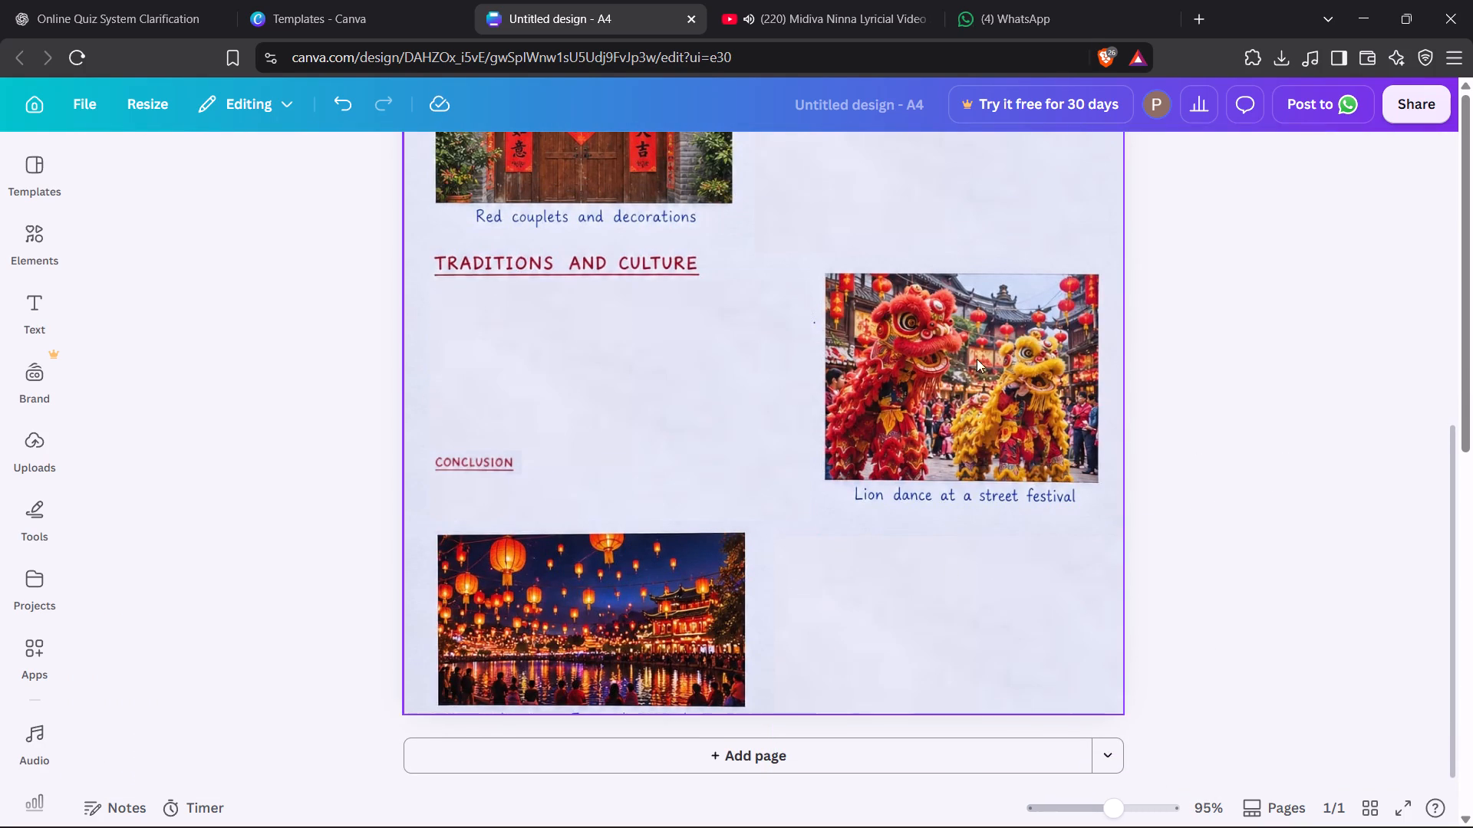
Add the recently used white rectangle with black outline and place it beside the lantern picture, below the lion dance caption.
{"action": "scroll", "coordinate": [272, 353], "scroll_direction": "up", "scroll_amount": 2}
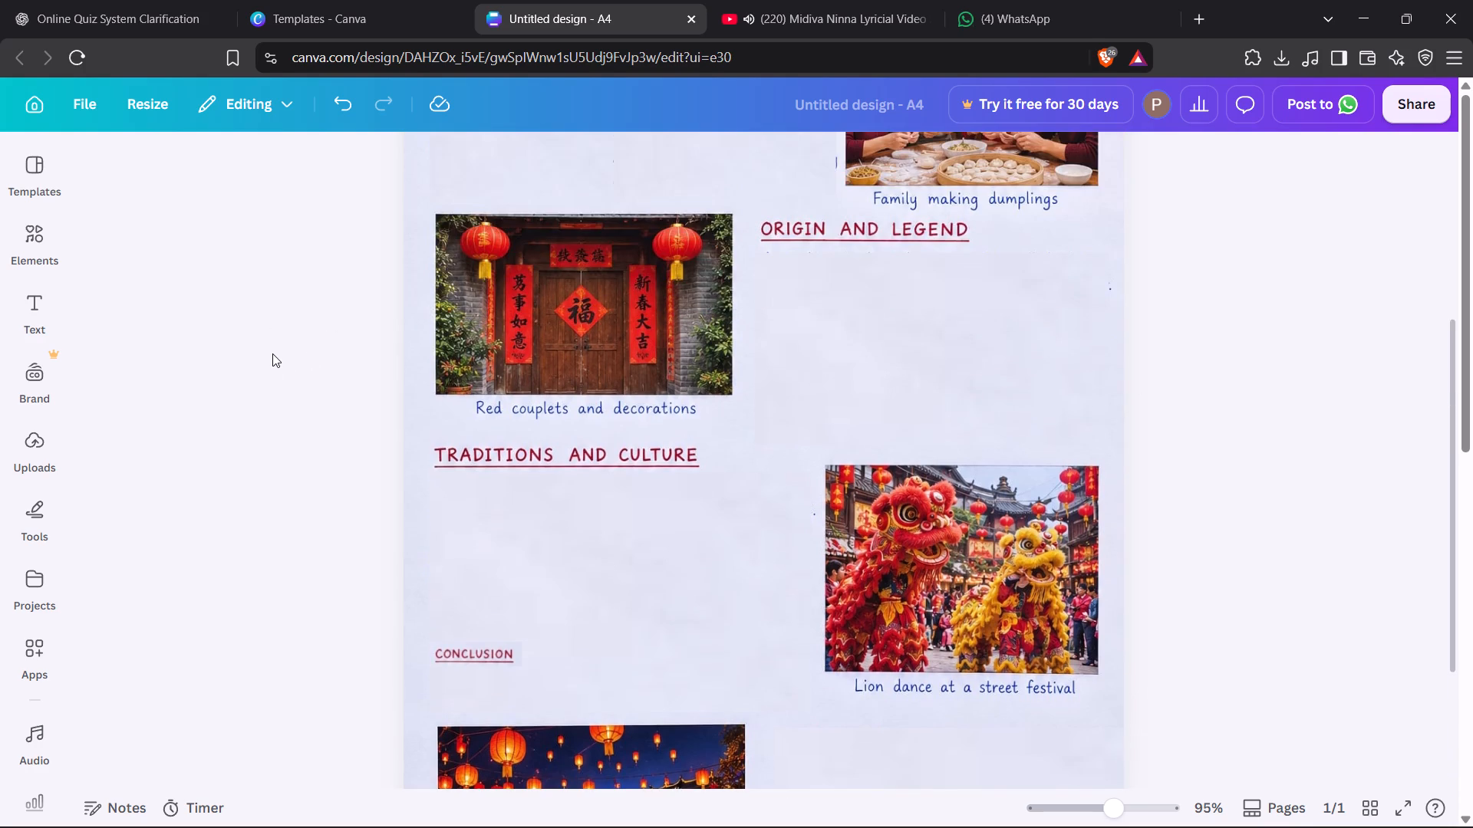
{"action": "scroll", "coordinate": [272, 353], "scroll_direction": "up", "scroll_amount": 5}
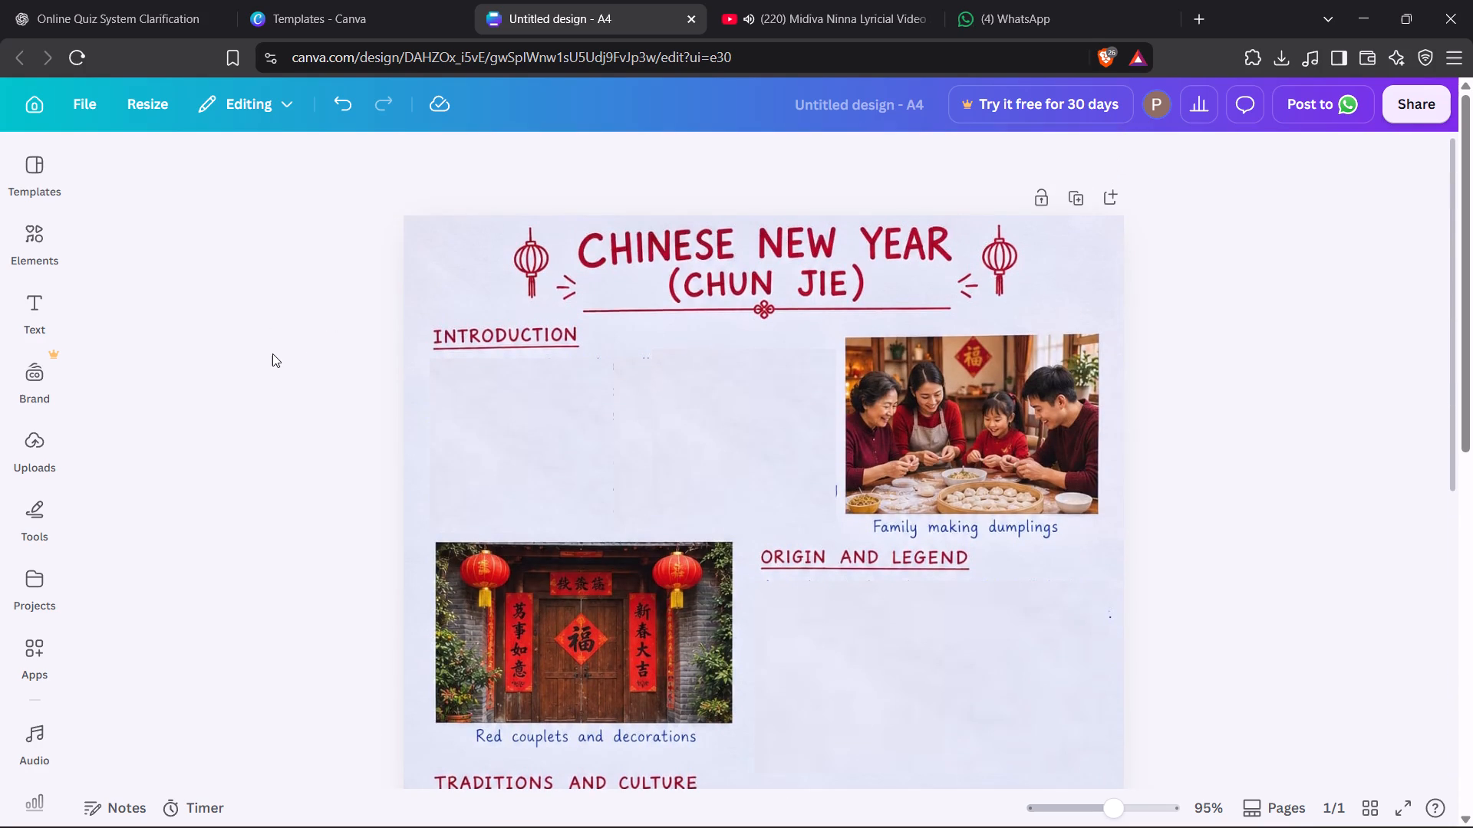
{"action": "scroll", "coordinate": [272, 353], "scroll_direction": "down", "scroll_amount": 6}
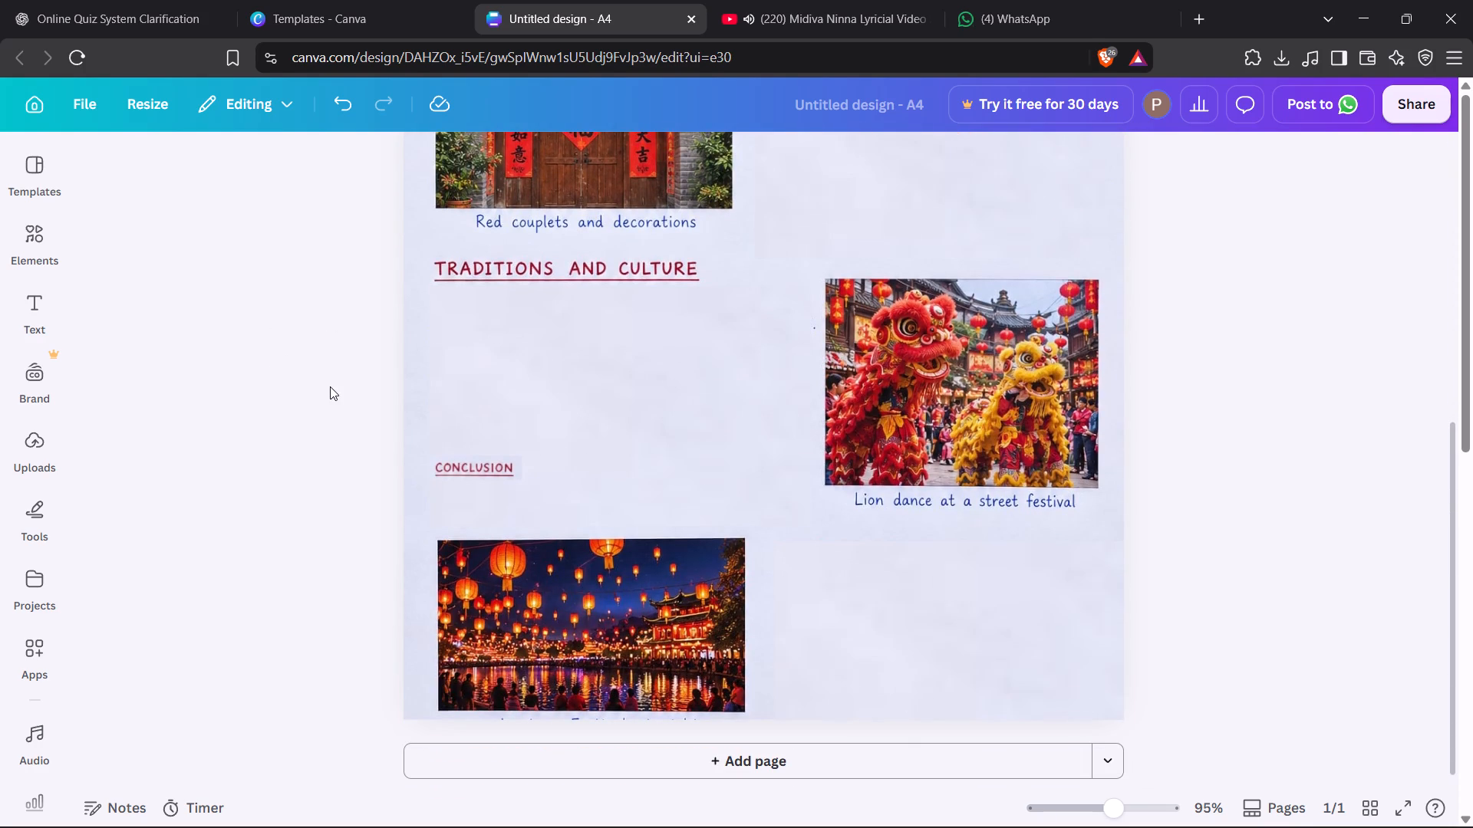
{"action": "scroll", "coordinate": [292, 258], "scroll_direction": "up", "scroll_amount": 2}
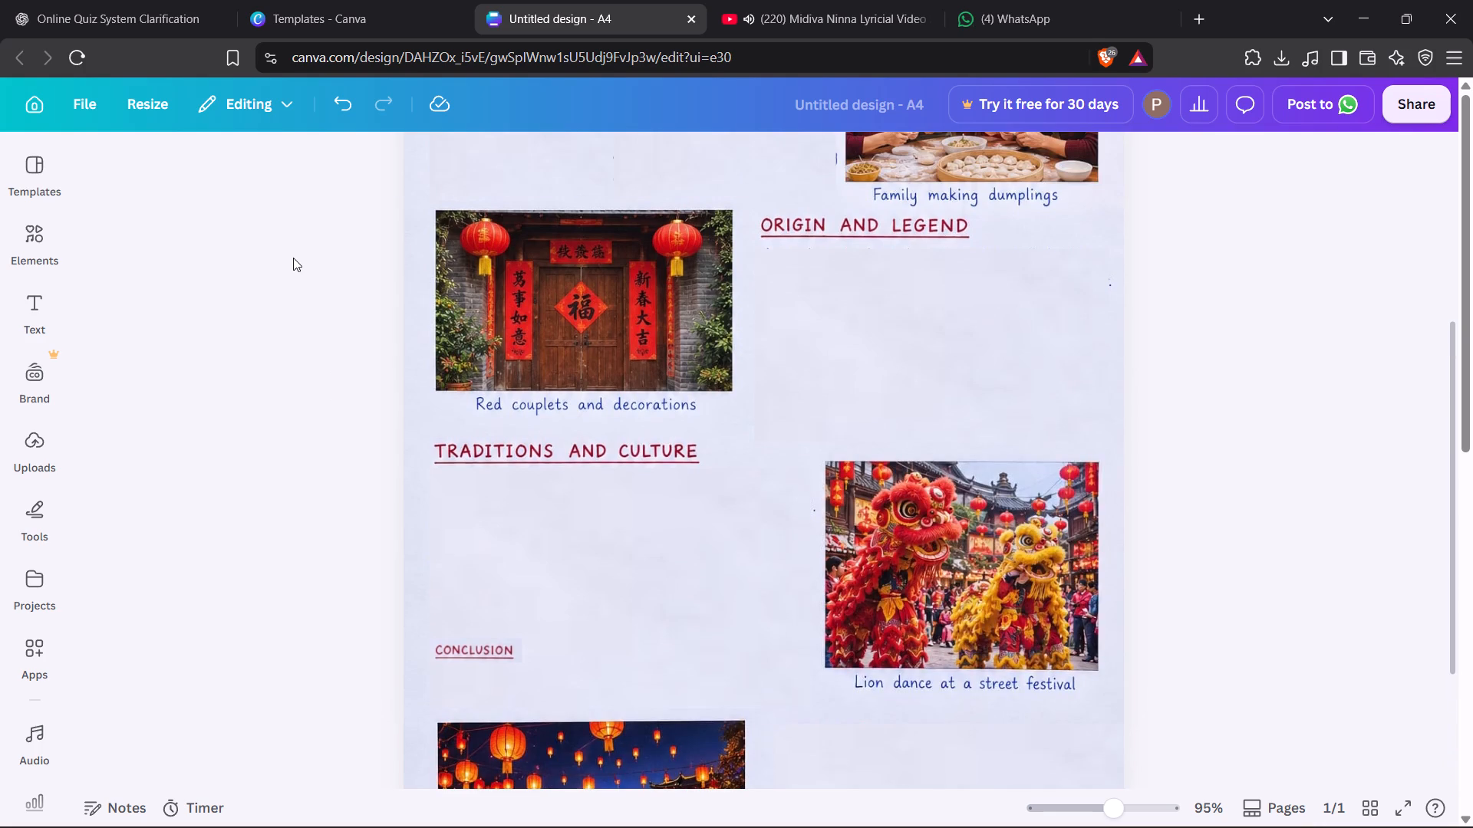
{"action": "scroll", "coordinate": [275, 295], "scroll_direction": "up", "scroll_amount": 5}
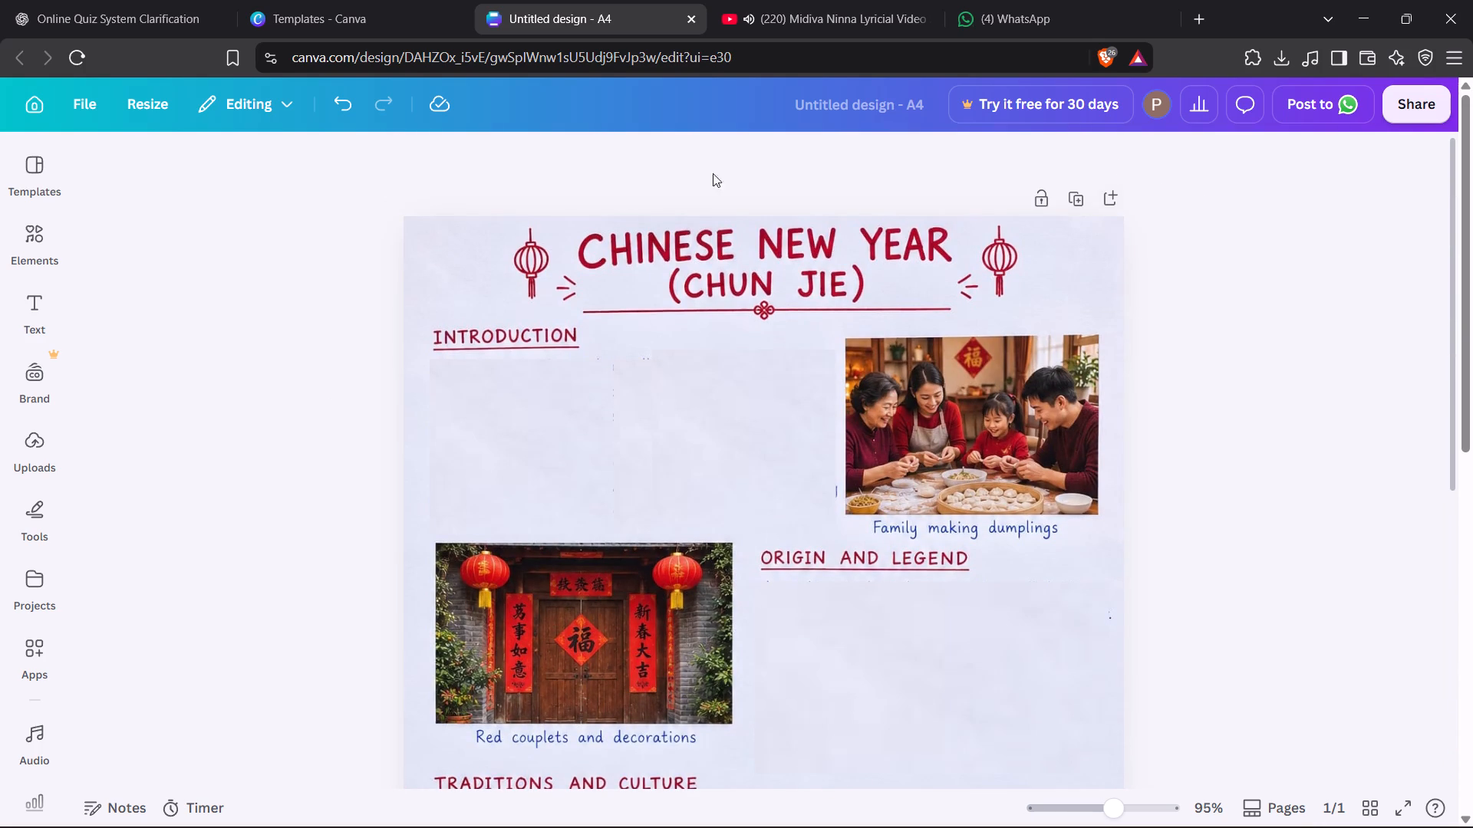
{"action": "left_click", "coordinate": [39, 232]}
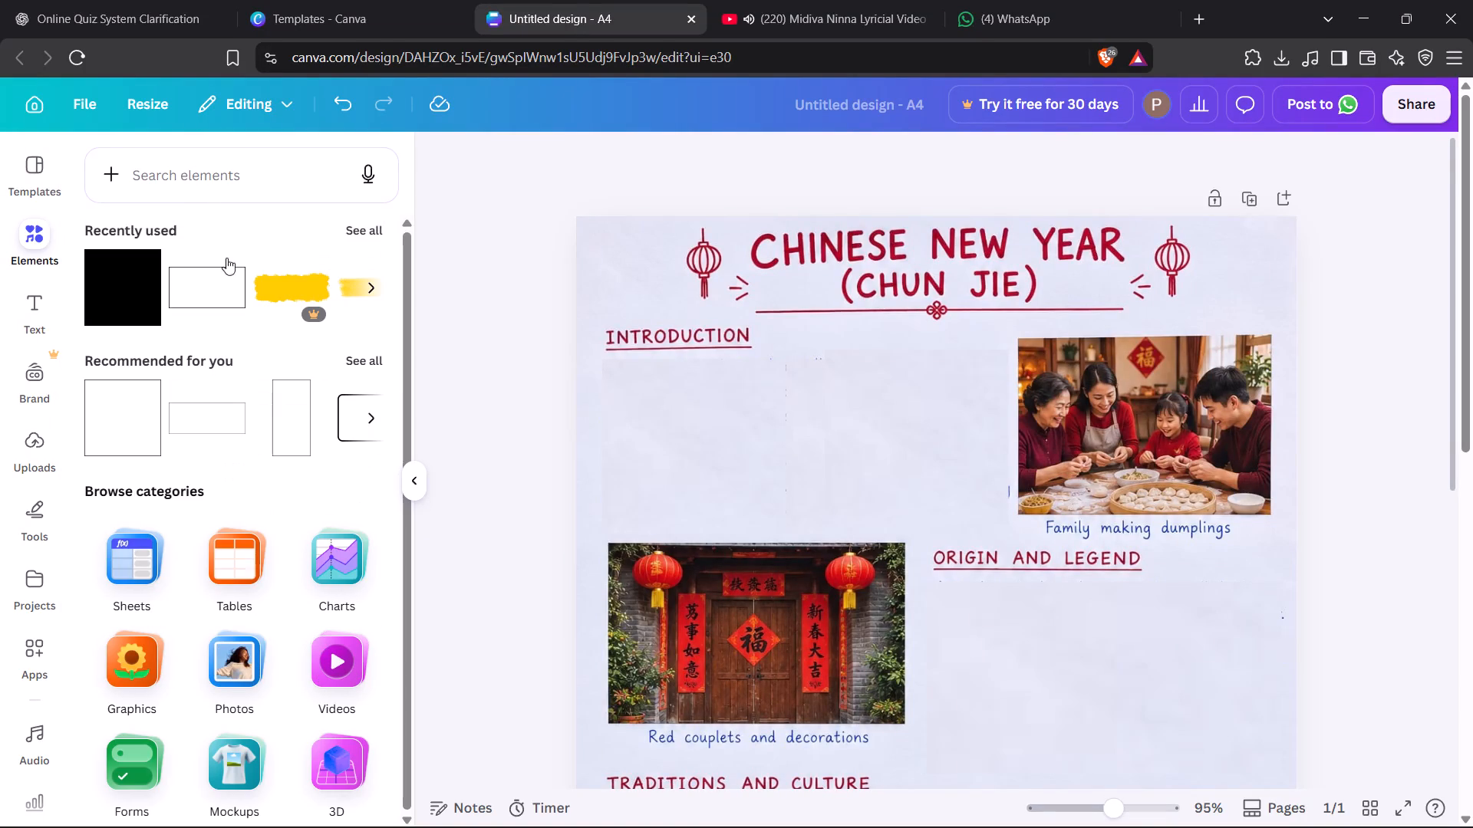
{"action": "left_click", "coordinate": [219, 285]}
{"action": "scroll", "coordinate": [1175, 498], "scroll_direction": "down", "scroll_amount": 1}
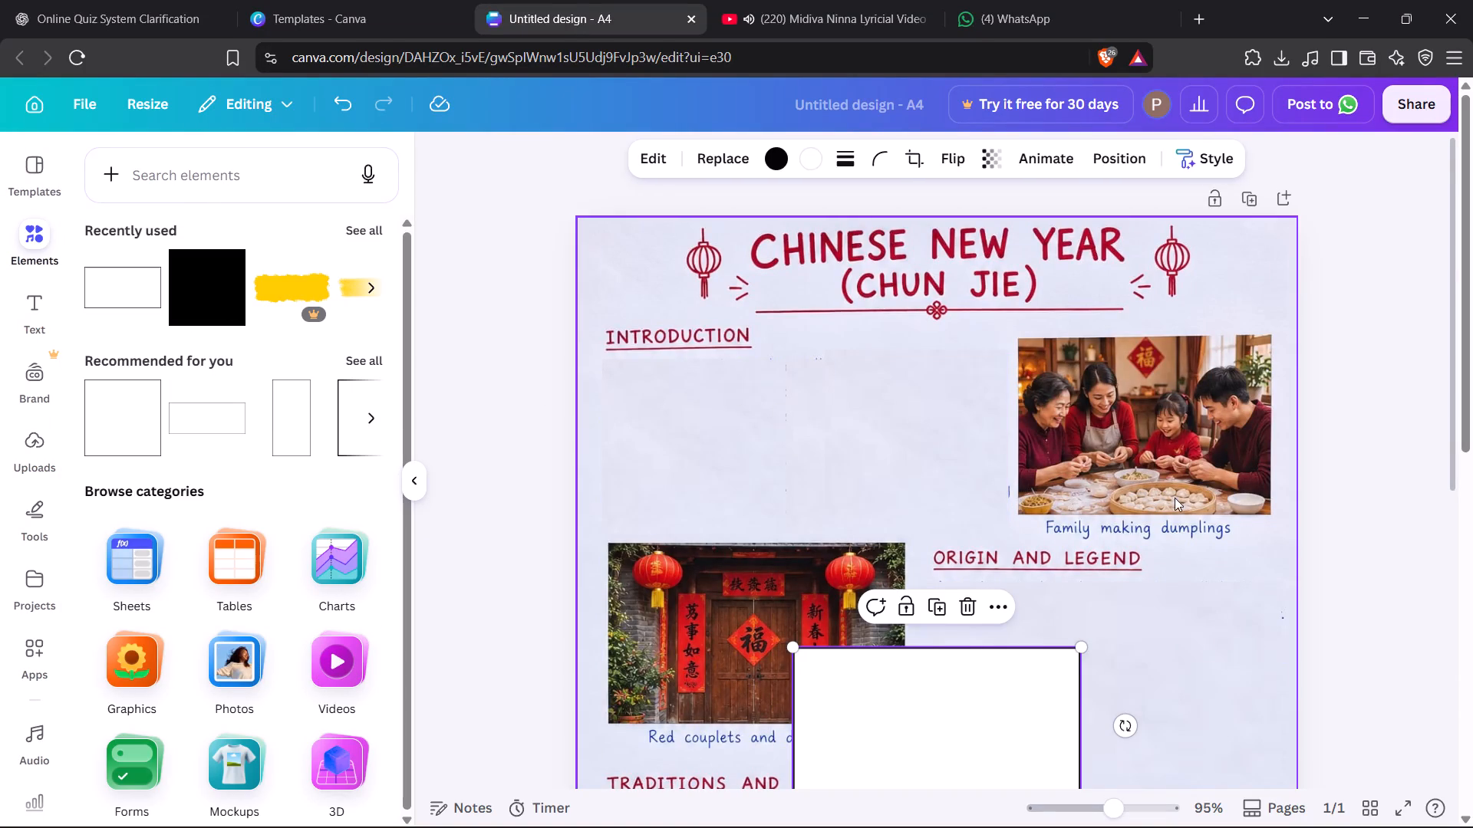
{"action": "scroll", "coordinate": [1175, 498], "scroll_direction": "down", "scroll_amount": 4}
{"action": "left_click_drag", "start_coordinate": [940, 261], "coordinate": [1088, 632]}
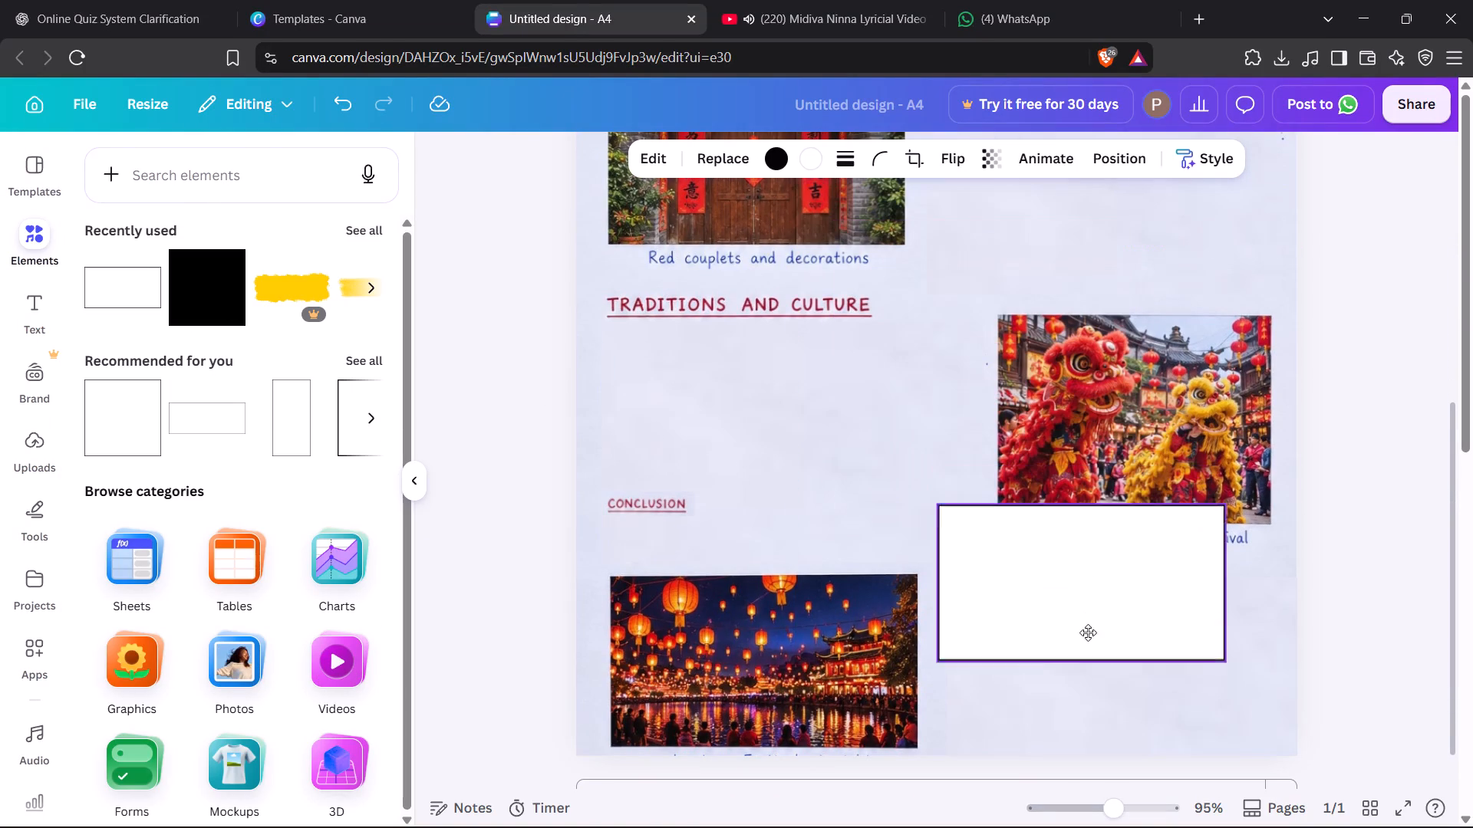
{"action": "left_click_drag", "start_coordinate": [1088, 632], "coordinate": [1109, 669]}
{"action": "left_click_drag", "start_coordinate": [1120, 650], "coordinate": [1120, 649]}
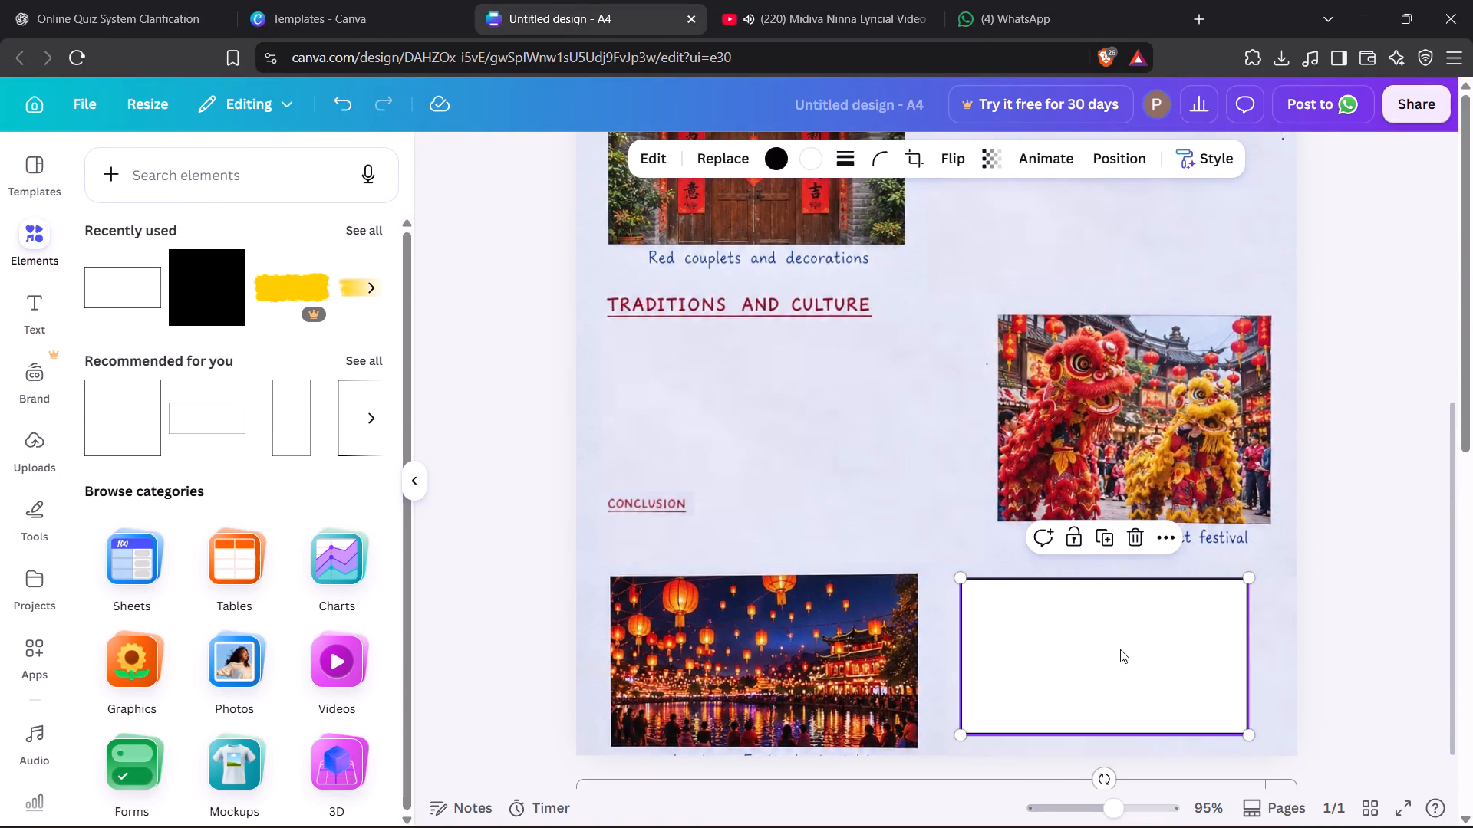
{"action": "left_click_drag", "start_coordinate": [1120, 649], "coordinate": [1143, 658]}
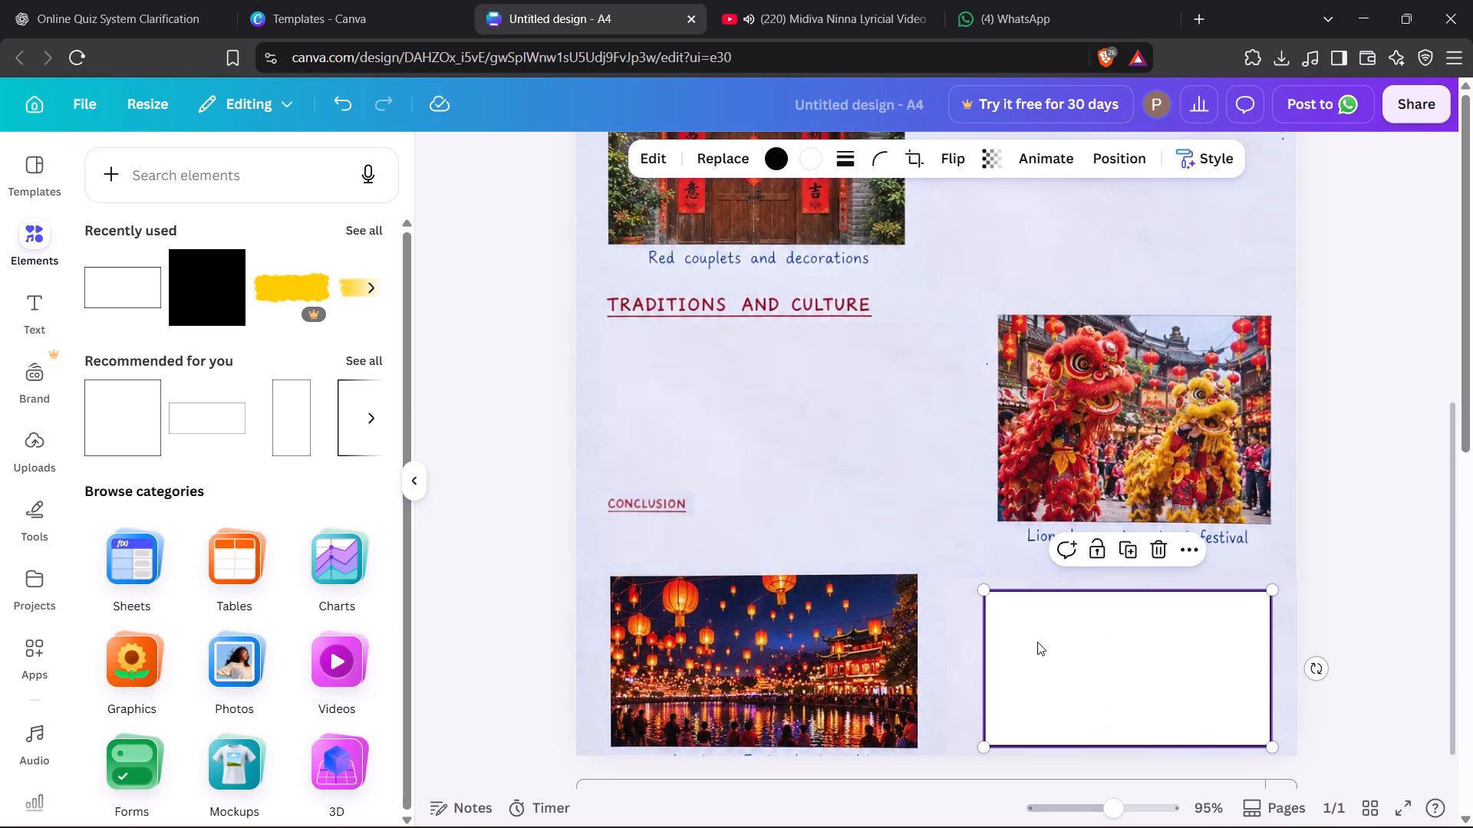
Enlarge the white rectangle slightly and align it with the lion dance picture's outer edge and the lantern picture's top.
{"action": "left_click_drag", "start_coordinate": [981, 591], "coordinate": [949, 604]}
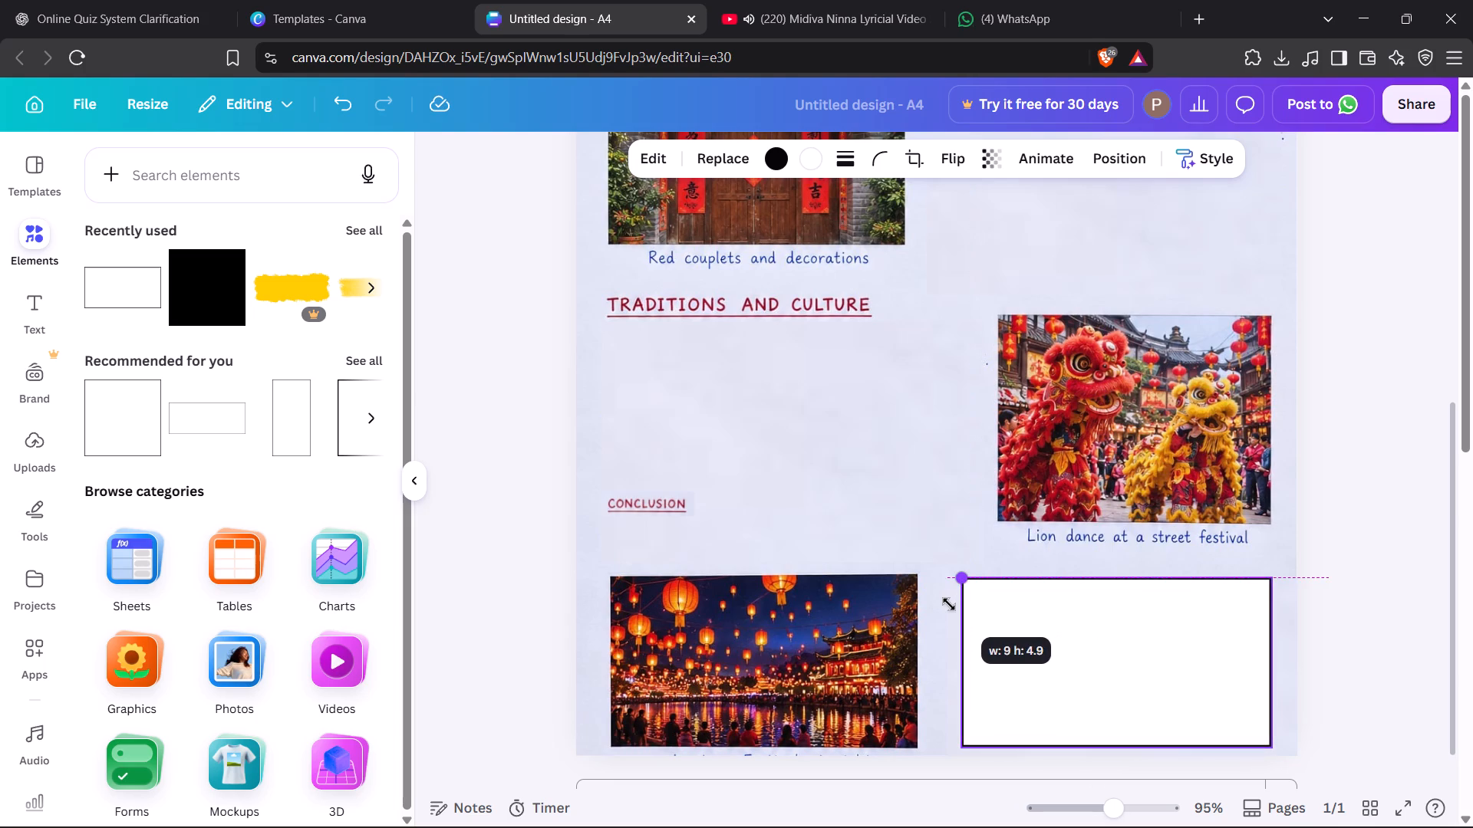
{"action": "left_click_drag", "start_coordinate": [949, 604], "coordinate": [957, 608]}
{"action": "left_click_drag", "start_coordinate": [1116, 641], "coordinate": [1112, 649]}
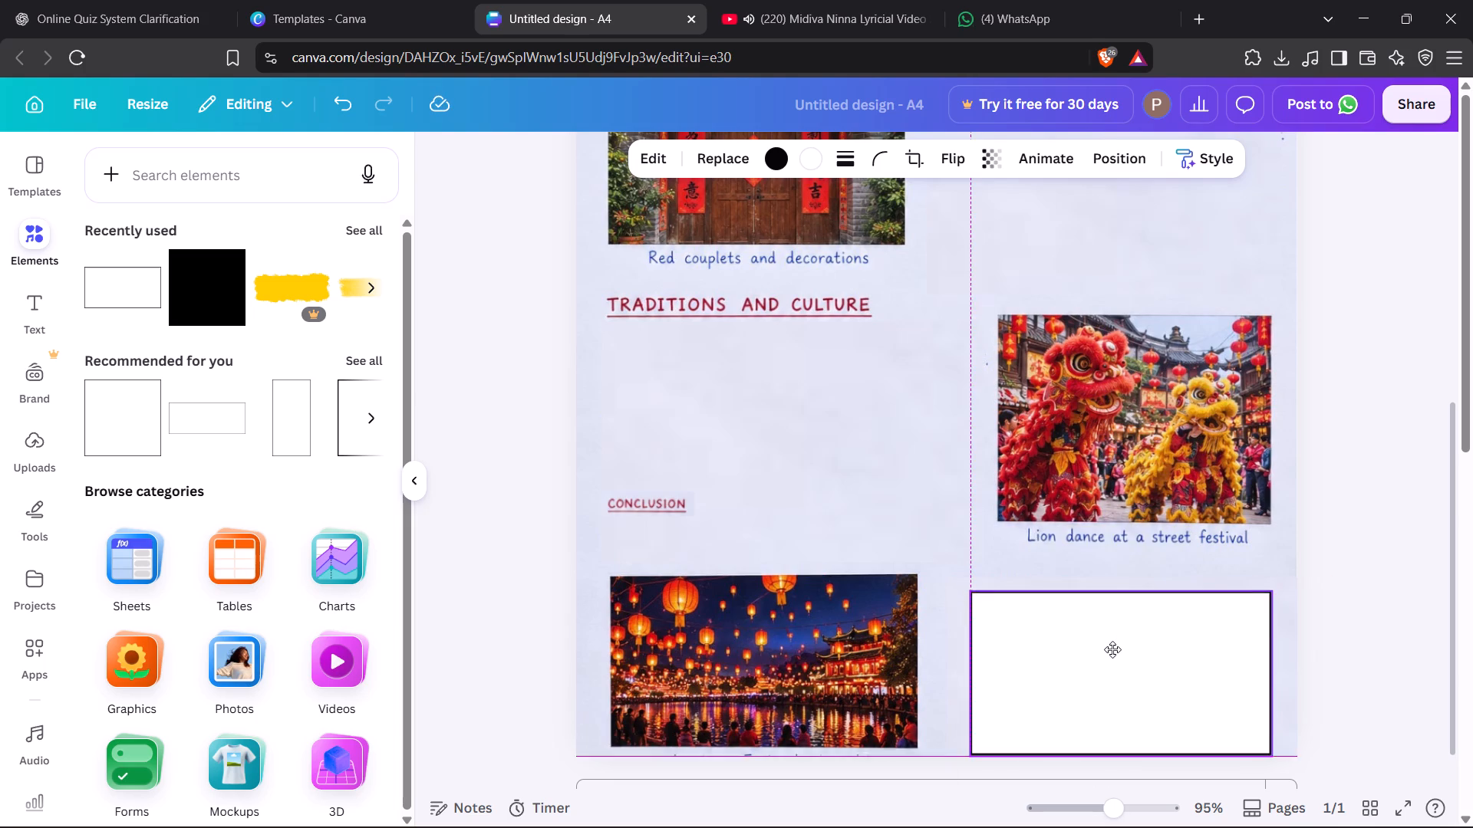
{"action": "left_click_drag", "start_coordinate": [1112, 649], "coordinate": [1104, 637]}
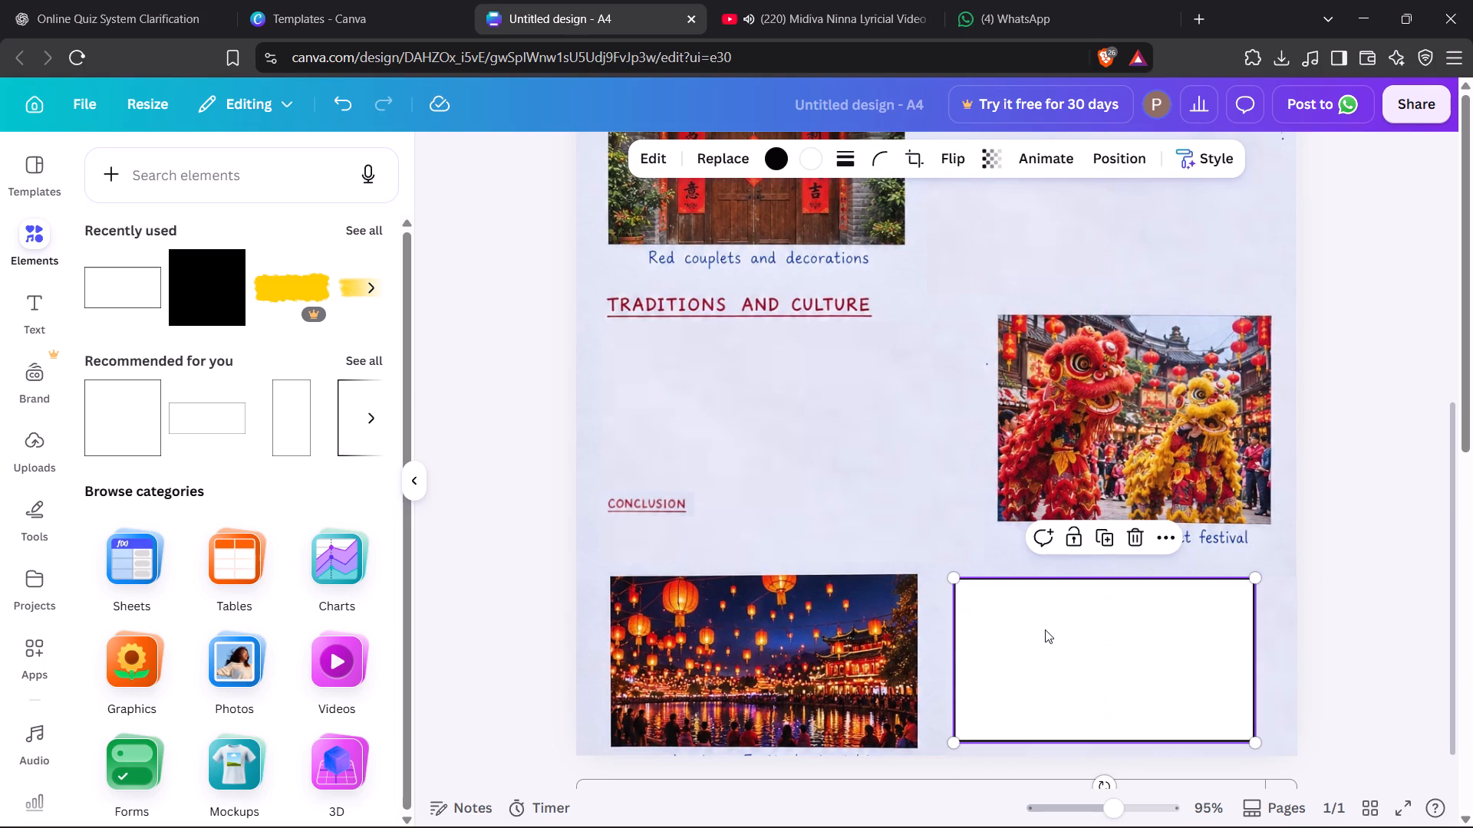
{"action": "left_click_drag", "start_coordinate": [1045, 629], "coordinate": [1063, 629], "text": "ctrl"}
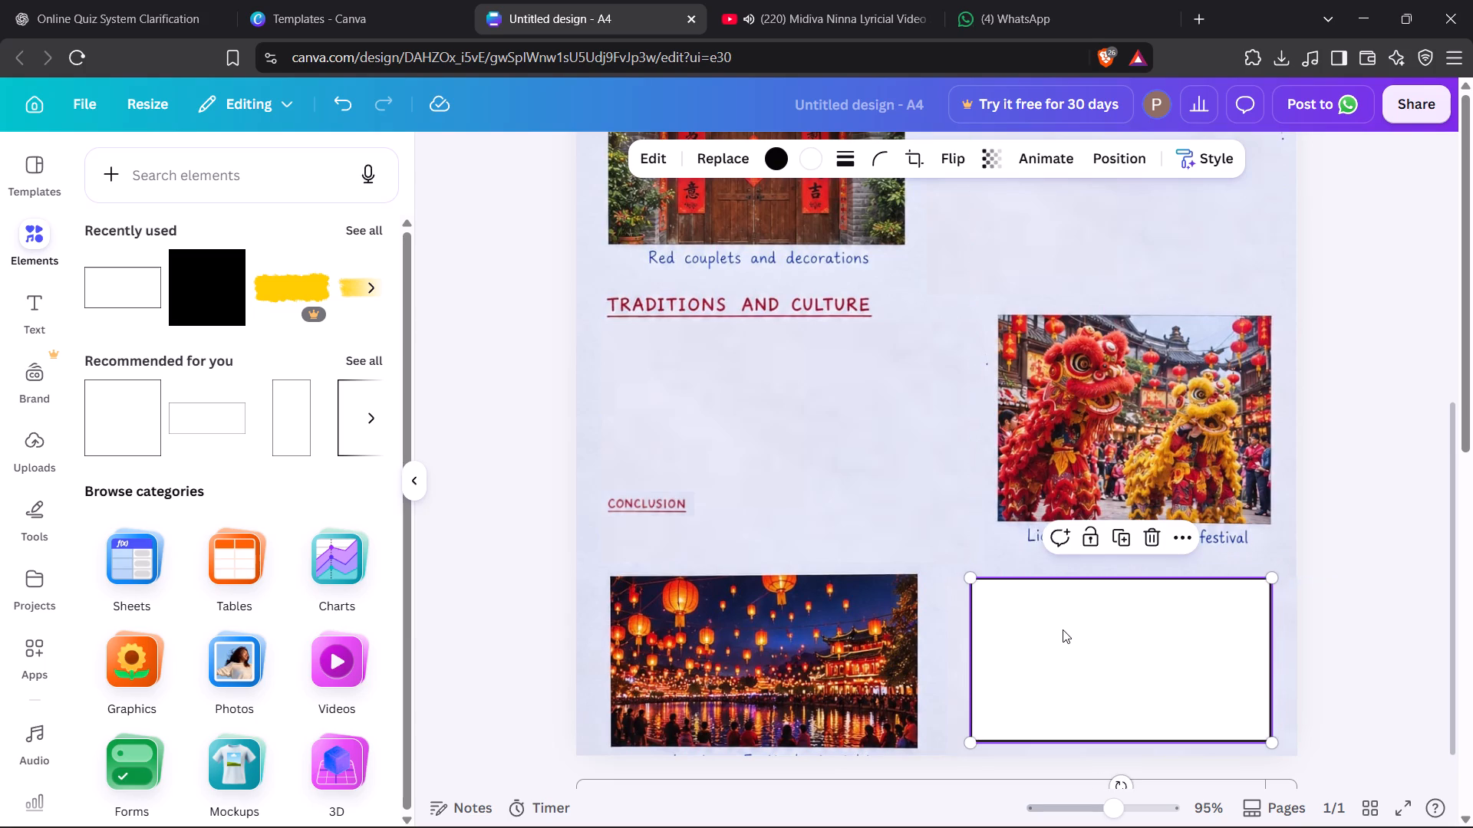
{"action": "left_click", "coordinate": [1063, 629]}
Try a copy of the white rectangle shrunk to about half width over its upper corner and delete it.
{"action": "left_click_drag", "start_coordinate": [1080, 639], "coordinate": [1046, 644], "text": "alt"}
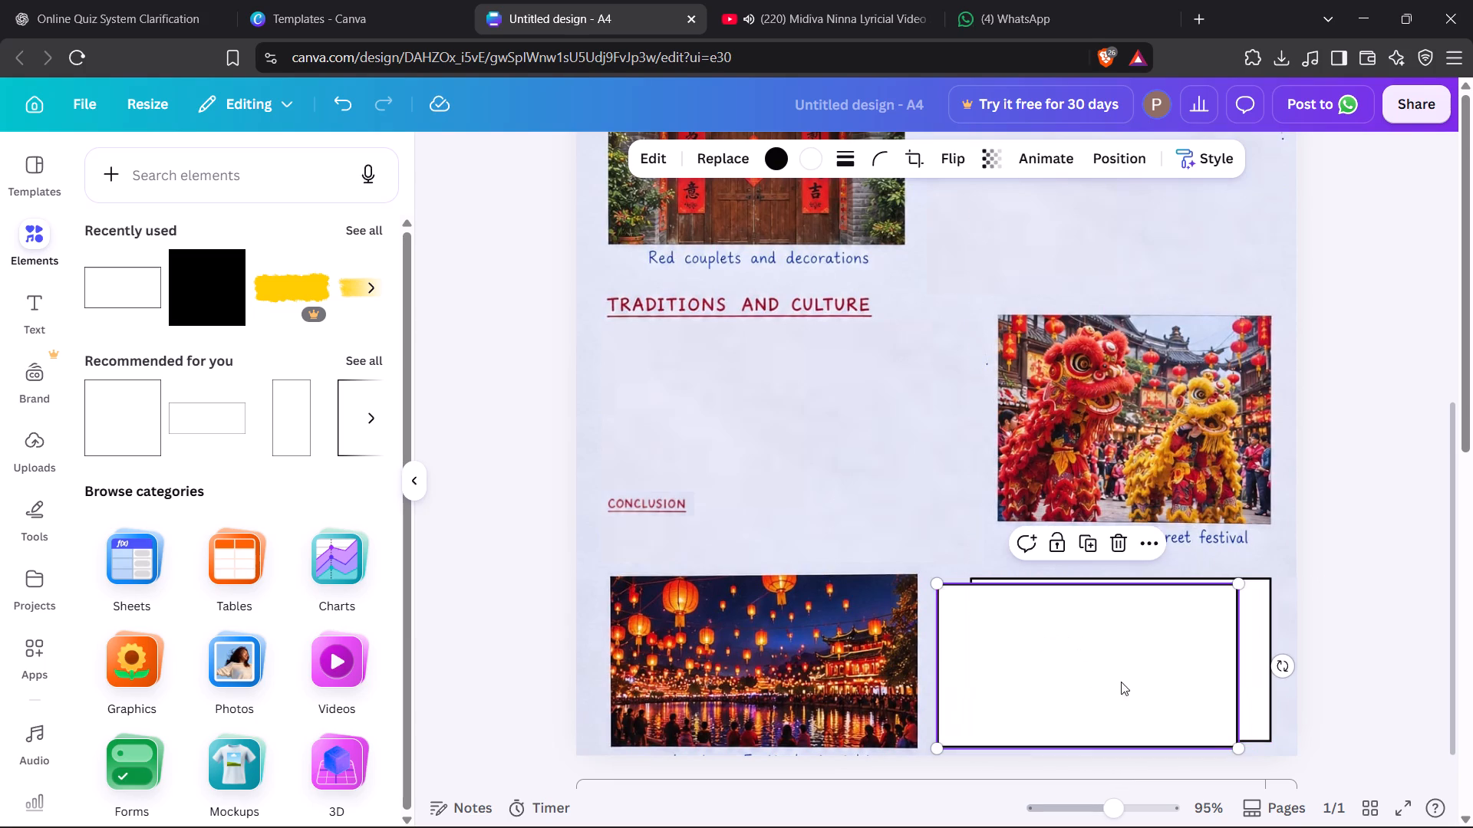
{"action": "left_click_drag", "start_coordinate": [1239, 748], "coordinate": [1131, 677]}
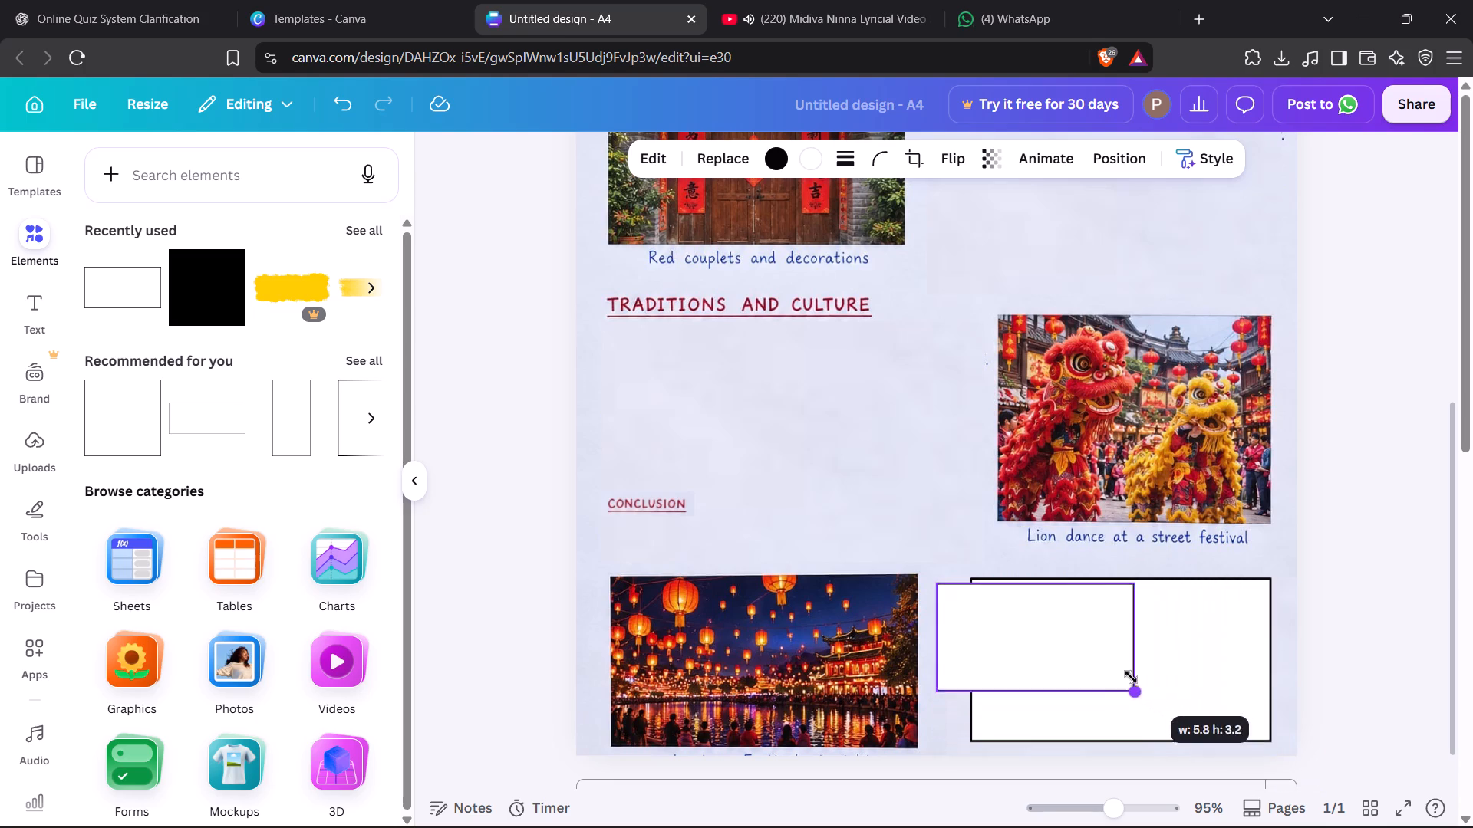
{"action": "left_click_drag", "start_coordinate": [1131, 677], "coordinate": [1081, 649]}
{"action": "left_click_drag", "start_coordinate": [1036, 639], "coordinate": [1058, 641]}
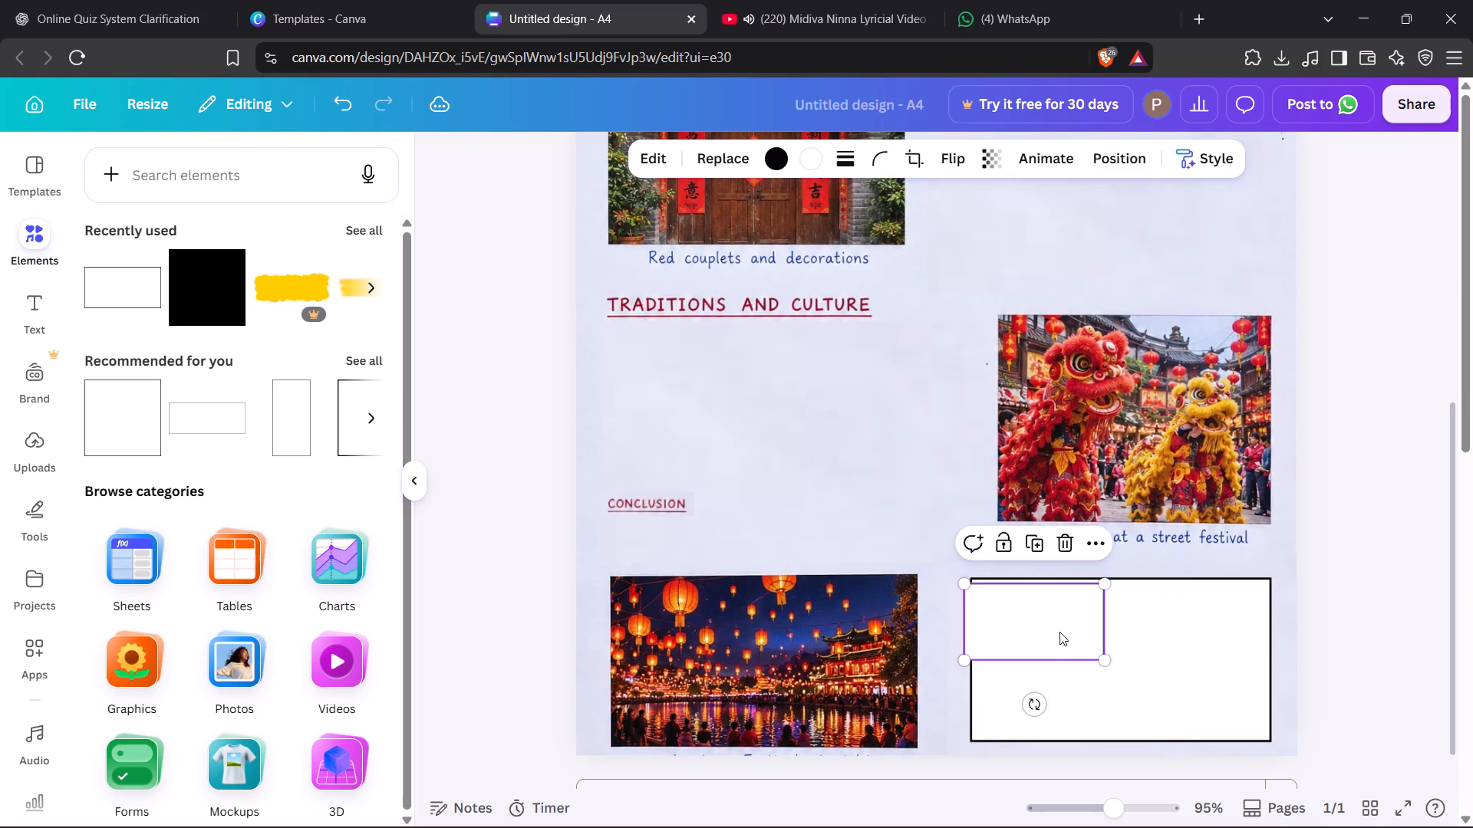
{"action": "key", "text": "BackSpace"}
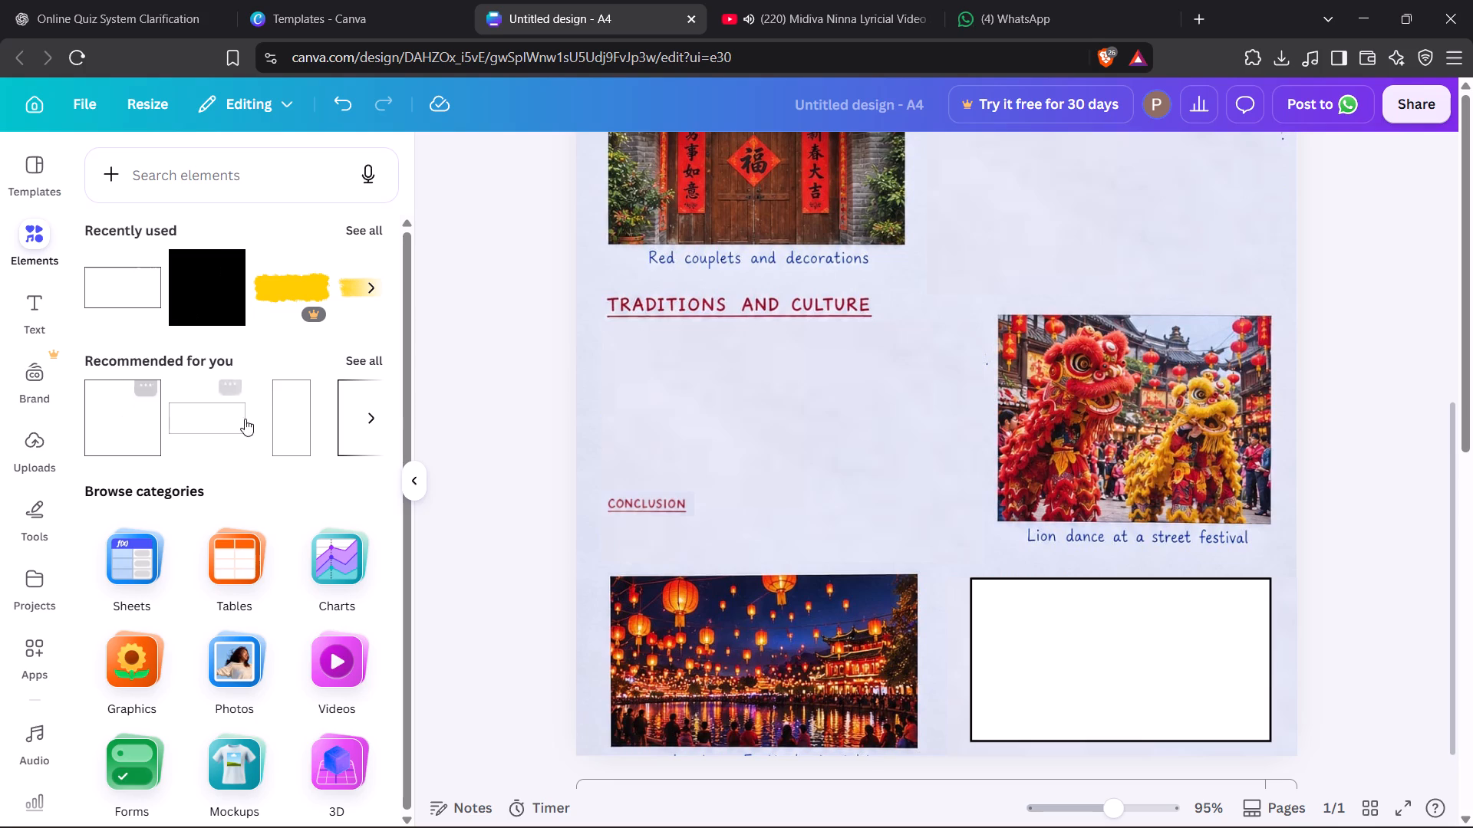
Add the recommended square outline frame, narrow it slightly and move it down over the lower part of the page.
{"action": "left_click", "coordinate": [135, 420]}
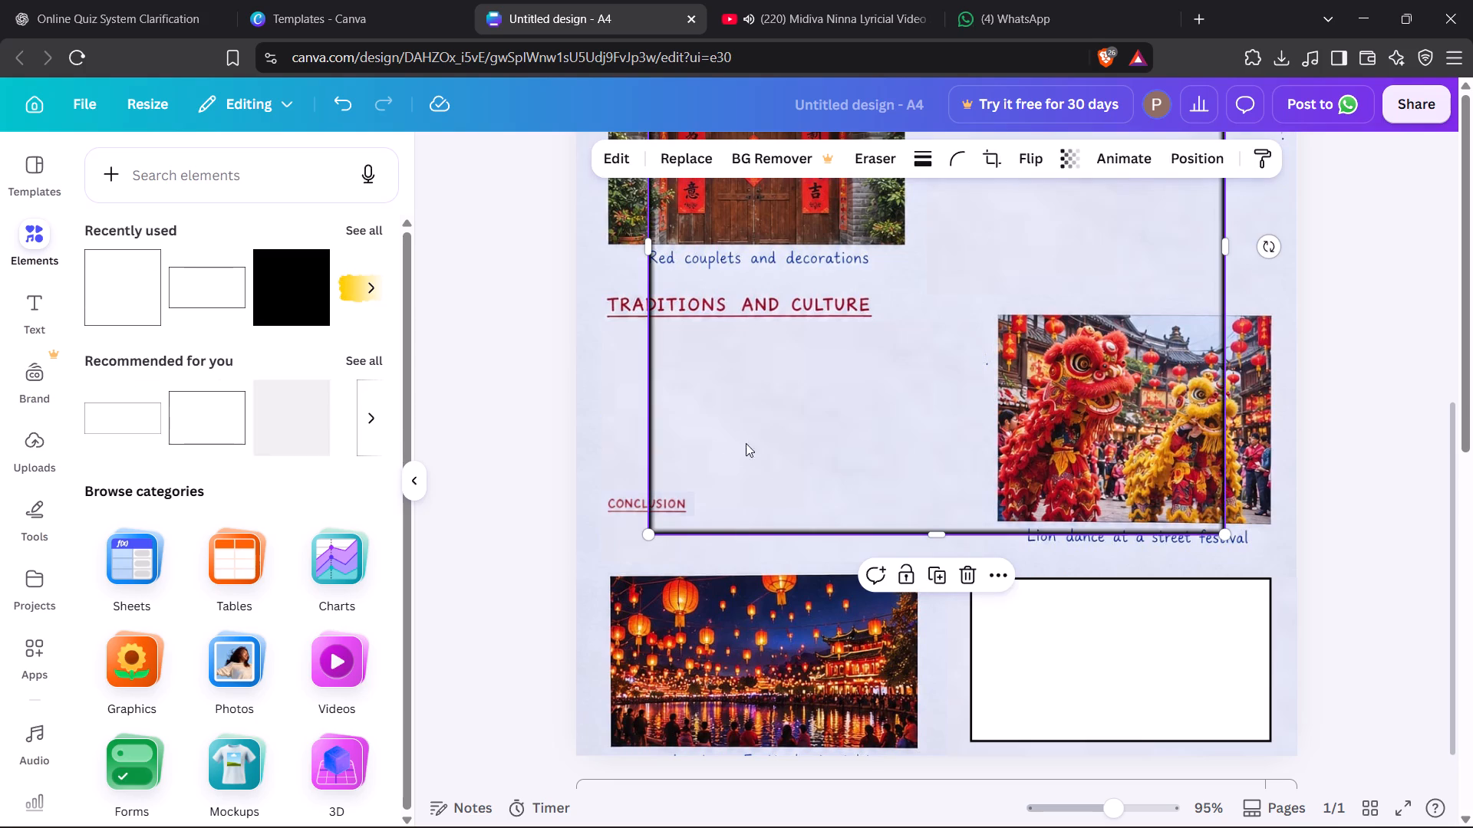
{"action": "left_click_drag", "start_coordinate": [1224, 251], "coordinate": [1216, 261]}
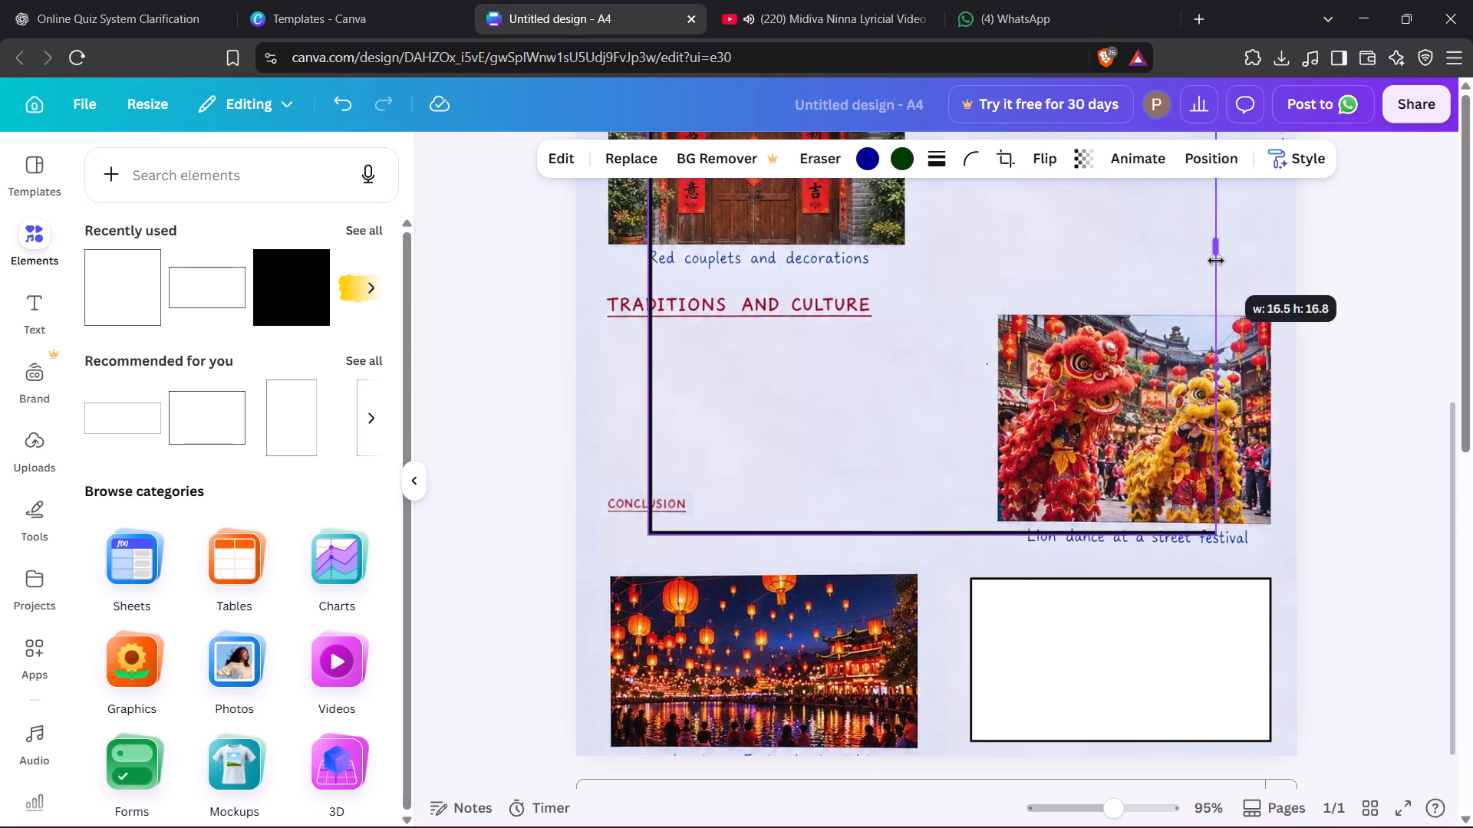
{"action": "left_click_drag", "start_coordinate": [1216, 261], "coordinate": [1198, 262]}
{"action": "left_click_drag", "start_coordinate": [950, 316], "coordinate": [998, 559]}
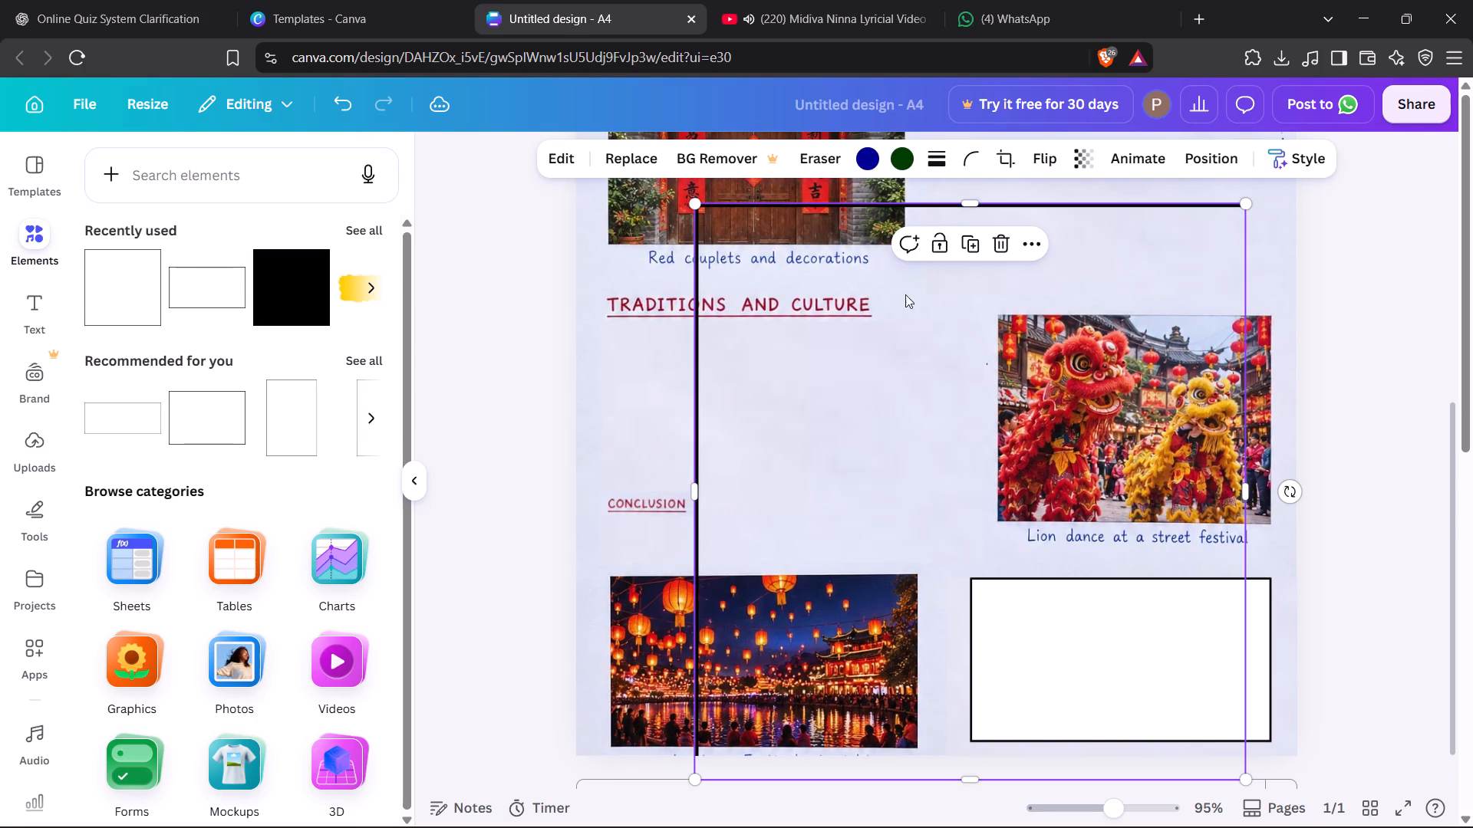
Set both colours of the outline frame to black.
{"action": "left_click", "coordinate": [861, 160]}
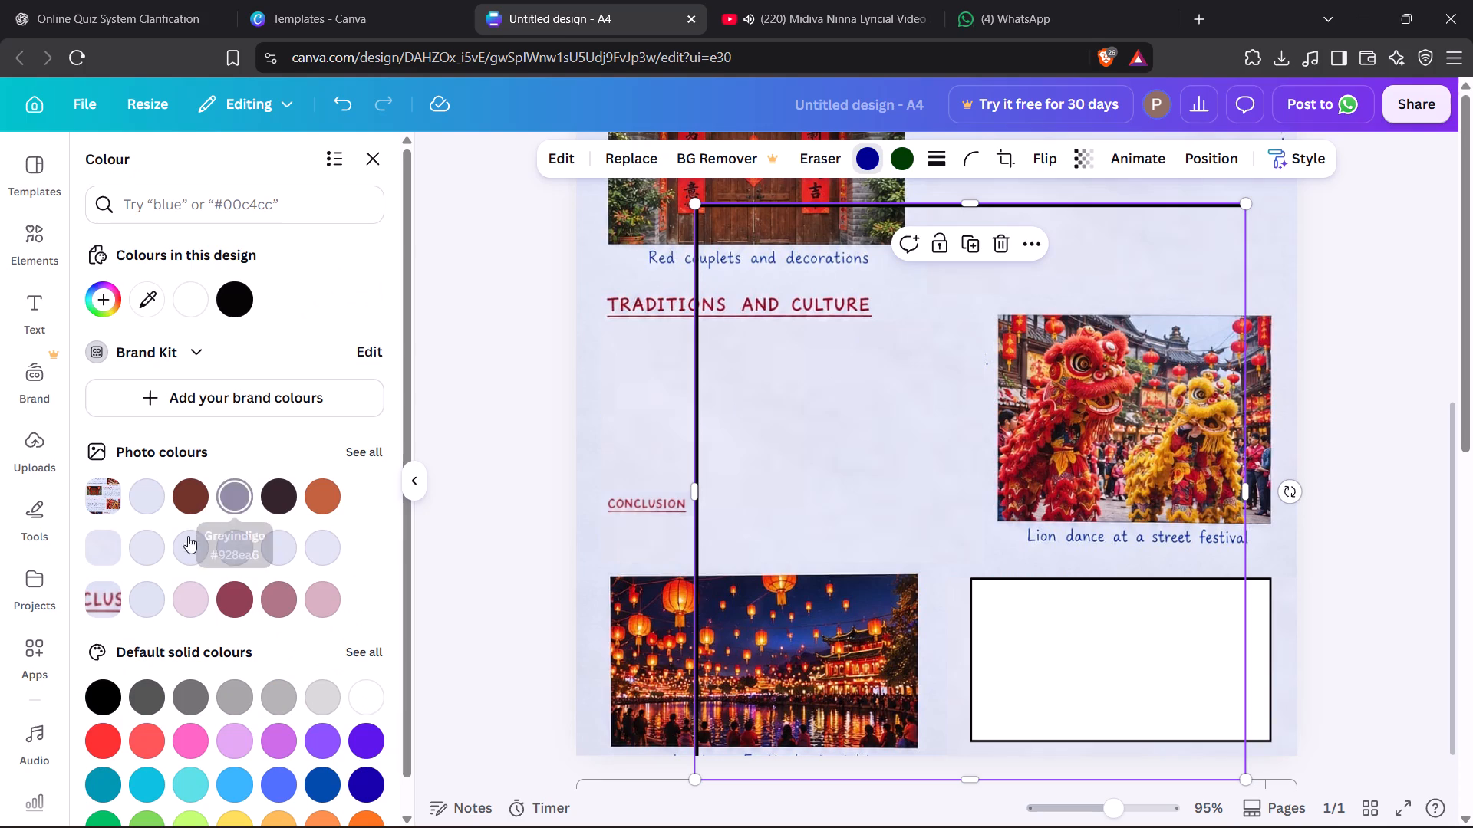
{"action": "left_click", "coordinate": [95, 700]}
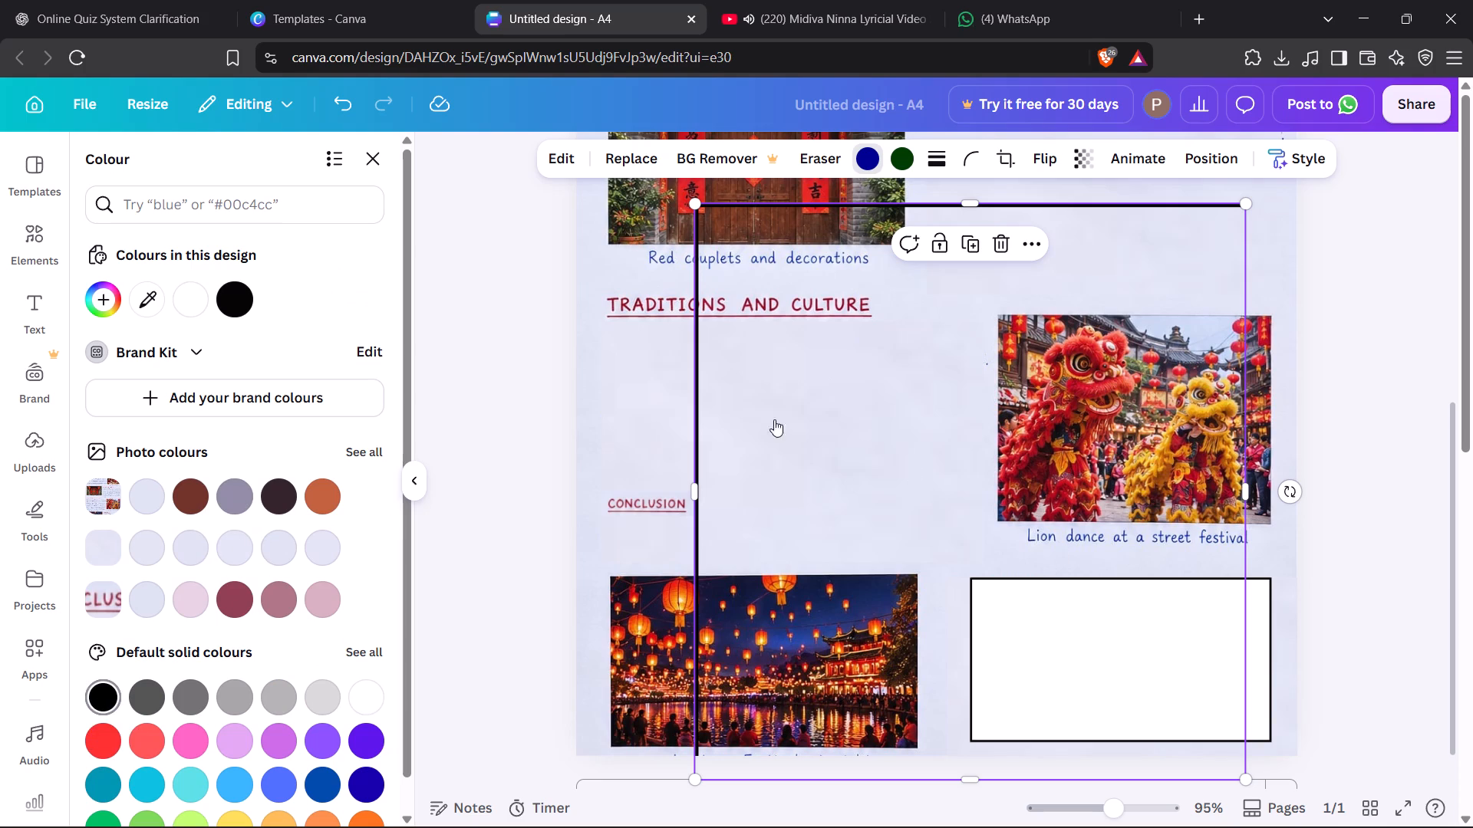
{"action": "left_click", "coordinate": [901, 158]}
{"action": "left_click", "coordinate": [101, 697]}
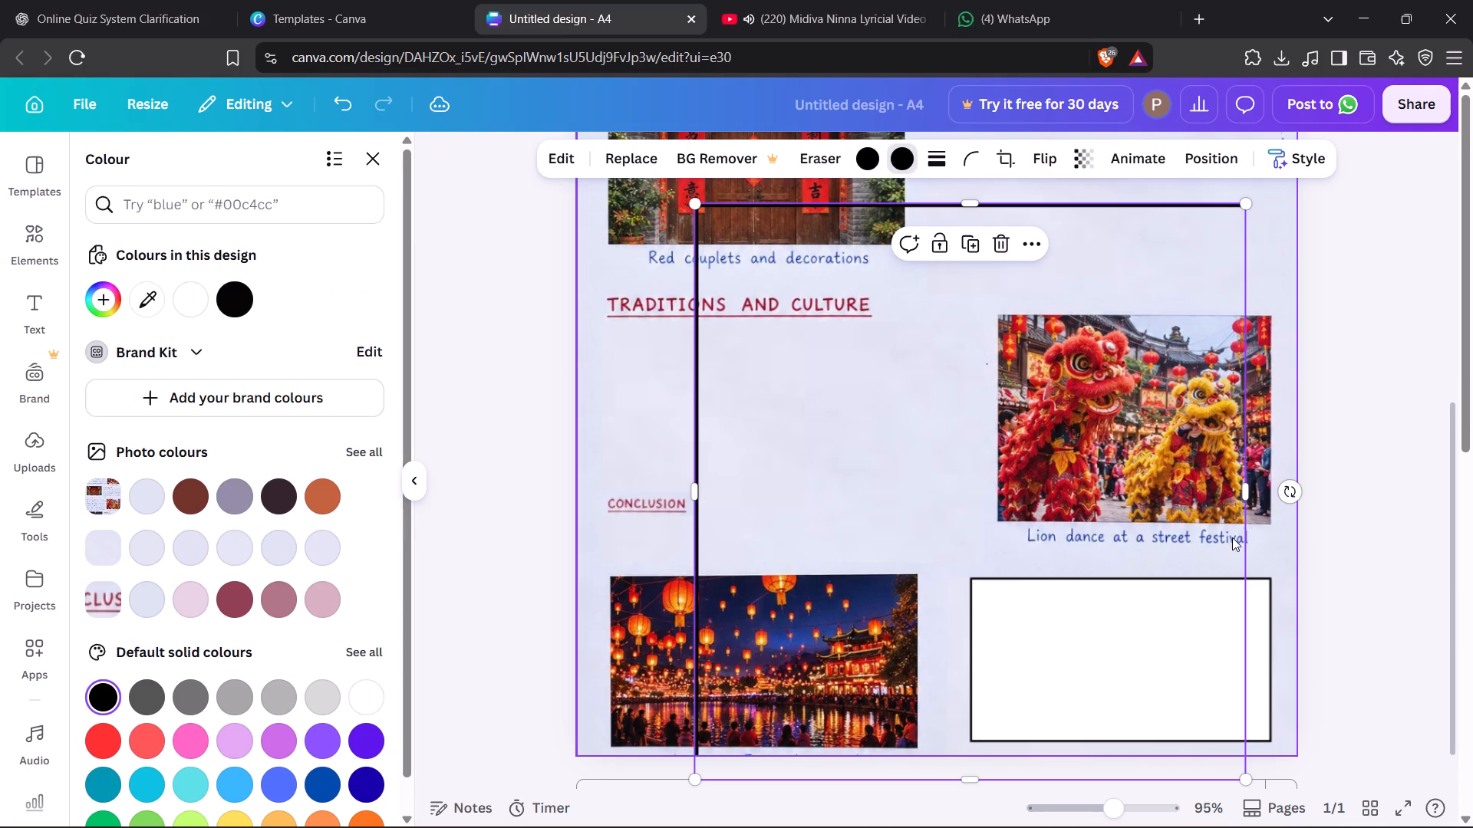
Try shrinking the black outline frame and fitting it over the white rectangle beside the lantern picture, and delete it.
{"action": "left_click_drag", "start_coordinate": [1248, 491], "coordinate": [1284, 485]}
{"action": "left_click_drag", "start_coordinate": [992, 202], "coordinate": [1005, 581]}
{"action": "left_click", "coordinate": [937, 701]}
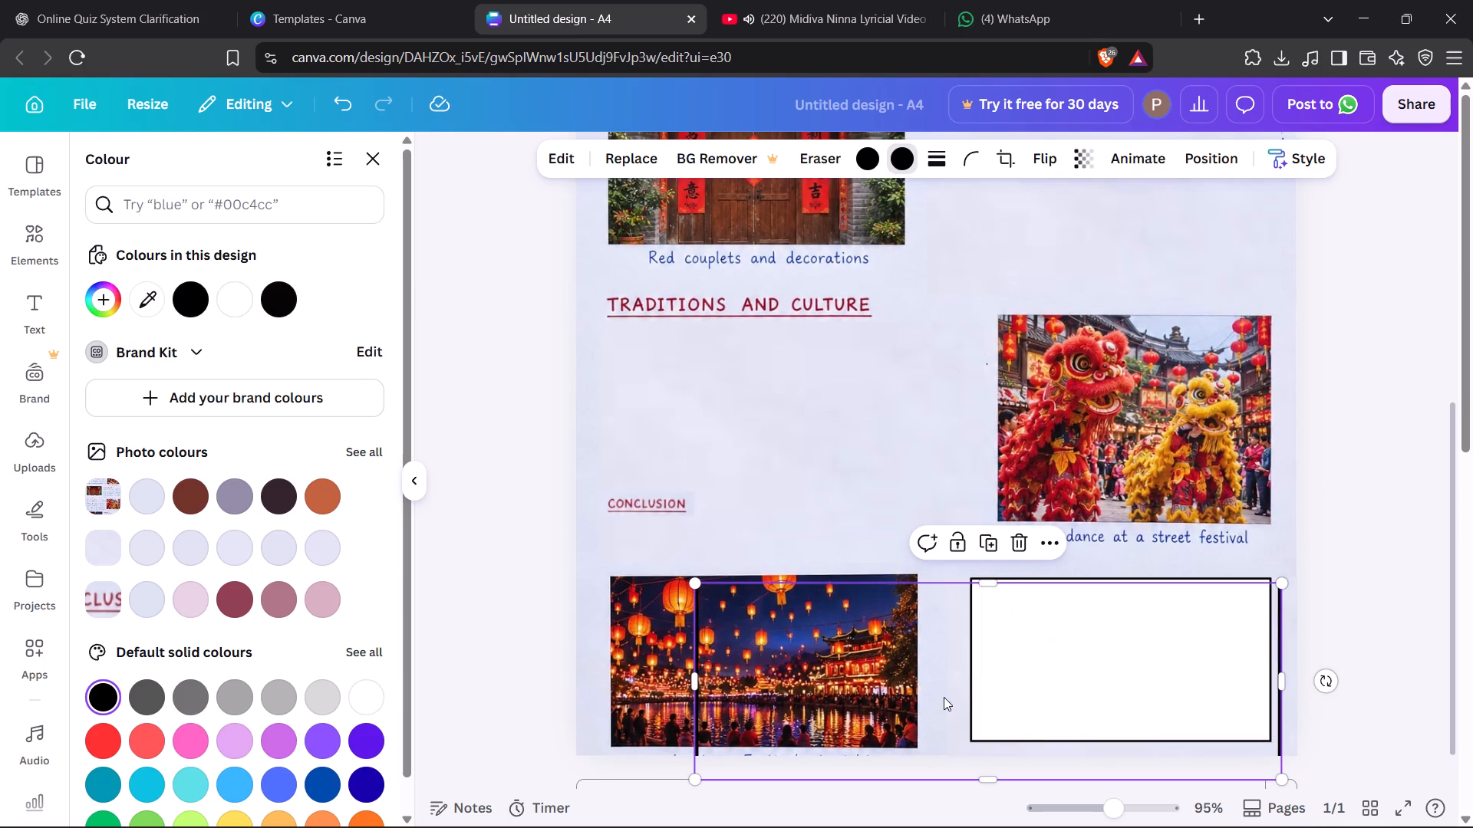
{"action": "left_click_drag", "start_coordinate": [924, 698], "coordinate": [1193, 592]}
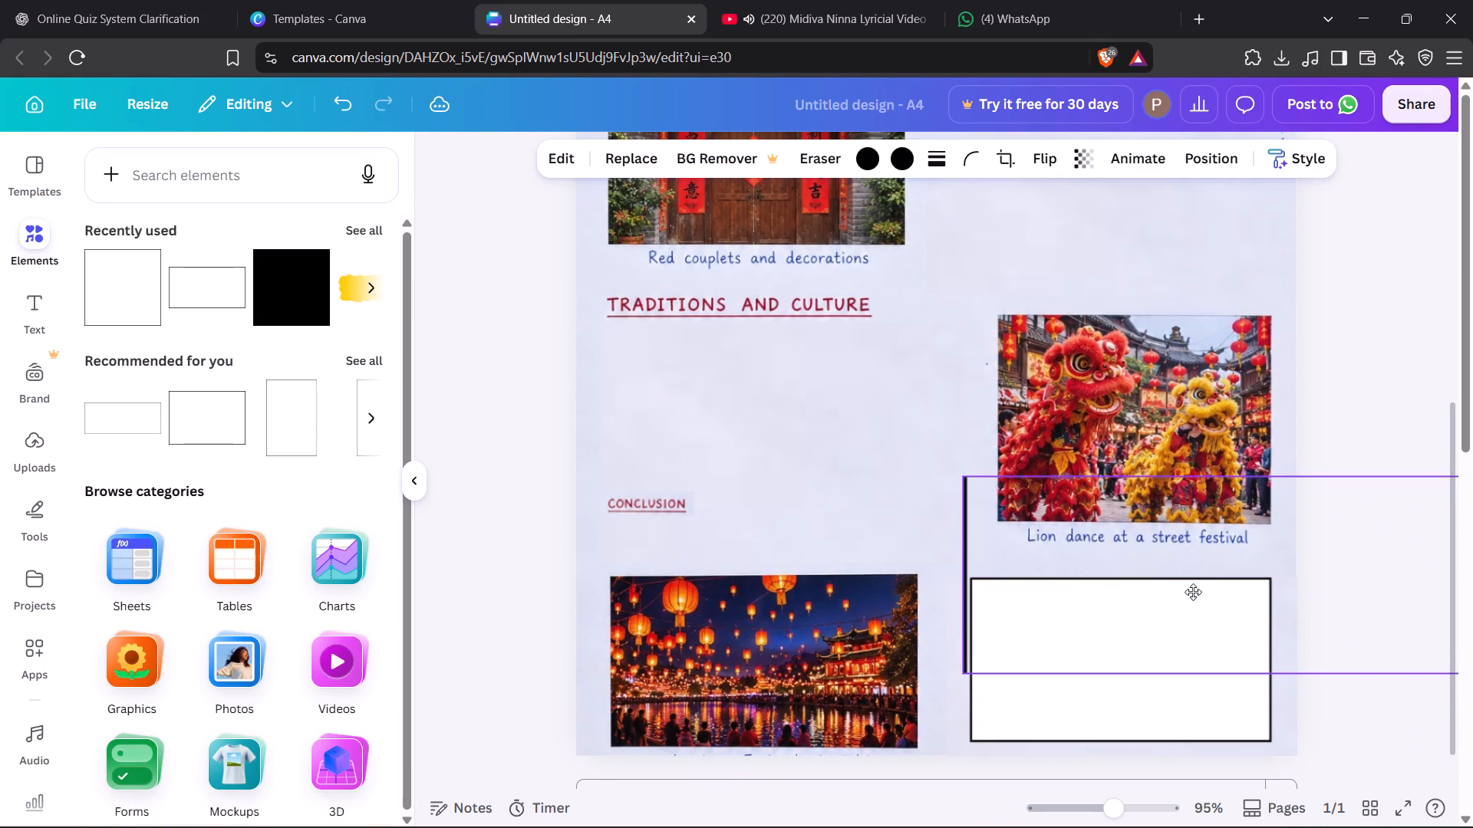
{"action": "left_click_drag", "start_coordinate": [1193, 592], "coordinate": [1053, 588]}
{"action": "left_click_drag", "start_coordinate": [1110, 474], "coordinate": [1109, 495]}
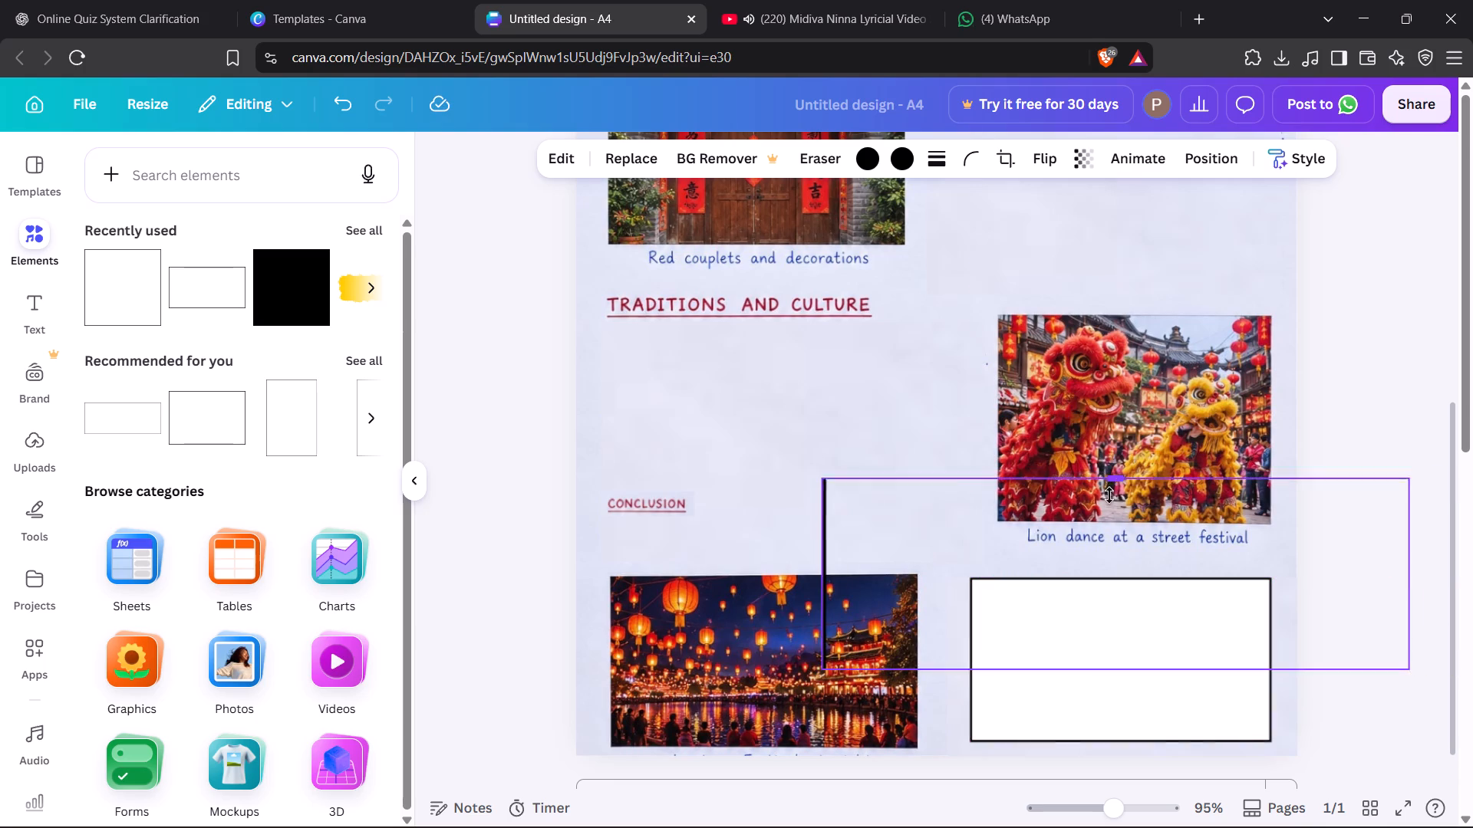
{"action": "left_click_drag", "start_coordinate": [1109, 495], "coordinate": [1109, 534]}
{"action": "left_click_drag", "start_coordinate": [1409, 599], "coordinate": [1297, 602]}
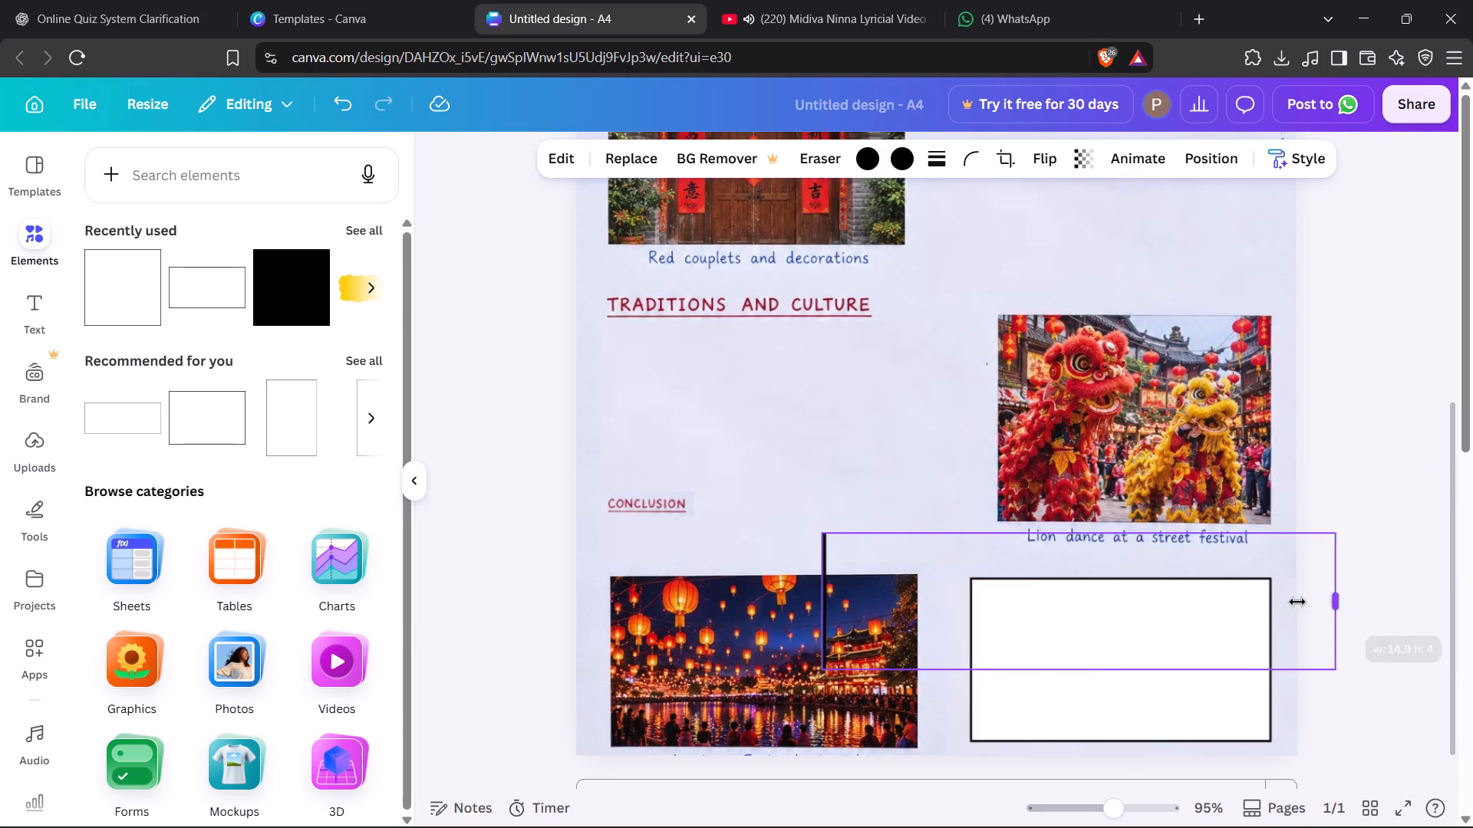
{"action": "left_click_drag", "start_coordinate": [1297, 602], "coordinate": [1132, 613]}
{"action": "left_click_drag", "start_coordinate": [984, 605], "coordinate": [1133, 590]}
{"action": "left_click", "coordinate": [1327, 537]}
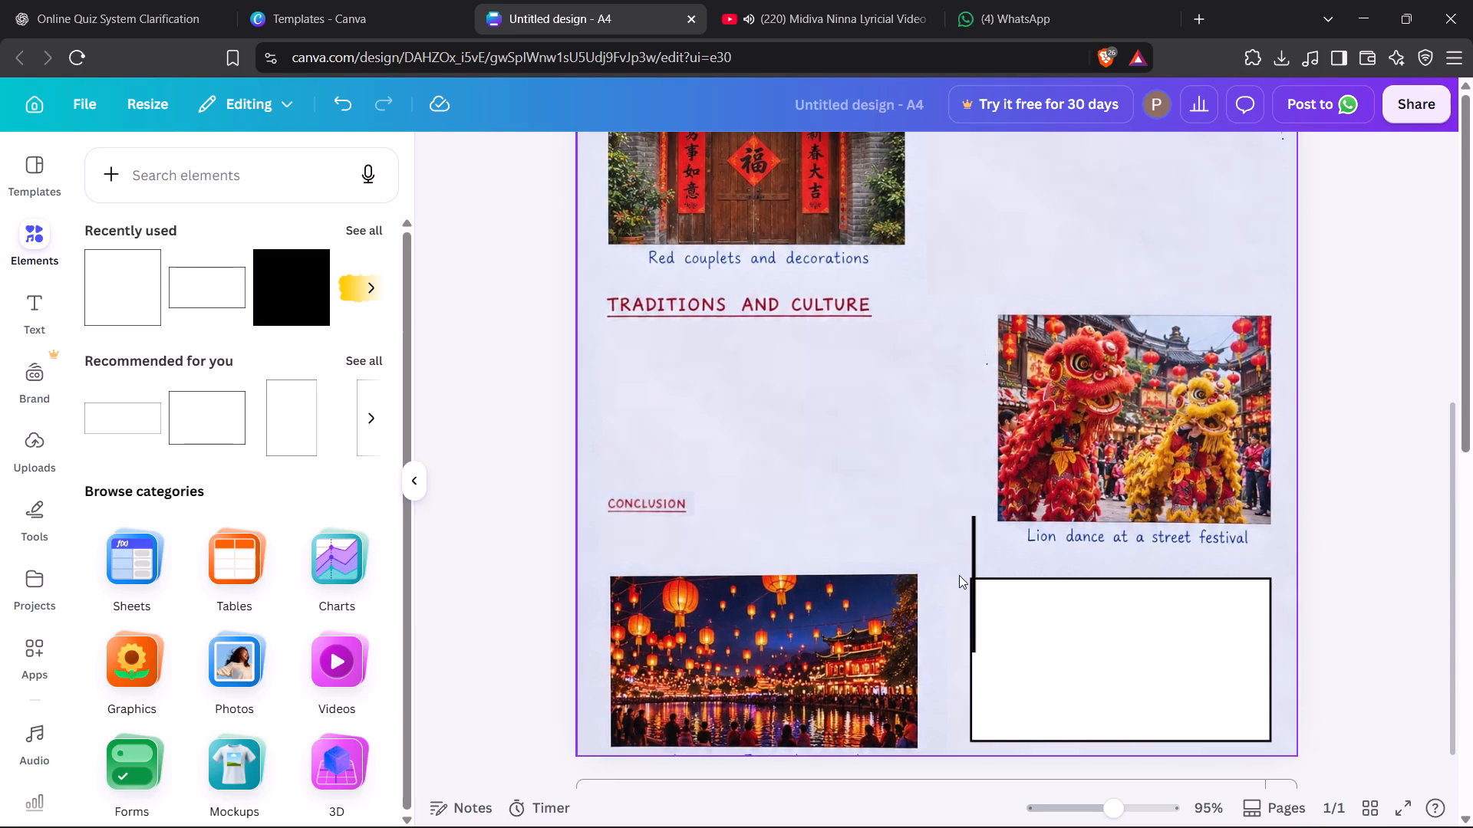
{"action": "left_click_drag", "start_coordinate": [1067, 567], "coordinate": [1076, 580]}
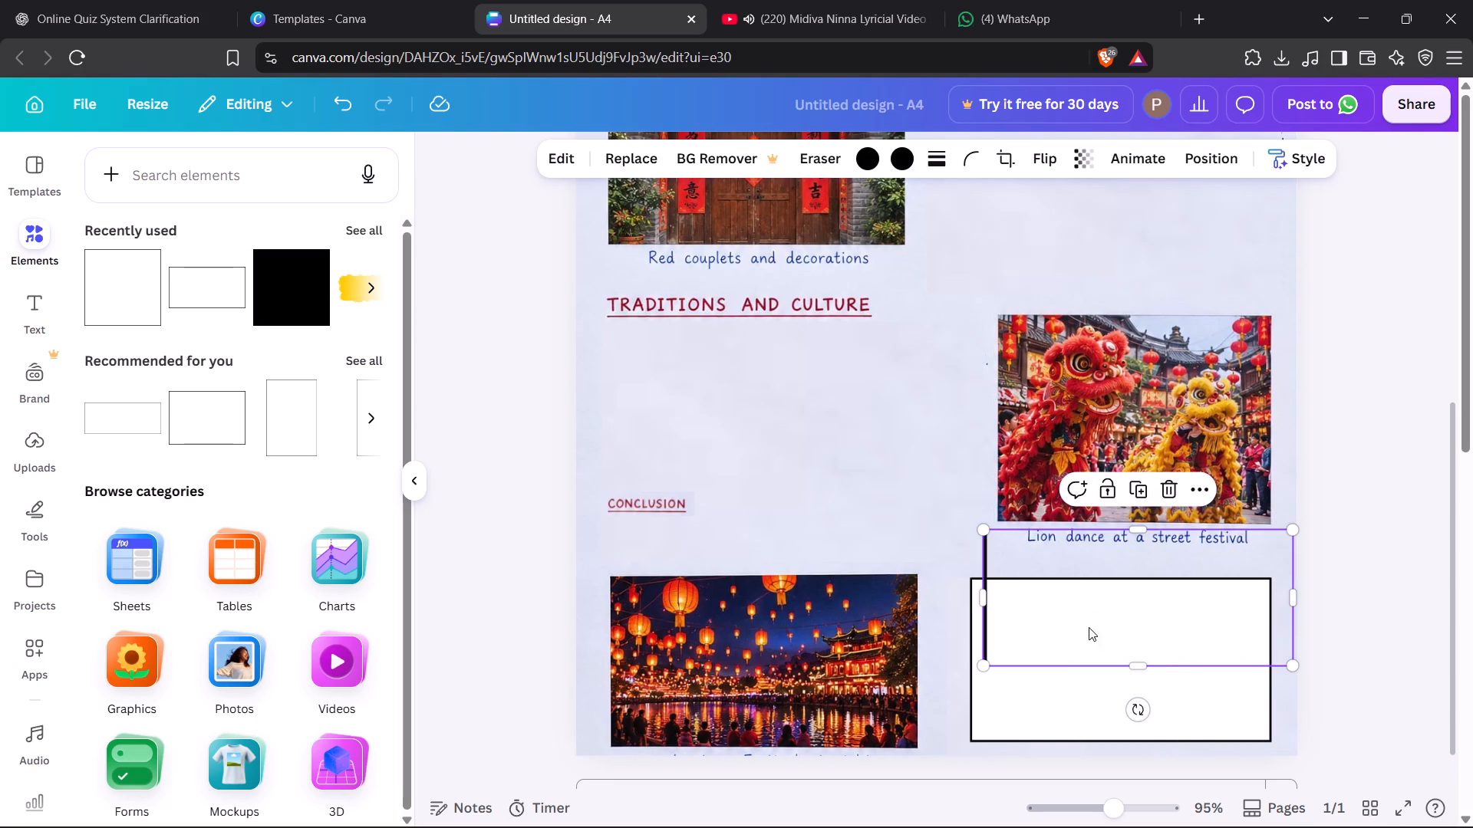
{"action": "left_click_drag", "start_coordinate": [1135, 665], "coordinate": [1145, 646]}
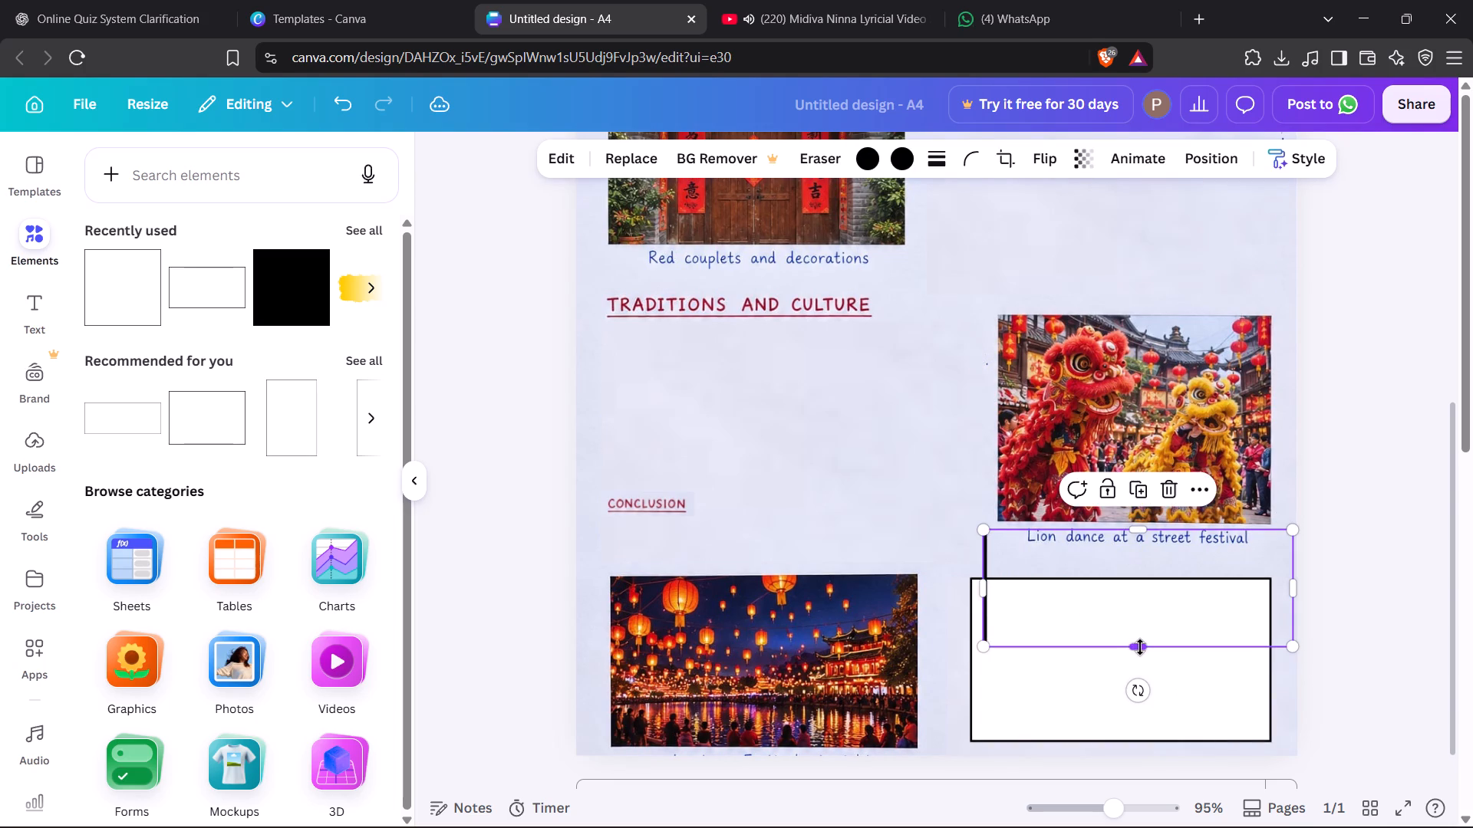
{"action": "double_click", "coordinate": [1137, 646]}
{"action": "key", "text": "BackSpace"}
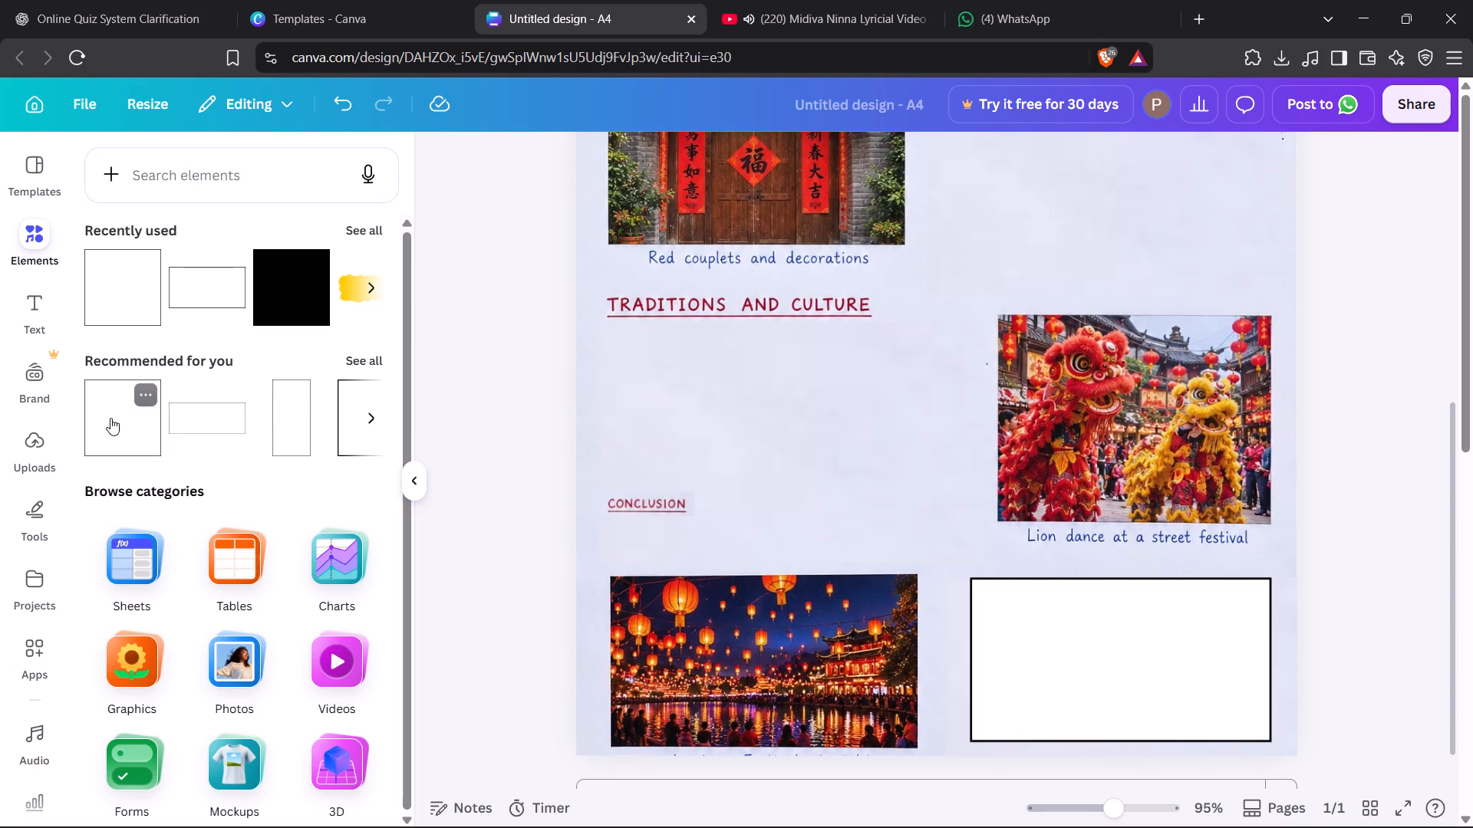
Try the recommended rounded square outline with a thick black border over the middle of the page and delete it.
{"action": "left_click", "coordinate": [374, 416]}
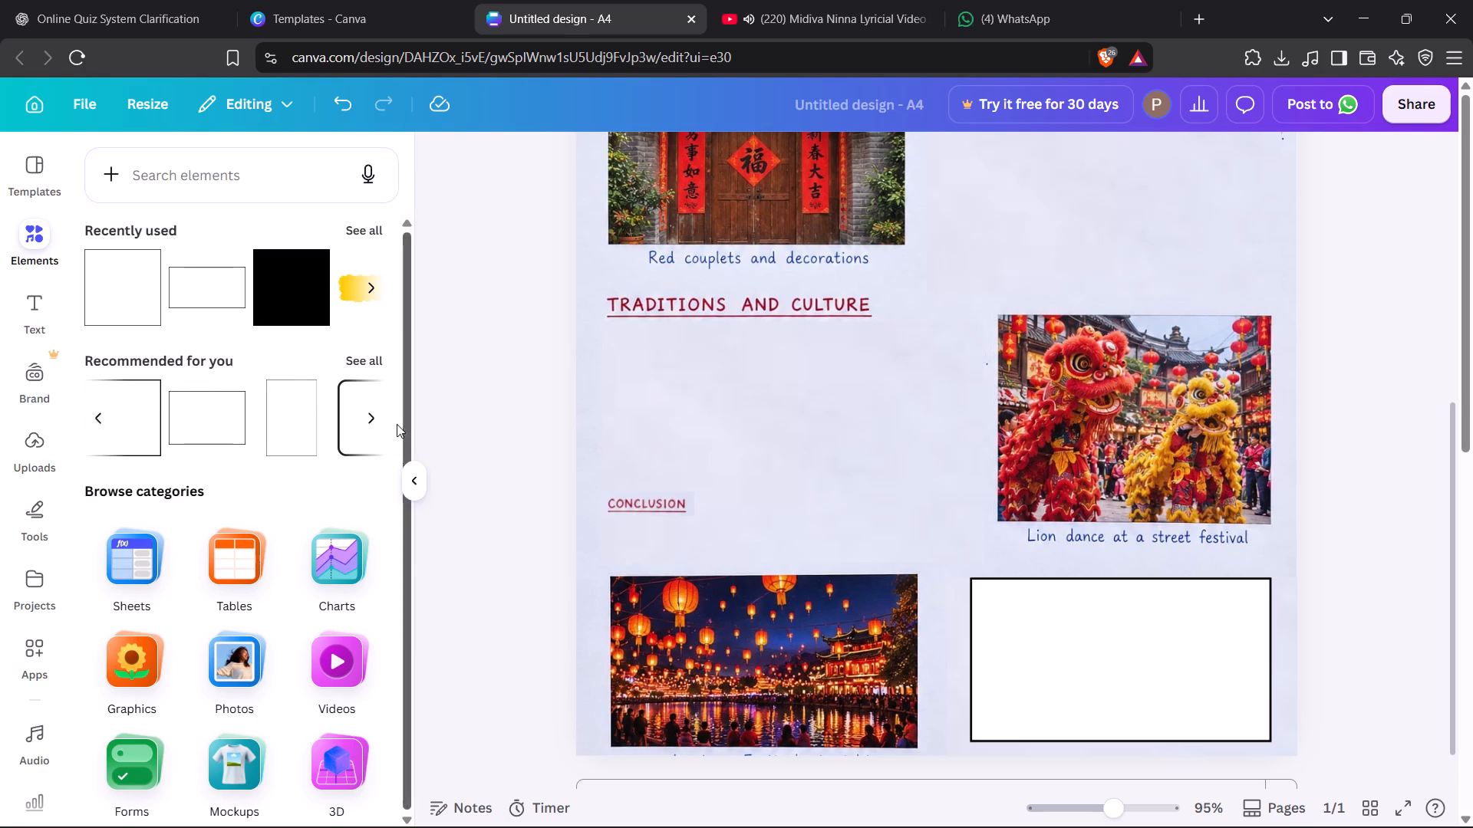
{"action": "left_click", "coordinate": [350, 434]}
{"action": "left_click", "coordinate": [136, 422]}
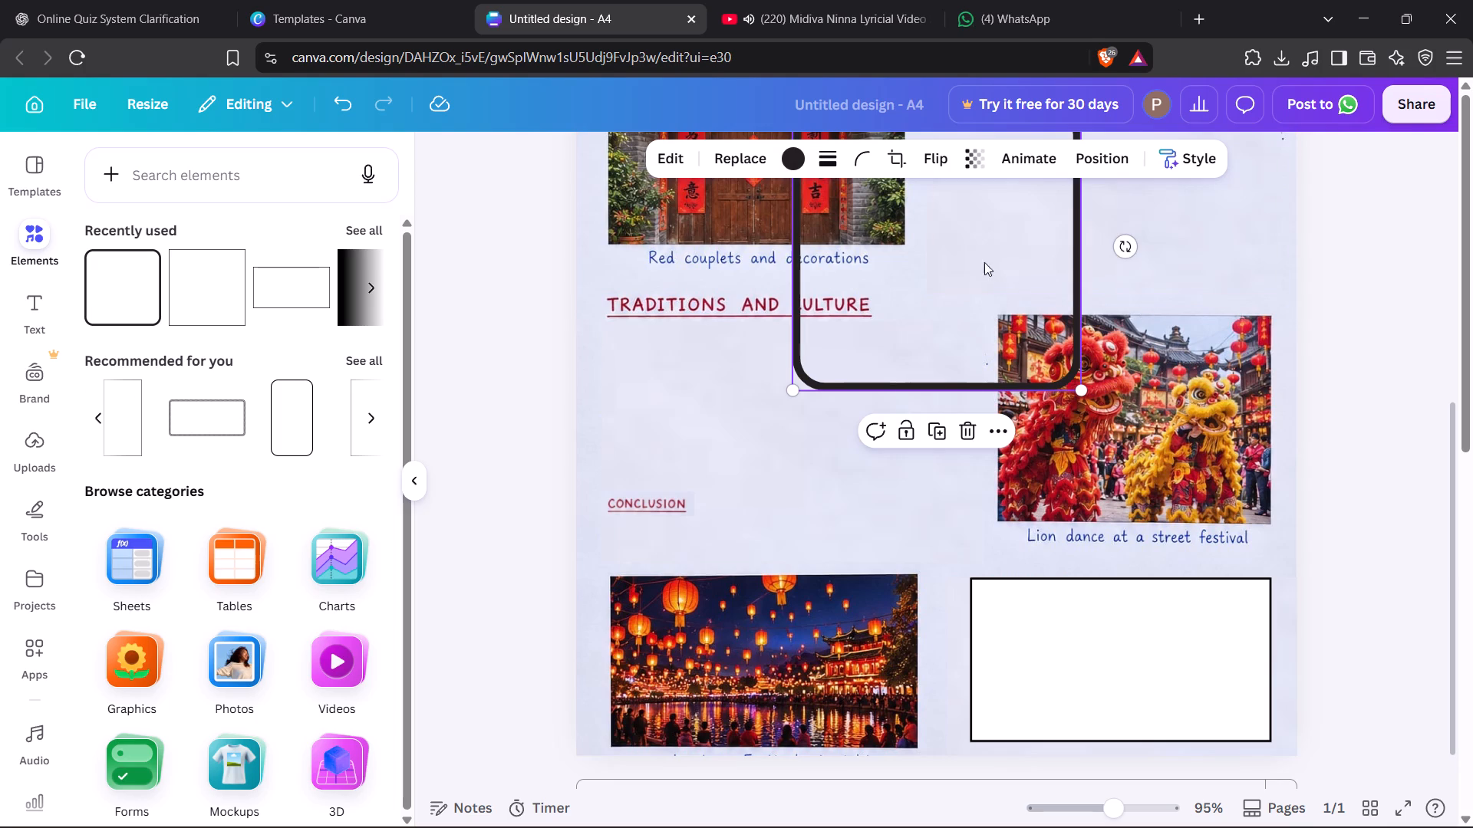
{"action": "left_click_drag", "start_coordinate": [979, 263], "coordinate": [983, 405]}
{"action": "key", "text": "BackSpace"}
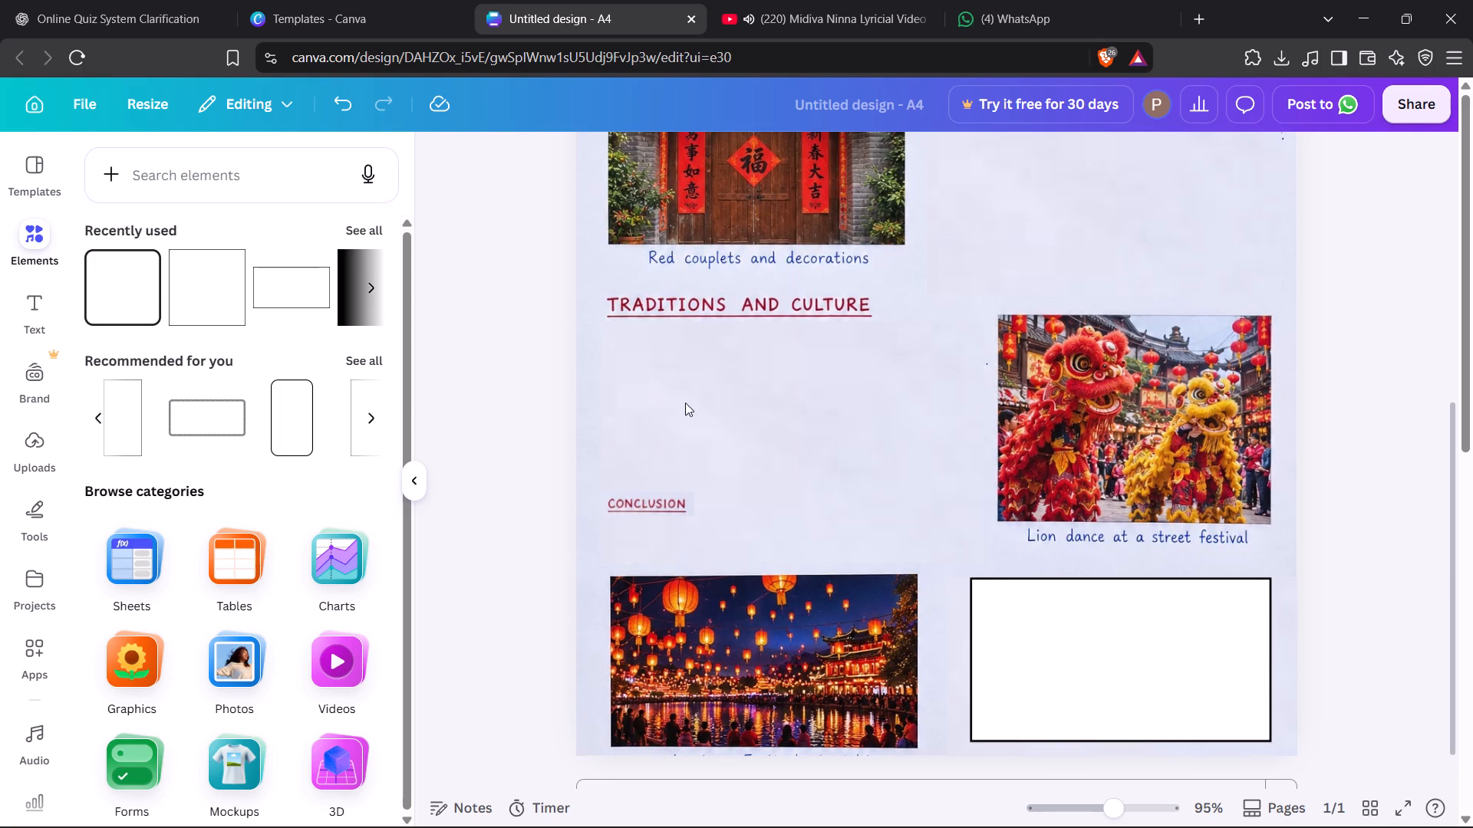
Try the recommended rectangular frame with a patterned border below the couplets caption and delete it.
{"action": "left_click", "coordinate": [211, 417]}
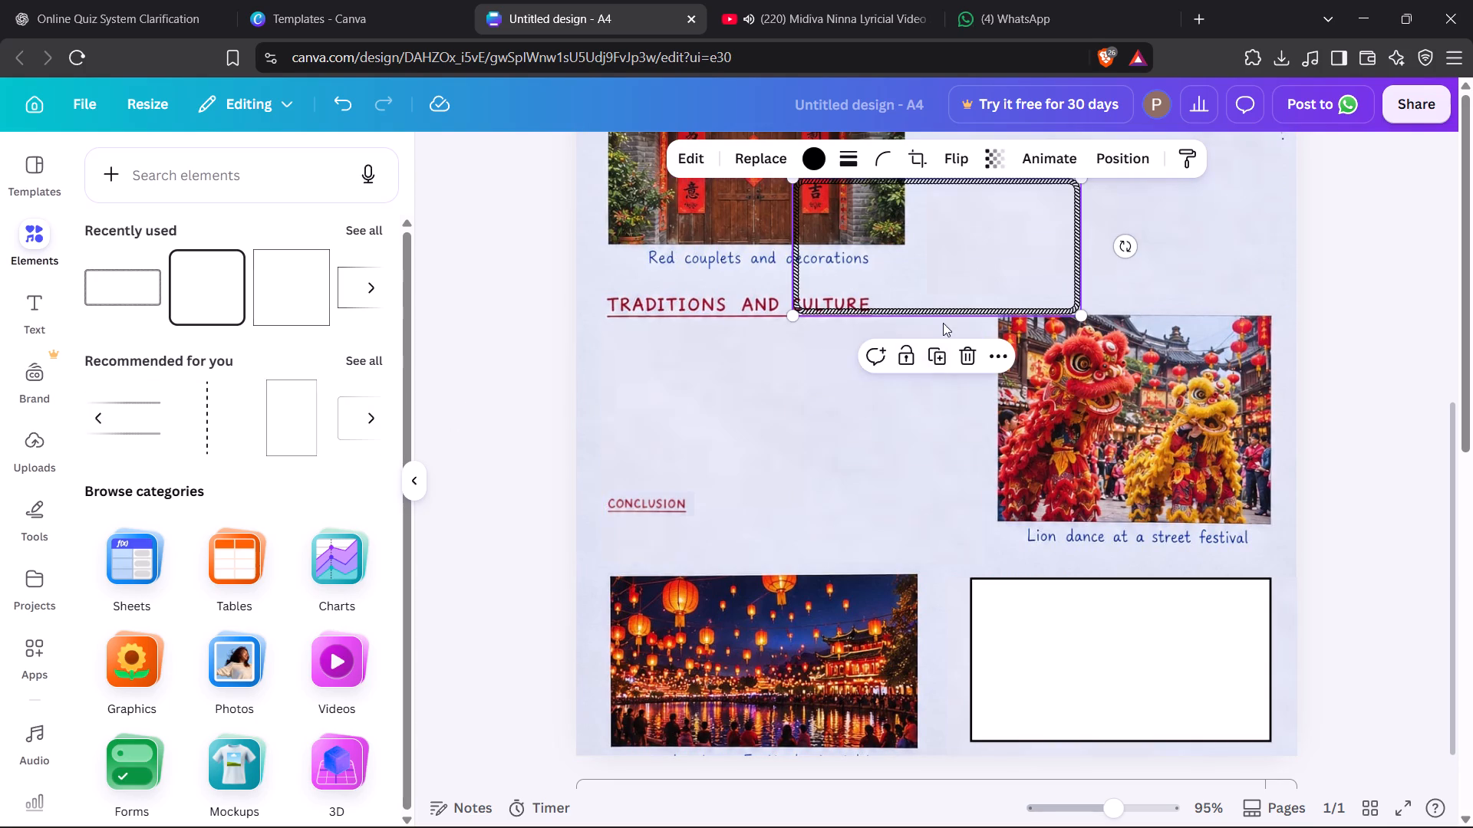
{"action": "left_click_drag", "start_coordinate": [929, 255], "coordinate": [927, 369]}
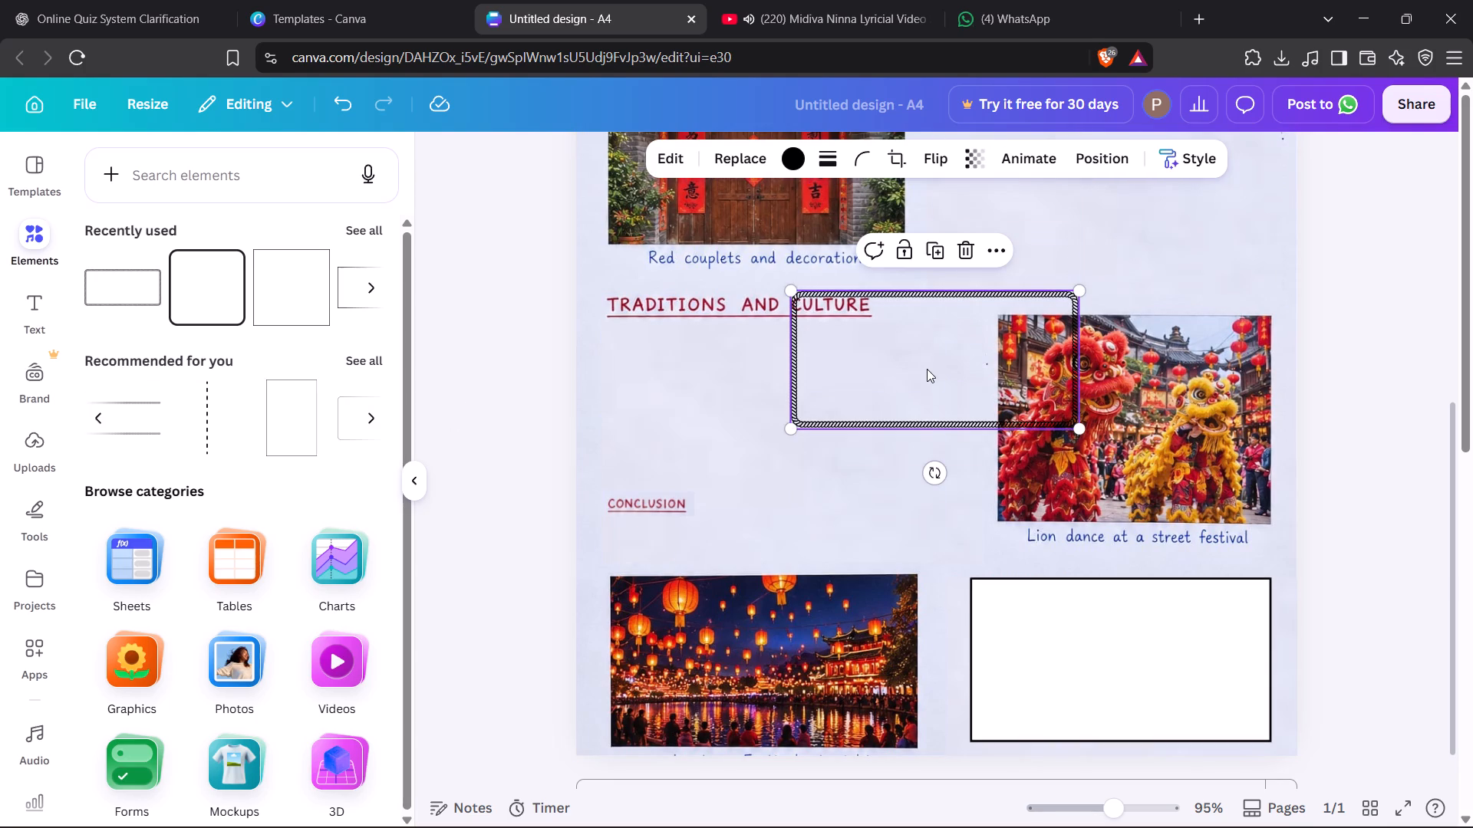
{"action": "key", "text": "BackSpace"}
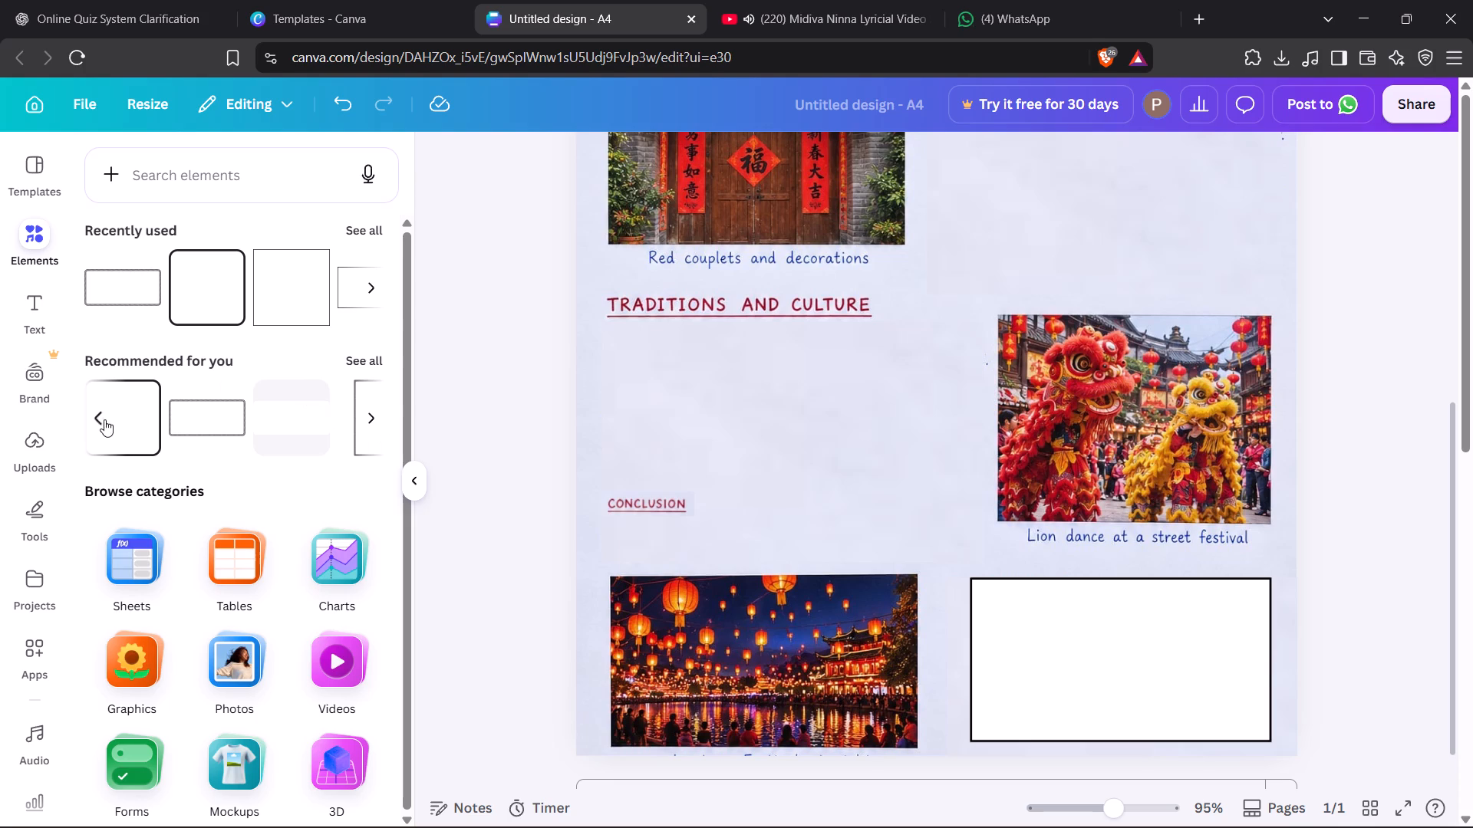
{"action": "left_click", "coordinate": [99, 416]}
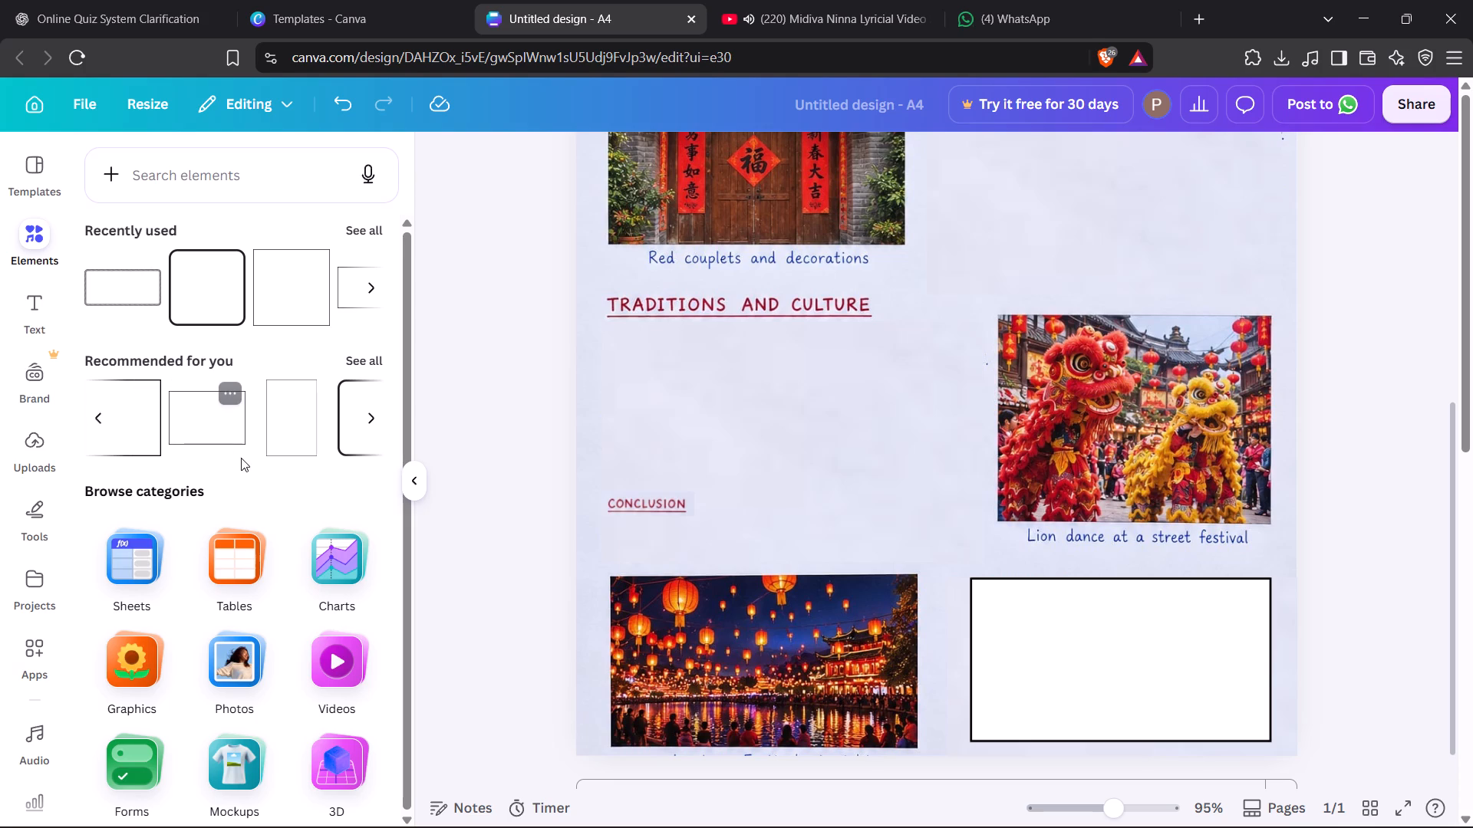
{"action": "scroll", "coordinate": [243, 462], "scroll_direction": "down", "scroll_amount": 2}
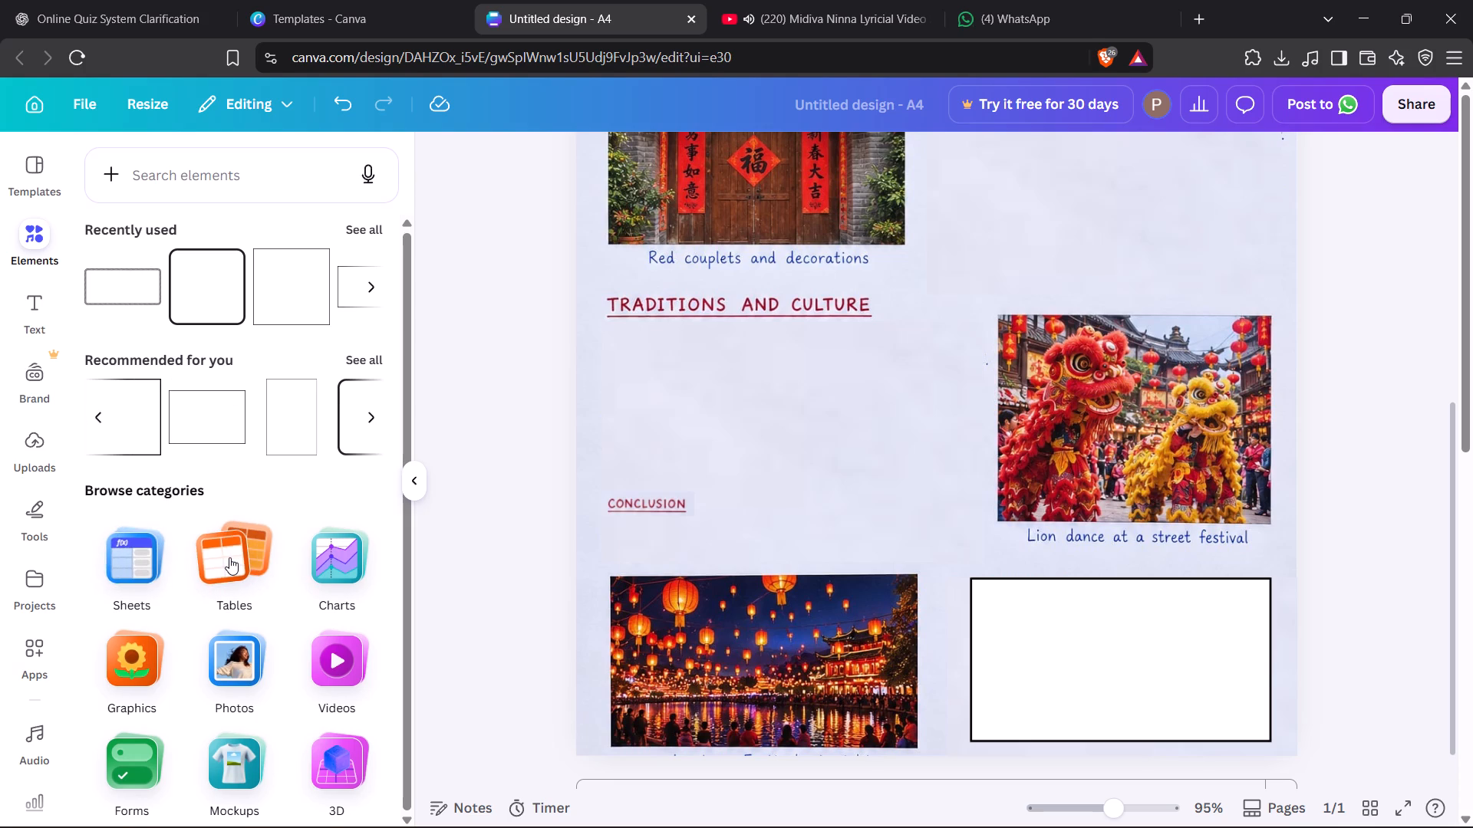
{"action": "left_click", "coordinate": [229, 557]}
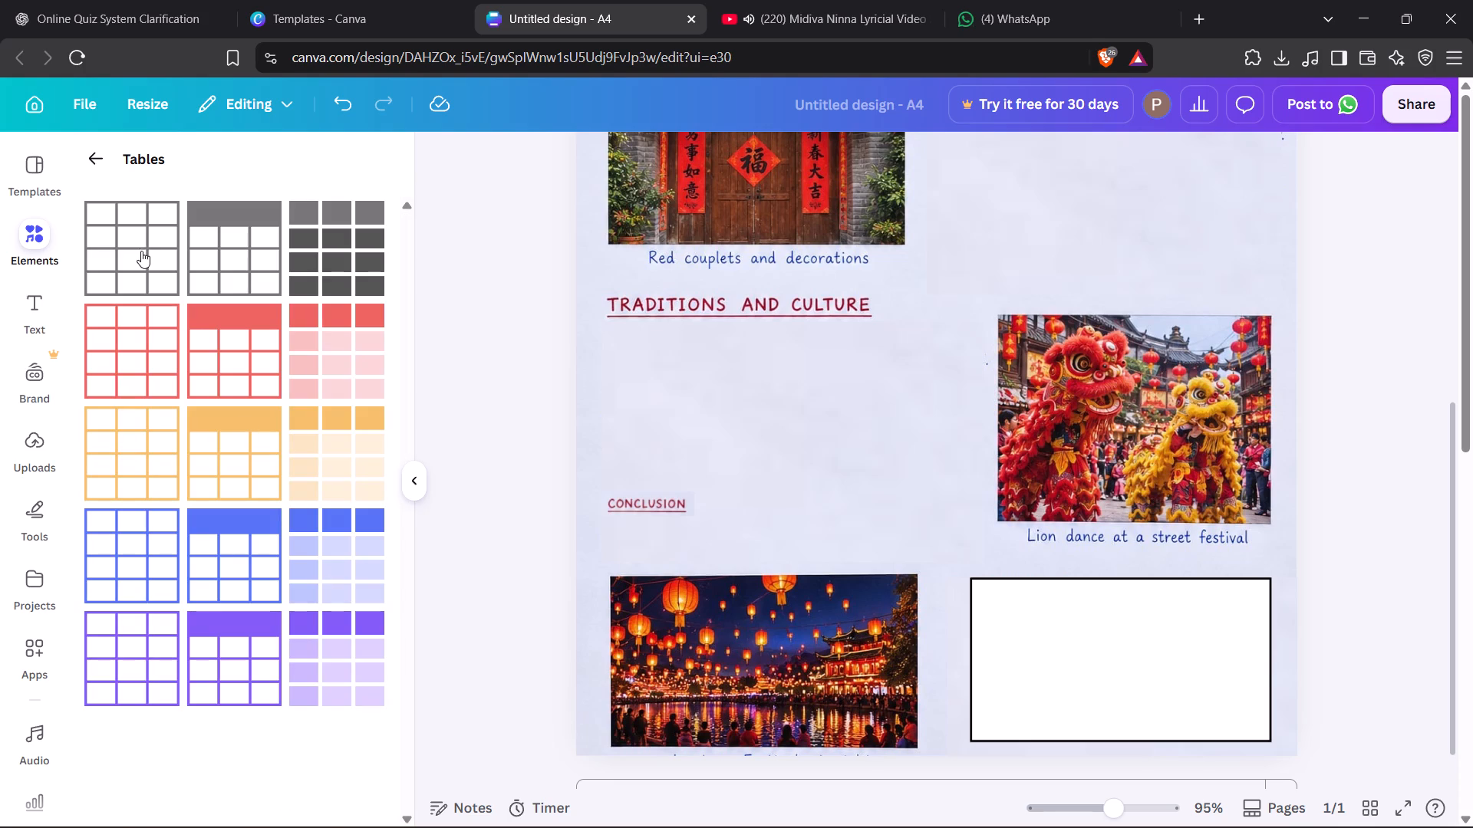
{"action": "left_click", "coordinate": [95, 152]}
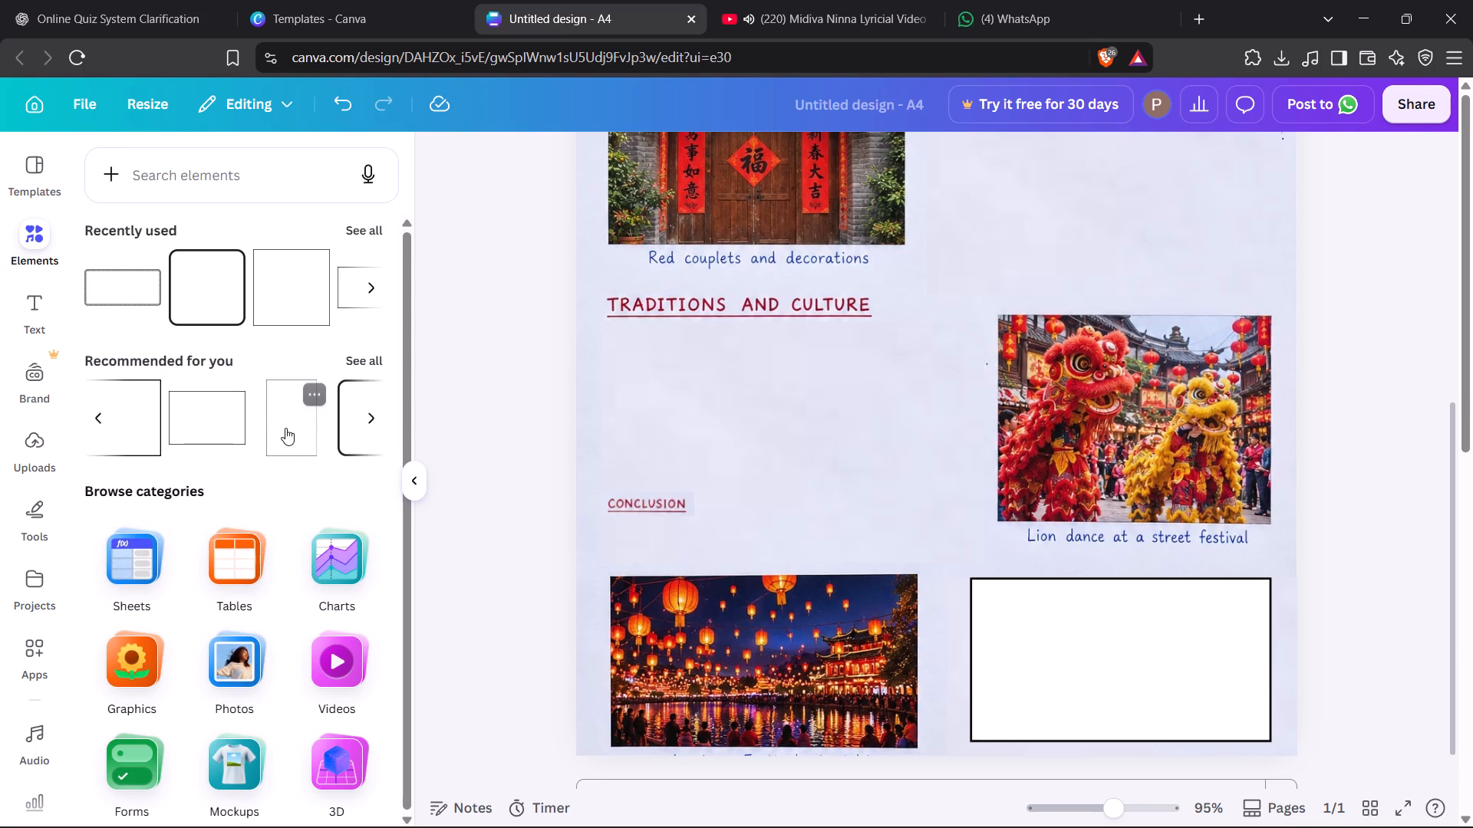
Add the first recommended square outline frame to the page.
{"action": "left_click", "coordinate": [97, 419]}
{"action": "left_click", "coordinate": [99, 419]}
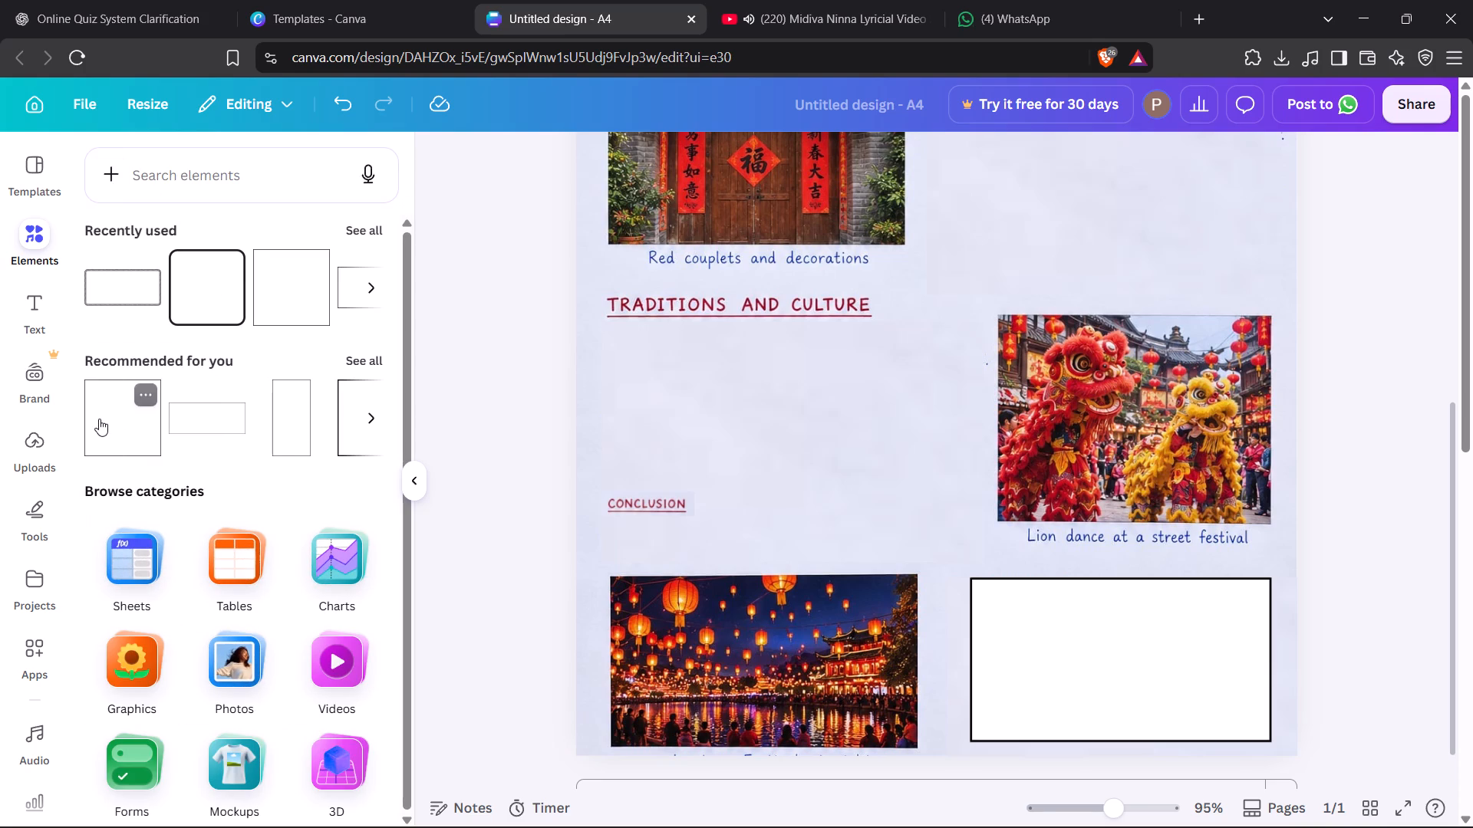
{"action": "left_click", "coordinate": [160, 156]}
{"action": "left_click", "coordinate": [38, 258]}
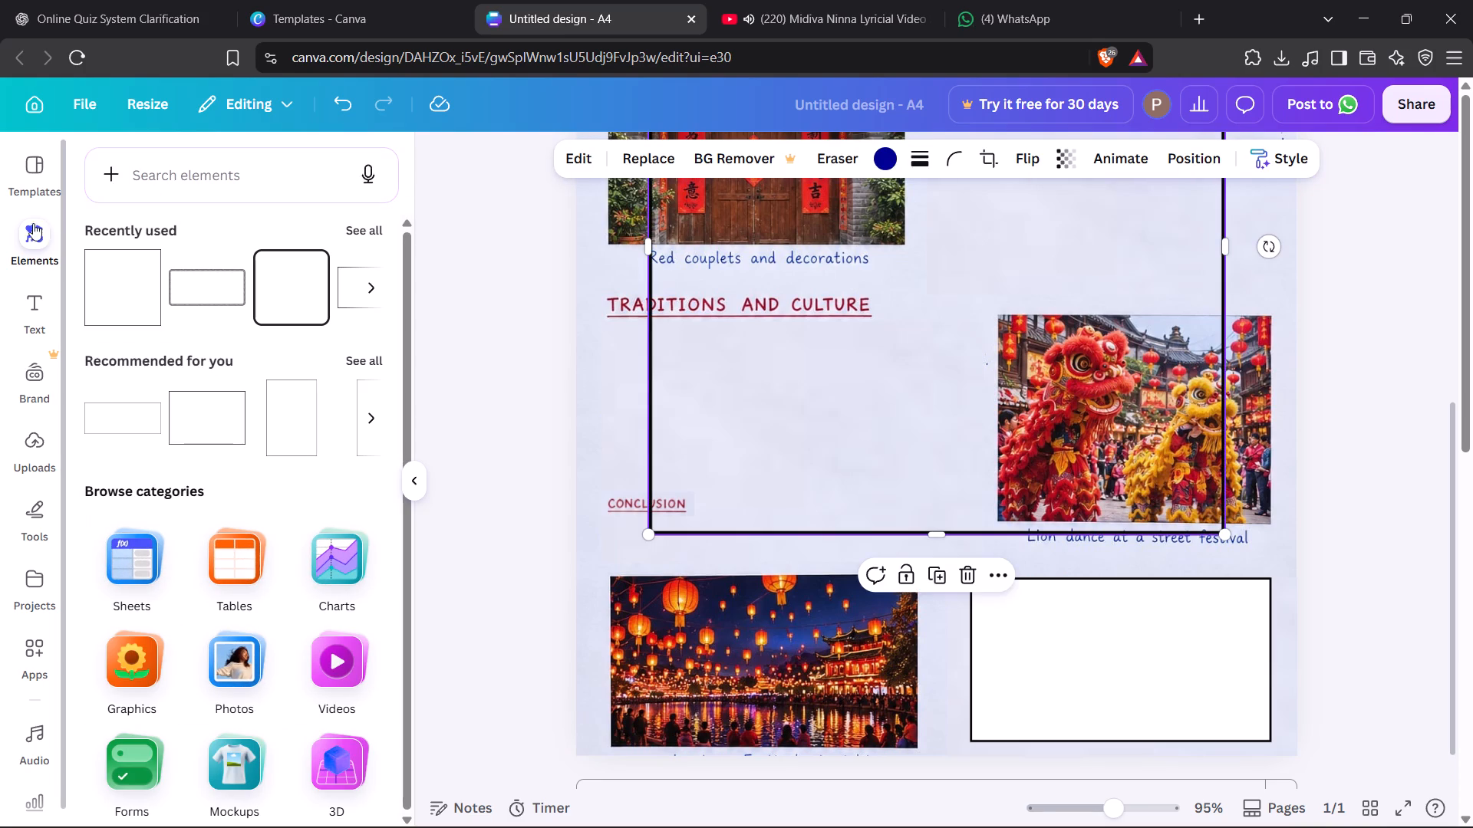
Search the elements library for "shape" and look over the results.
{"action": "left_click", "coordinate": [199, 186]}
{"action": "type", "text": "shapr"}
{"action": "key", "text": "BackSpace"}
{"action": "key", "text": "e"}
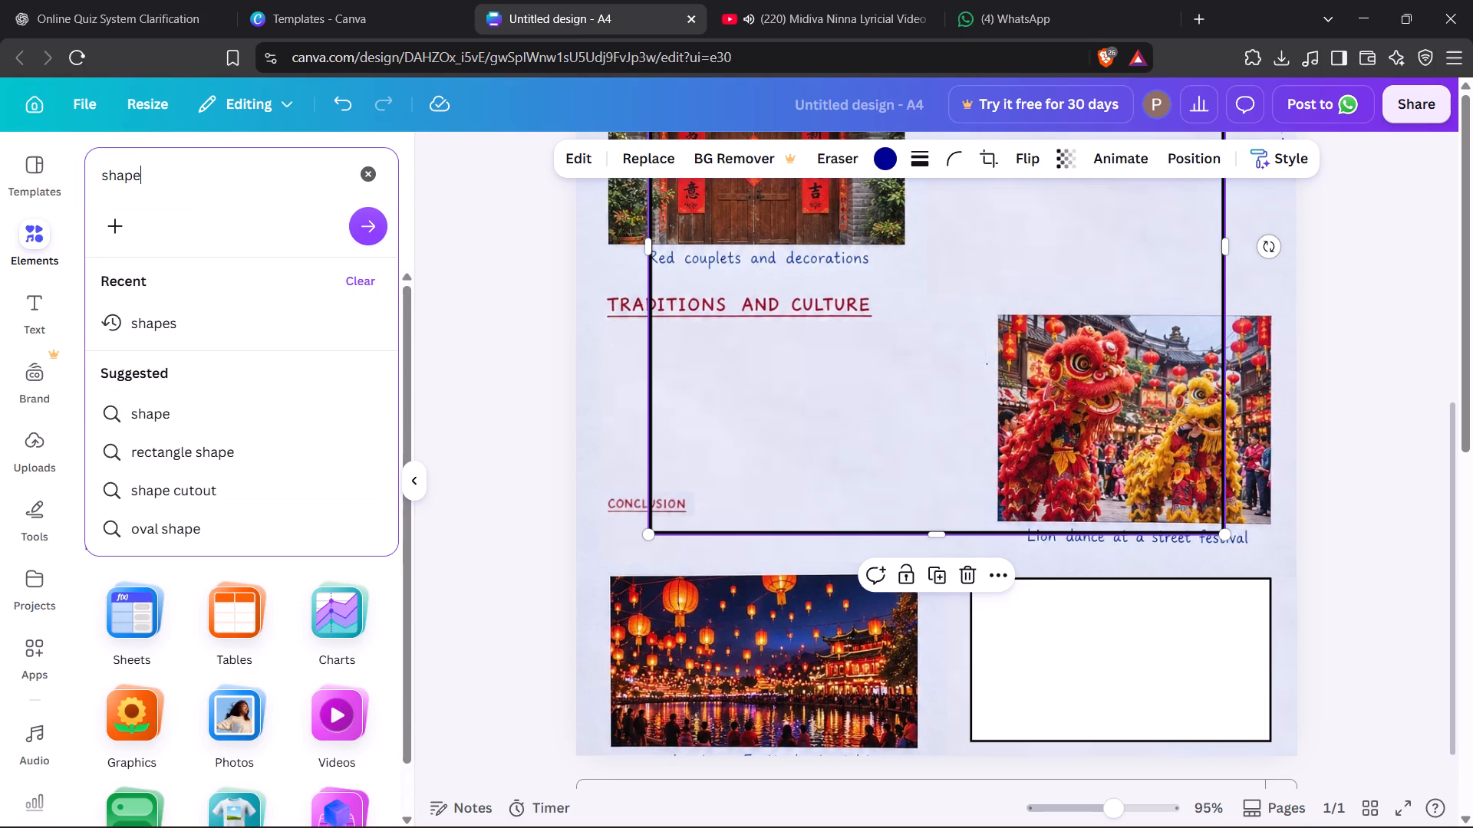
{"action": "key", "text": "Return"}
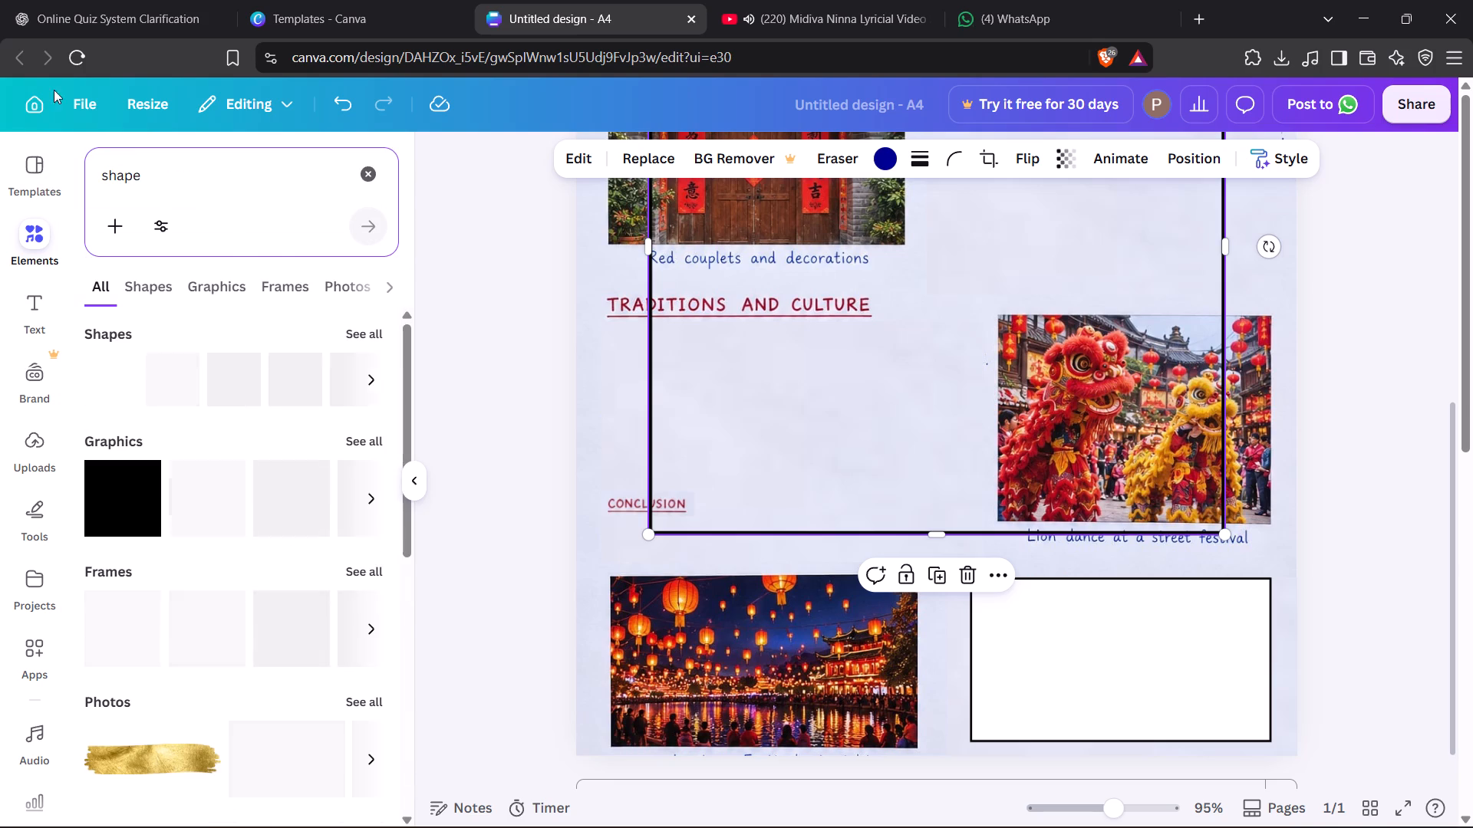
{"action": "scroll", "coordinate": [249, 444], "scroll_direction": "down", "scroll_amount": 1}
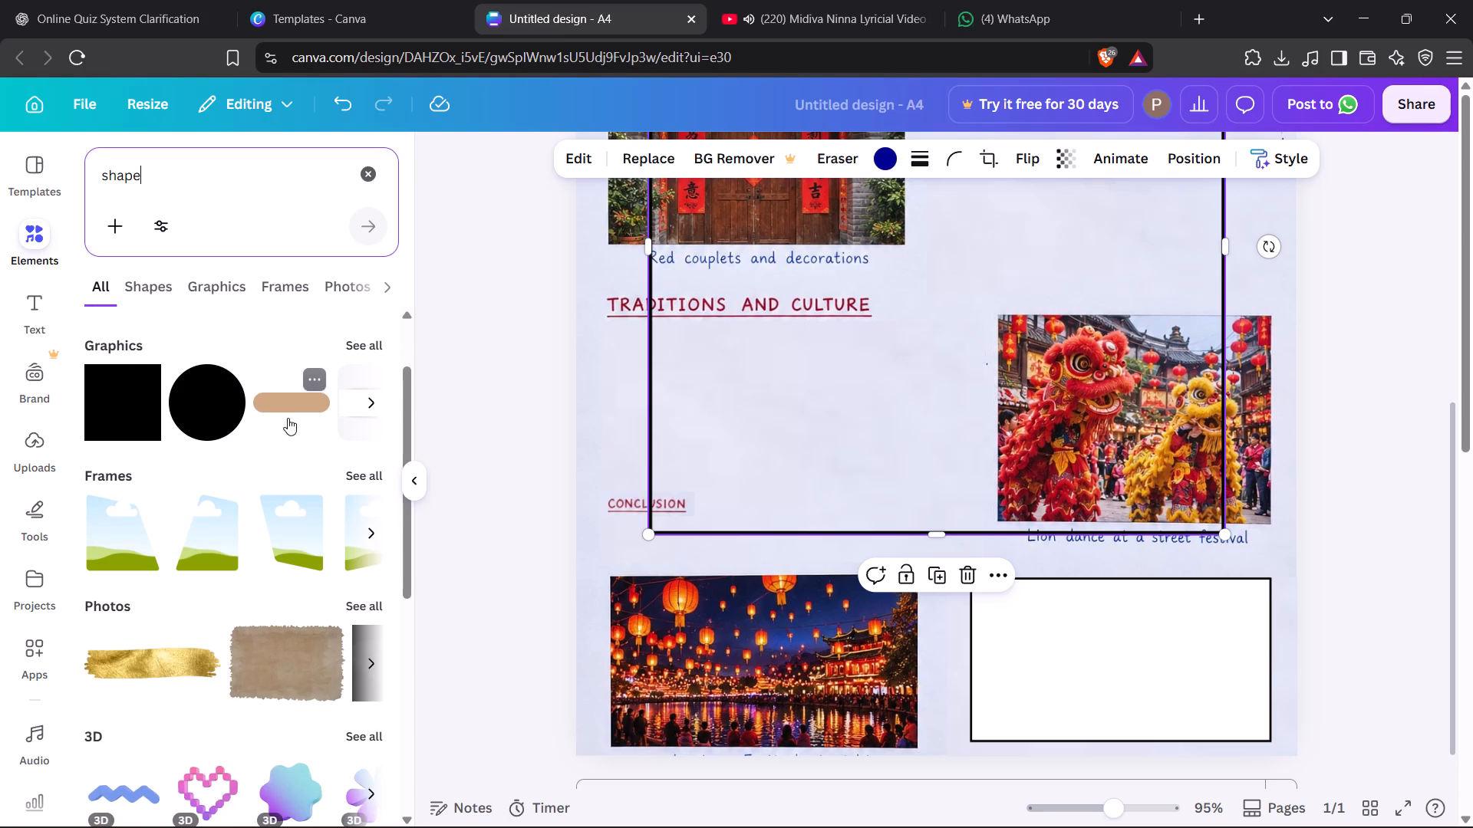
{"action": "scroll", "coordinate": [254, 416], "scroll_direction": "up", "scroll_amount": 2}
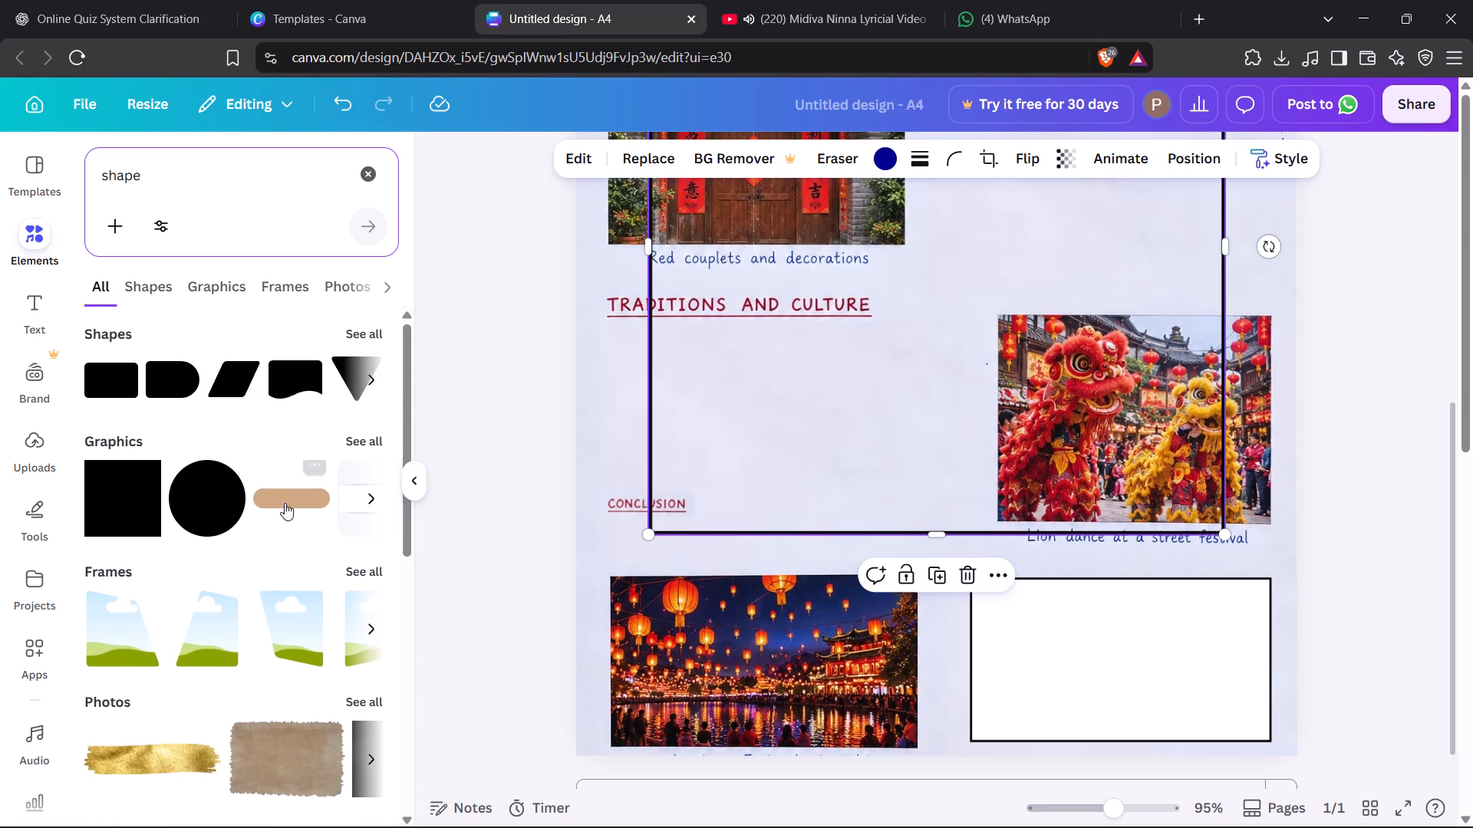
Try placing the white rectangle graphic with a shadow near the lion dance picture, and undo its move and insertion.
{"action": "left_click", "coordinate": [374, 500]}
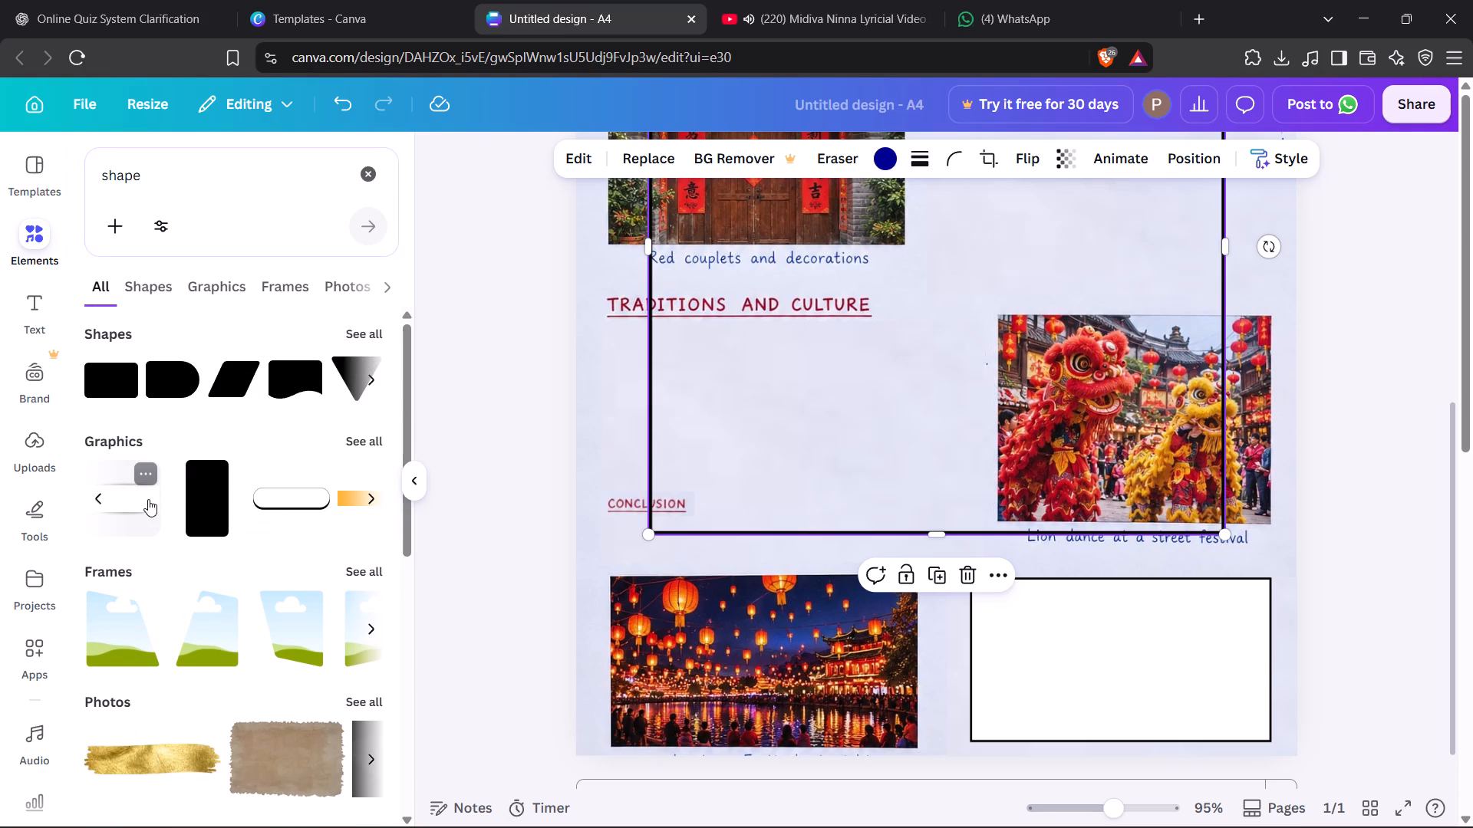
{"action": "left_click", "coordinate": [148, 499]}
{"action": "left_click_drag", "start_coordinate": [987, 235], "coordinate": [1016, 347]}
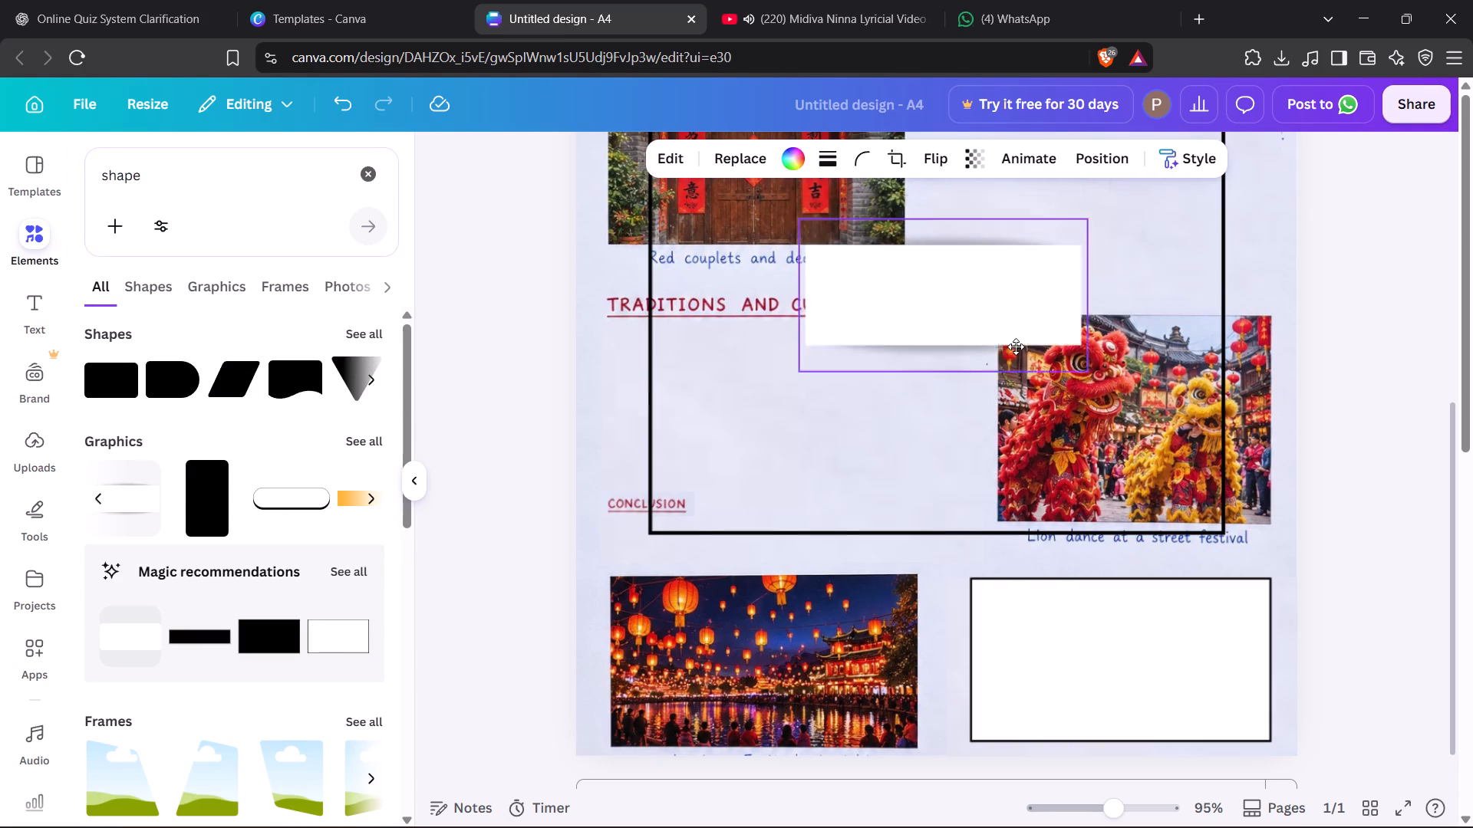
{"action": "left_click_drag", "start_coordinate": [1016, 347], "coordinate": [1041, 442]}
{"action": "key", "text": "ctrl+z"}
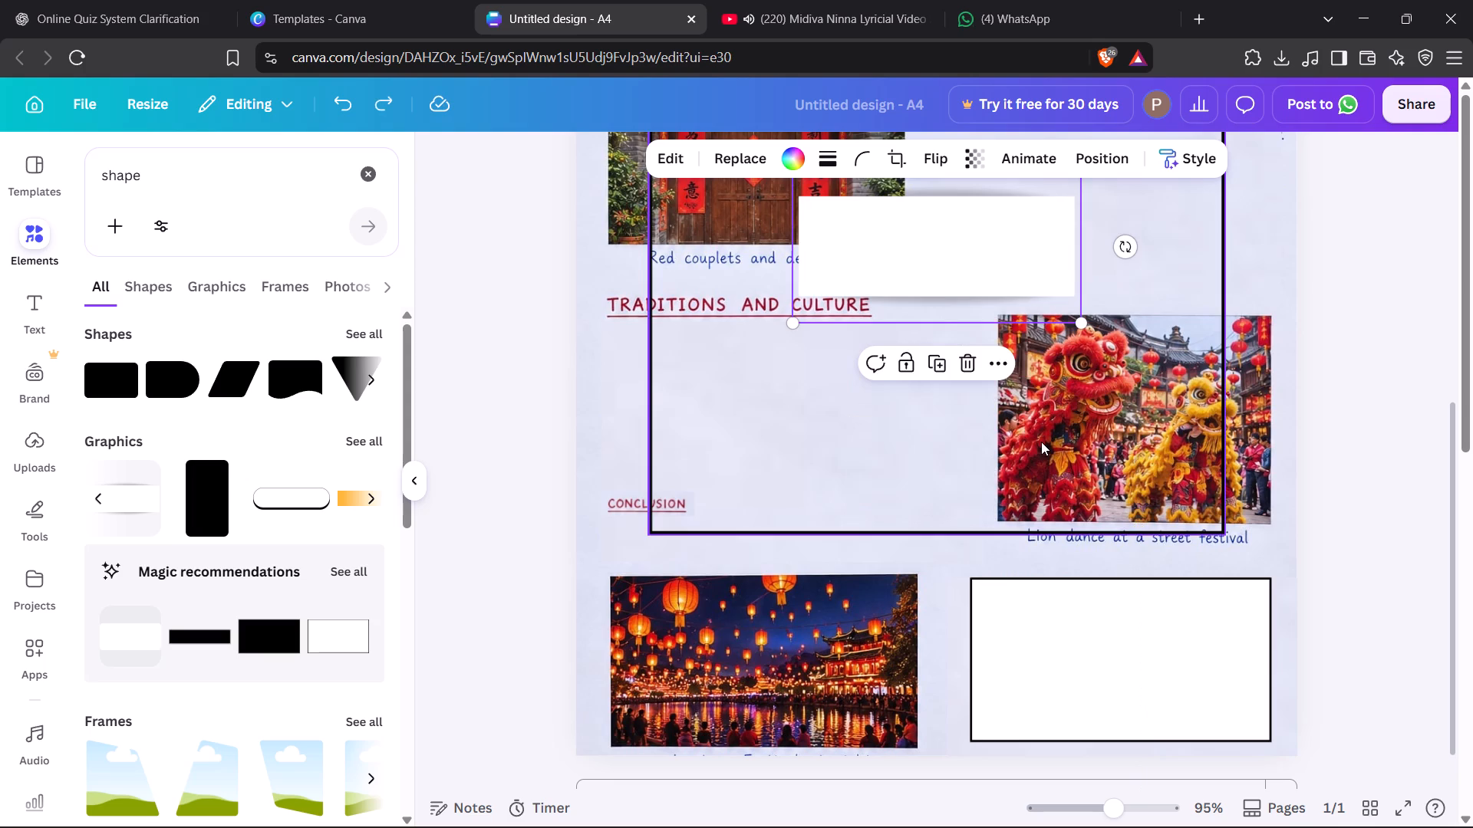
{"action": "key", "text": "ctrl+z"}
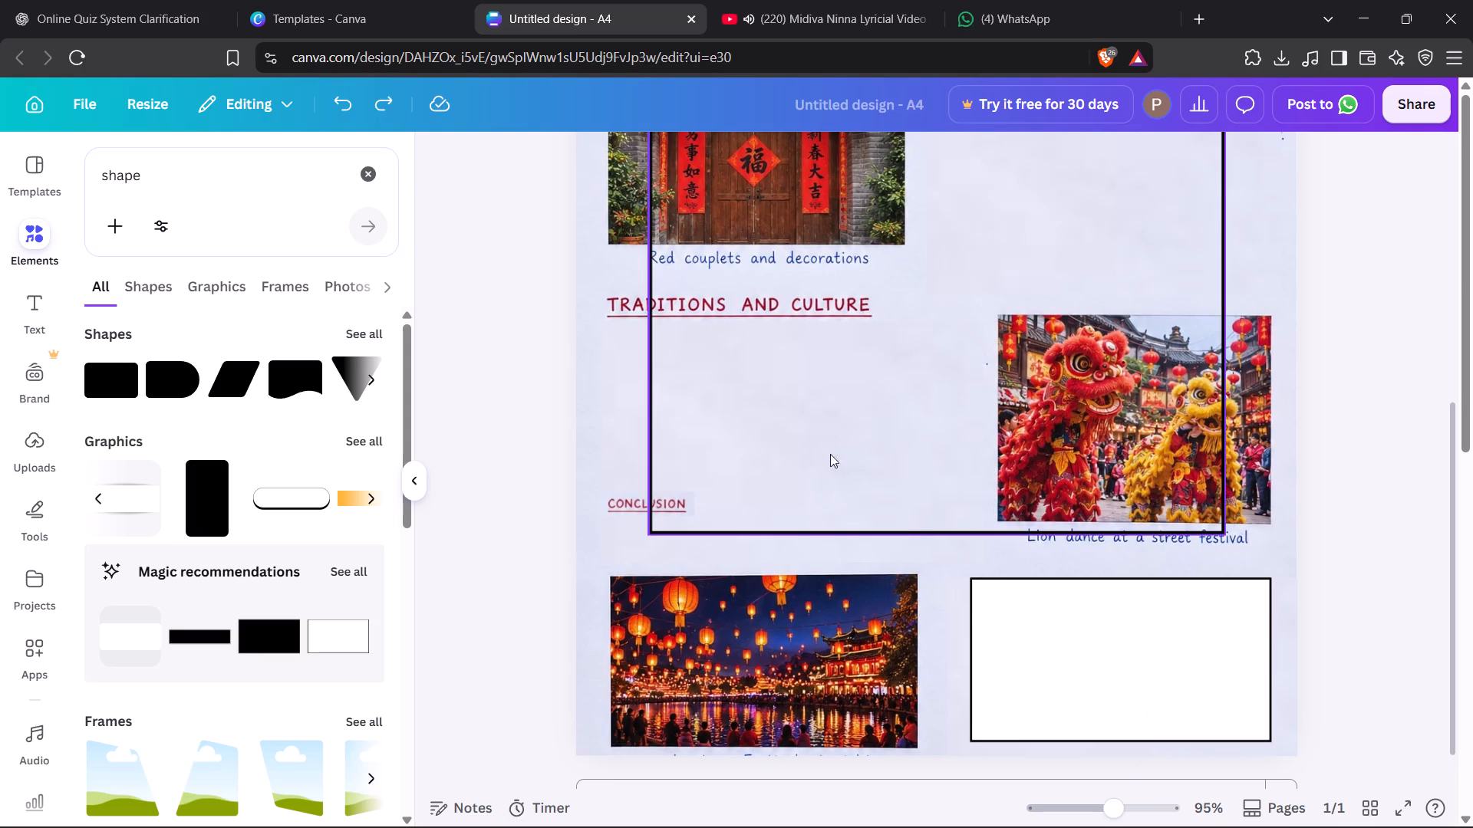
Move the square outline frame down over the lower part of the page and narrow it from the lion dance side.
{"action": "left_click", "coordinate": [908, 535]}
{"action": "left_click", "coordinate": [996, 283]}
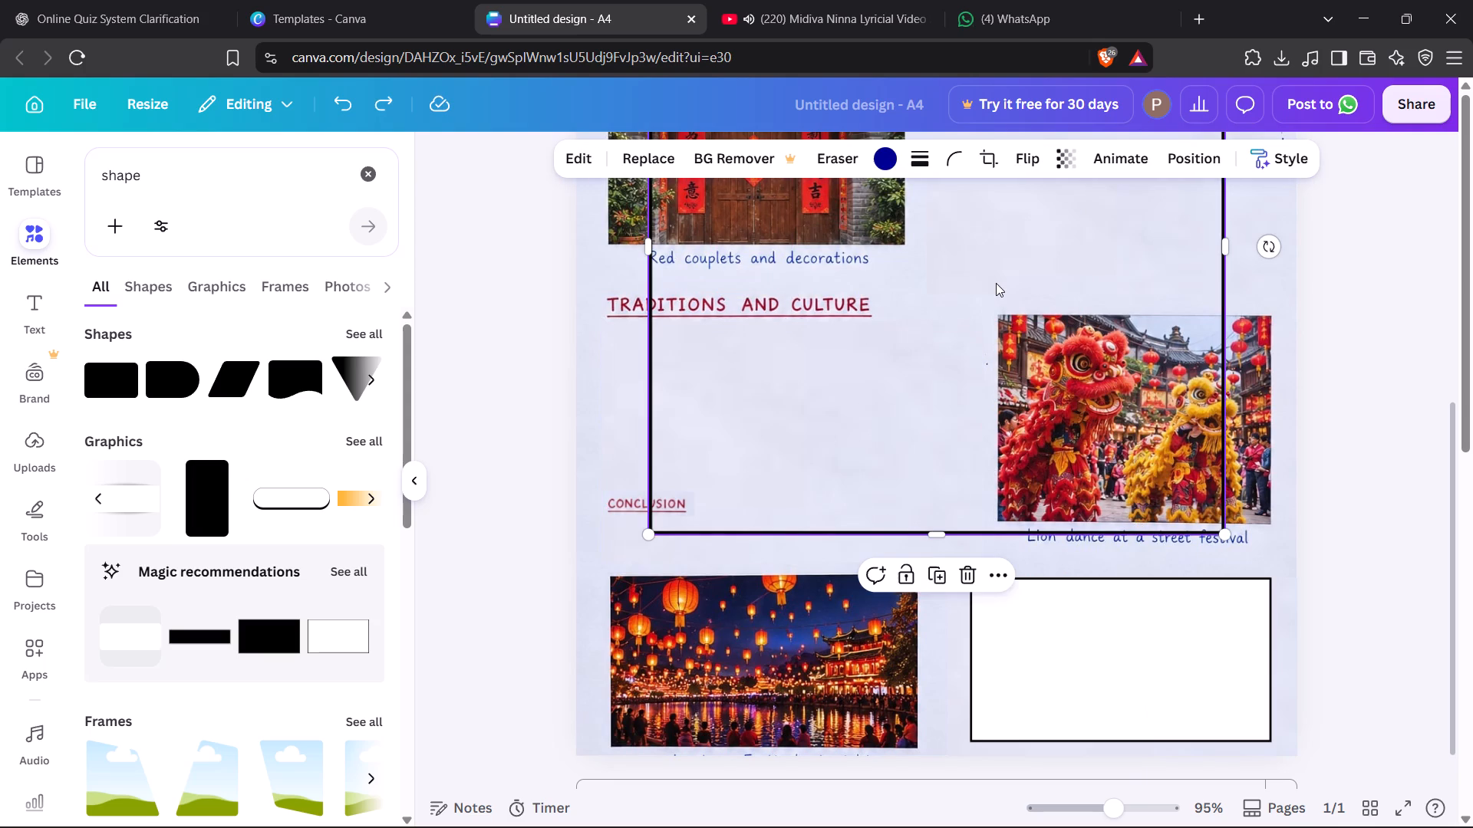
{"action": "left_click_drag", "start_coordinate": [1040, 240], "coordinate": [1036, 528]}
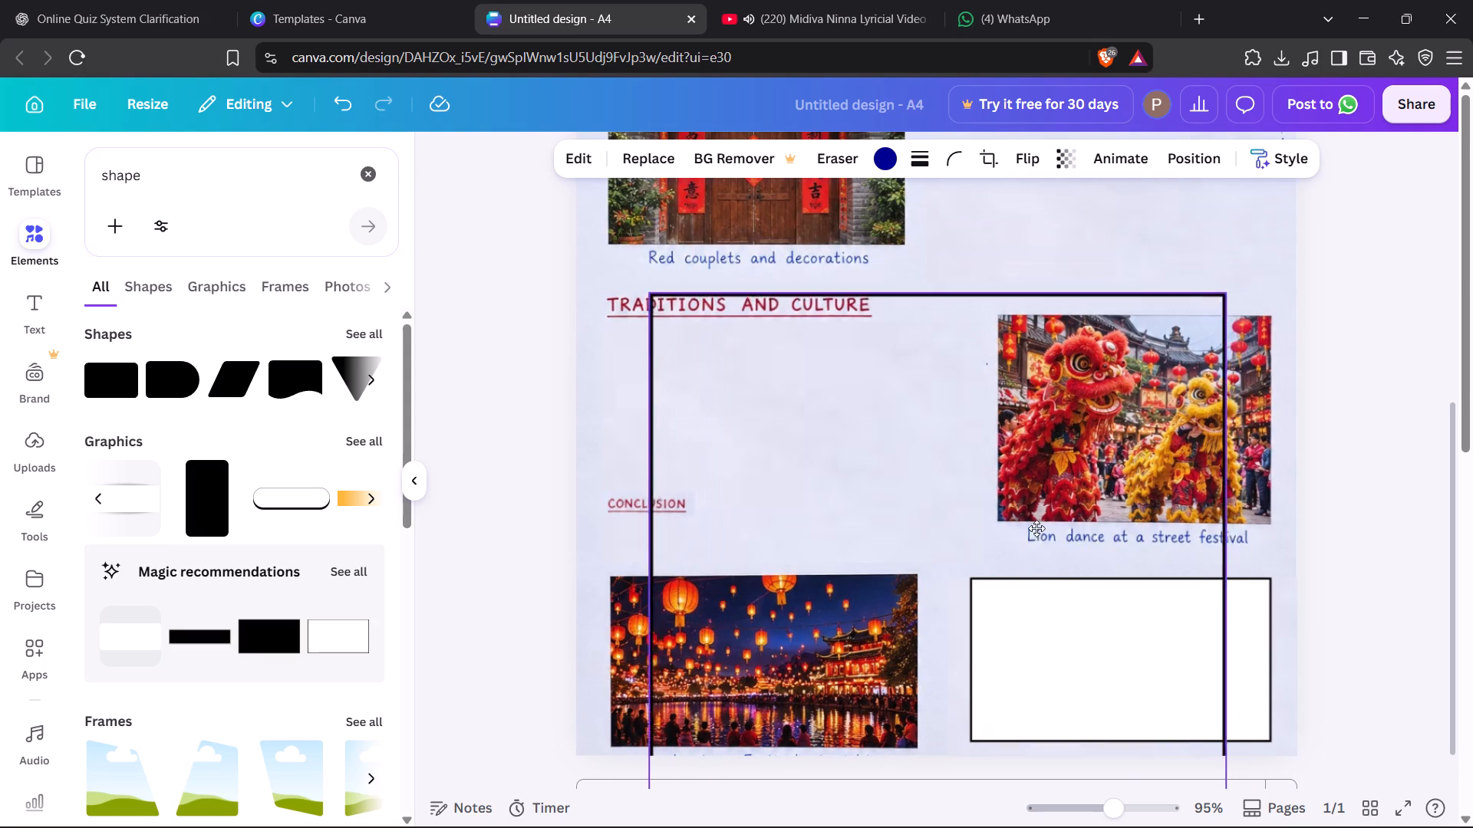
{"action": "left_click_drag", "start_coordinate": [1036, 528], "coordinate": [1053, 420]}
{"action": "left_click_drag", "start_coordinate": [1240, 429], "coordinate": [1139, 443]}
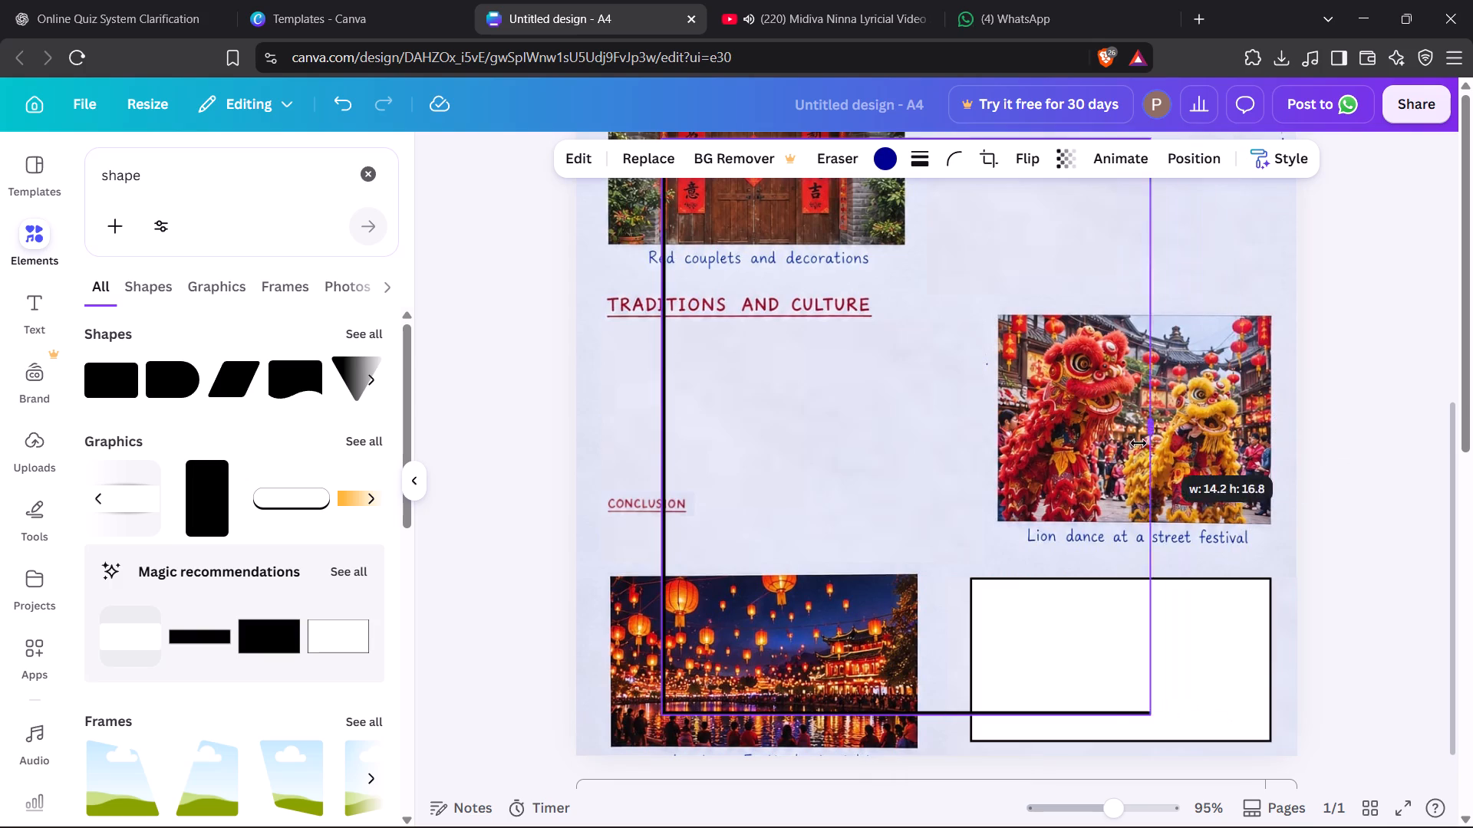
{"action": "left_click_drag", "start_coordinate": [1139, 443], "coordinate": [1129, 445]}
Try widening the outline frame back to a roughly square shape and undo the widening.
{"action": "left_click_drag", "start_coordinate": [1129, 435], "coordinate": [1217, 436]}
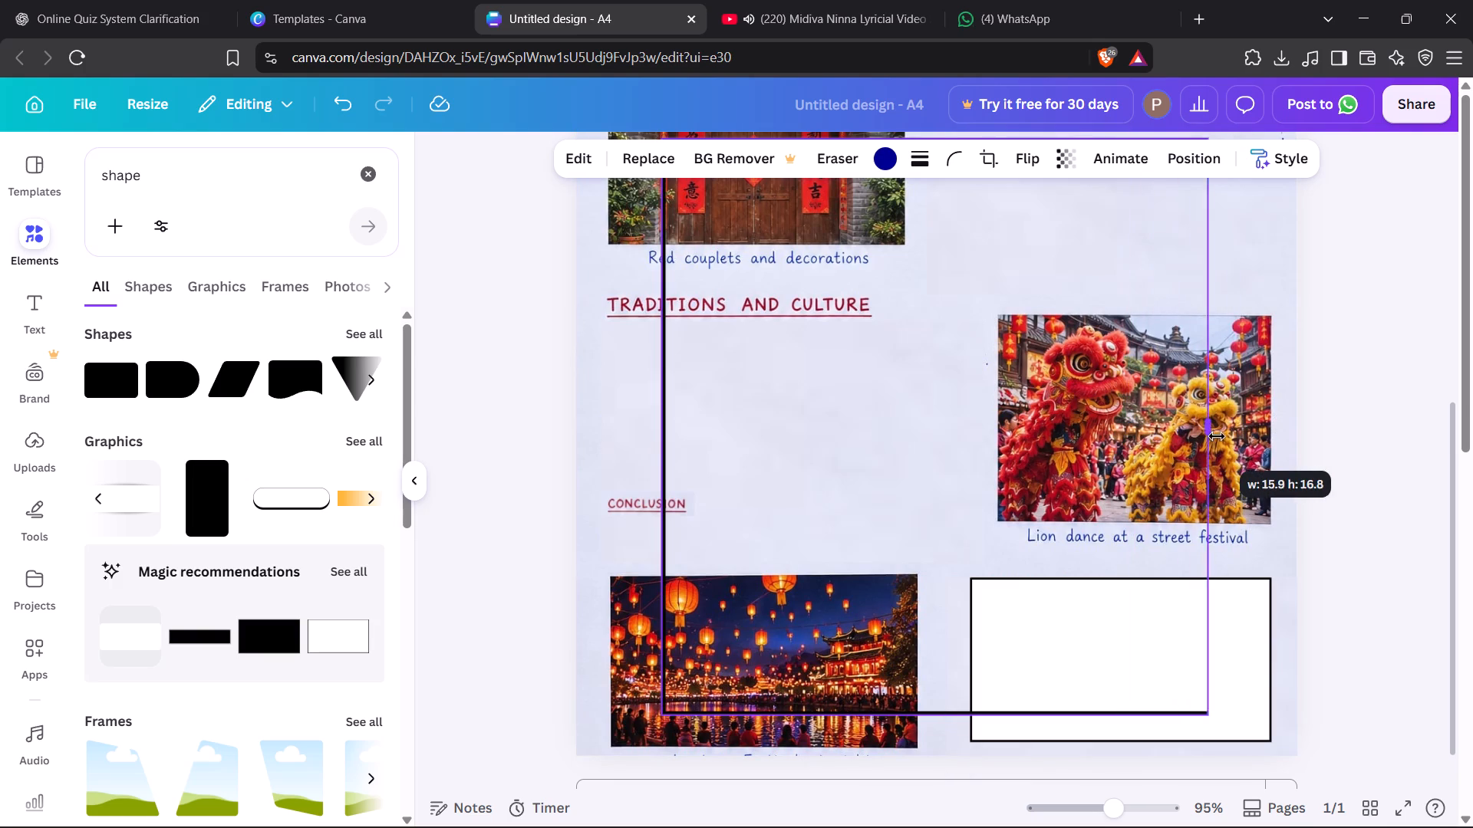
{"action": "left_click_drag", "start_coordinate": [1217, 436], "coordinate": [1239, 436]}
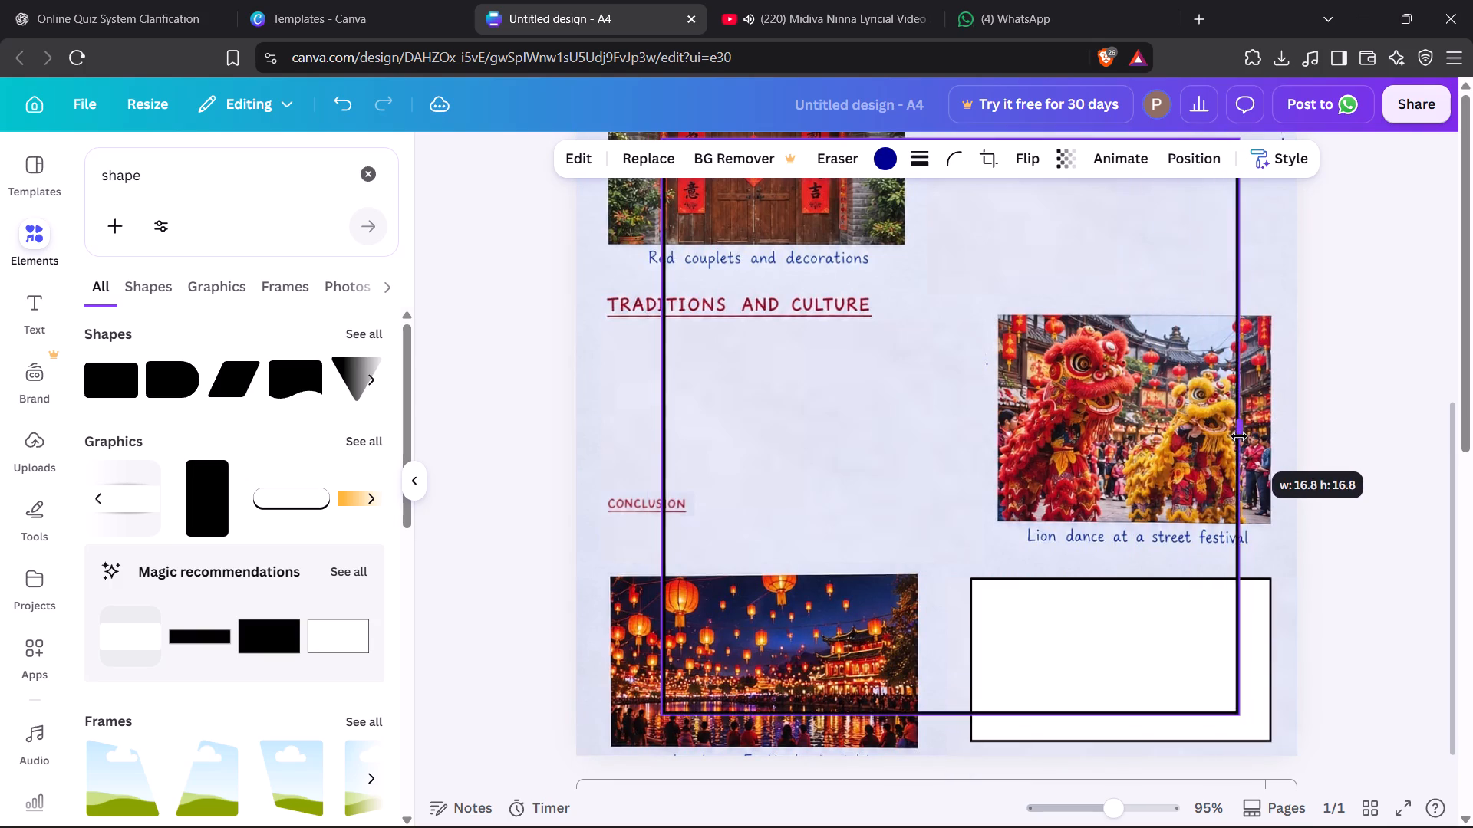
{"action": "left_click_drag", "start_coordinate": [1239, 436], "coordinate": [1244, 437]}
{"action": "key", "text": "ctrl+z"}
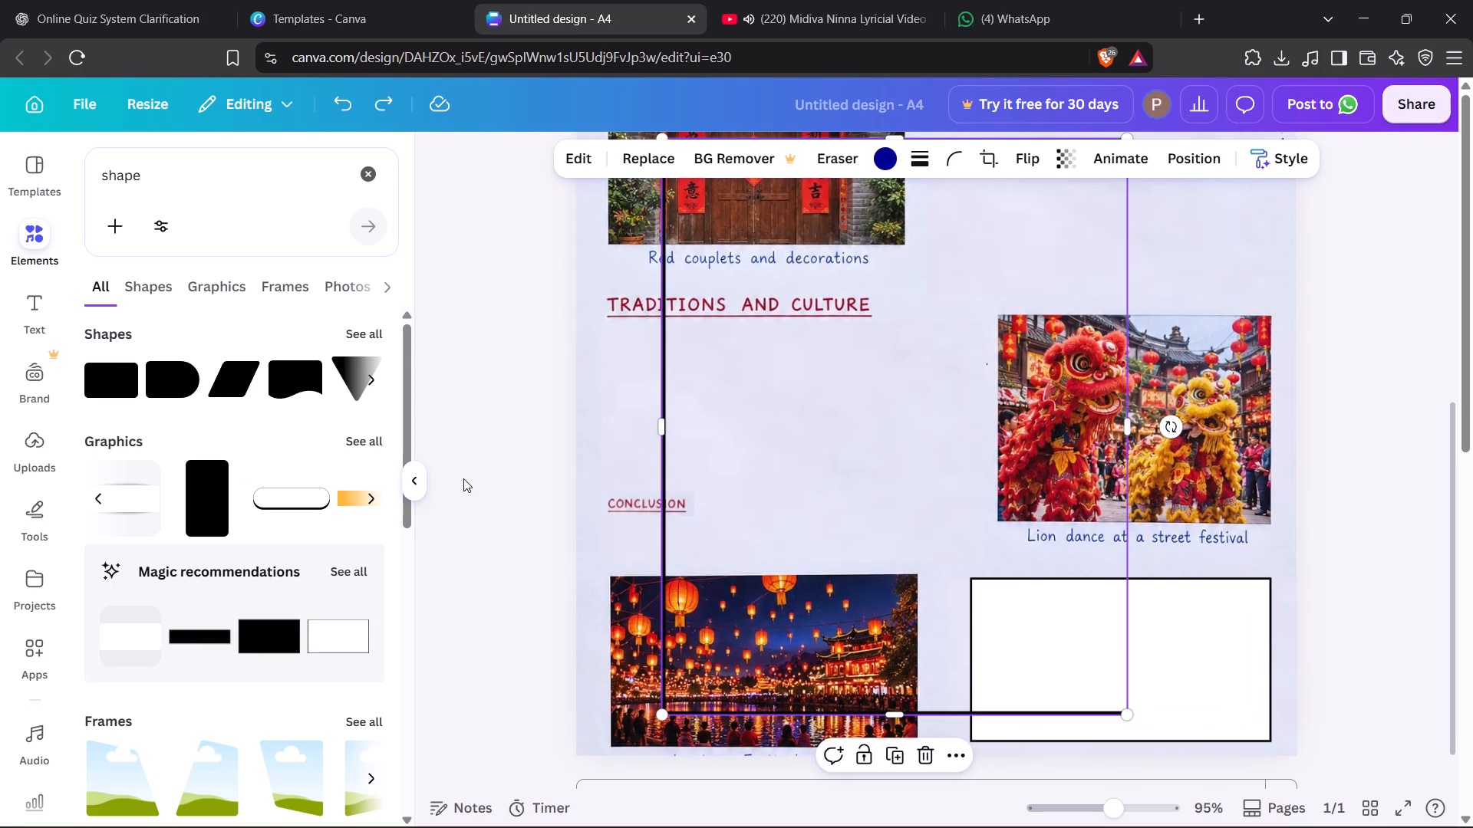
Undo the remaining changes to the outline frame, including its insertion over the lower part of the page.
{"action": "key", "text": "ctrl+z"}
{"action": "key", "text": "ctrl+z"}
{"action": "key", "text": "ctrl+z"}
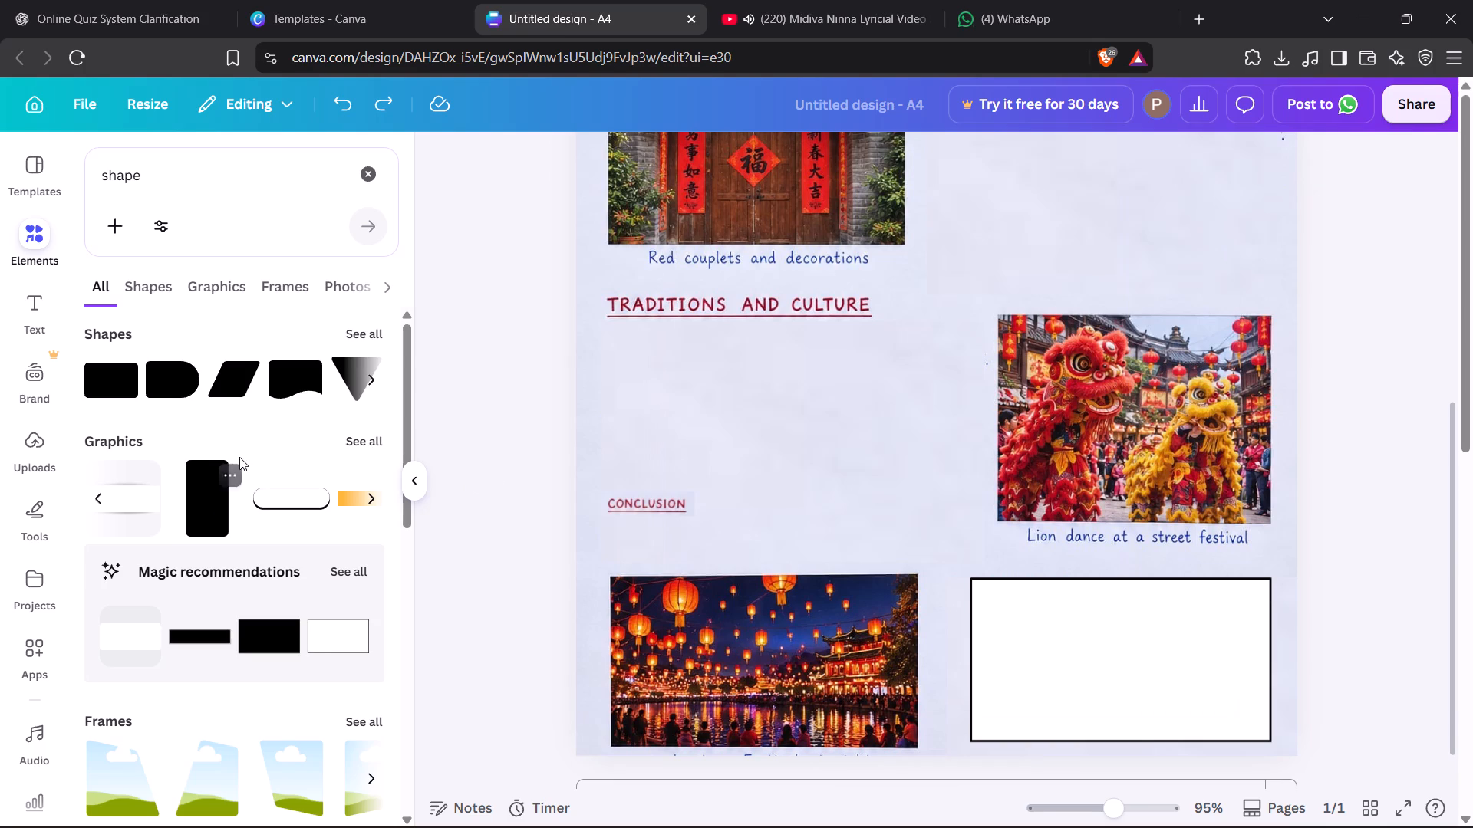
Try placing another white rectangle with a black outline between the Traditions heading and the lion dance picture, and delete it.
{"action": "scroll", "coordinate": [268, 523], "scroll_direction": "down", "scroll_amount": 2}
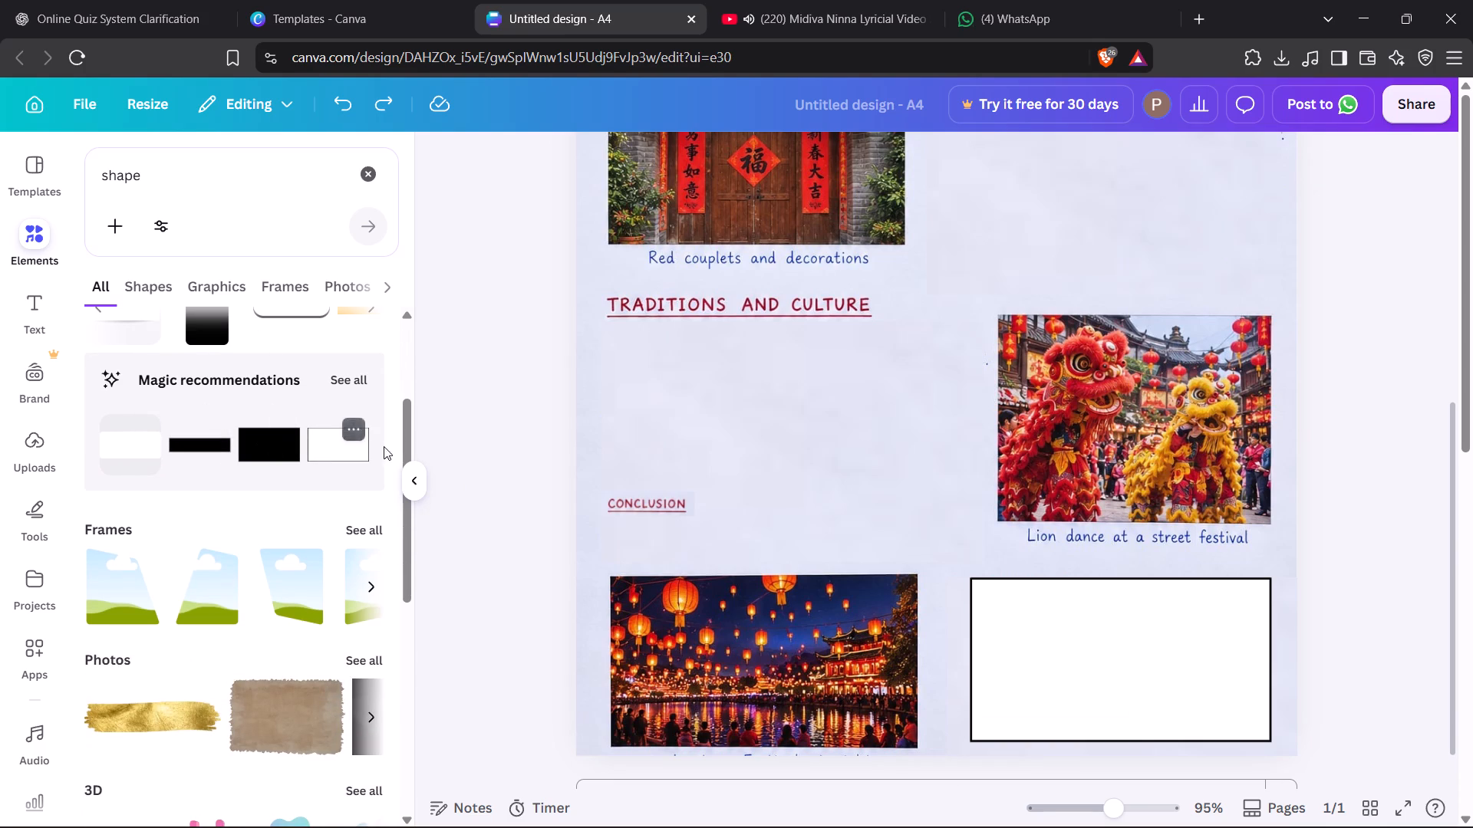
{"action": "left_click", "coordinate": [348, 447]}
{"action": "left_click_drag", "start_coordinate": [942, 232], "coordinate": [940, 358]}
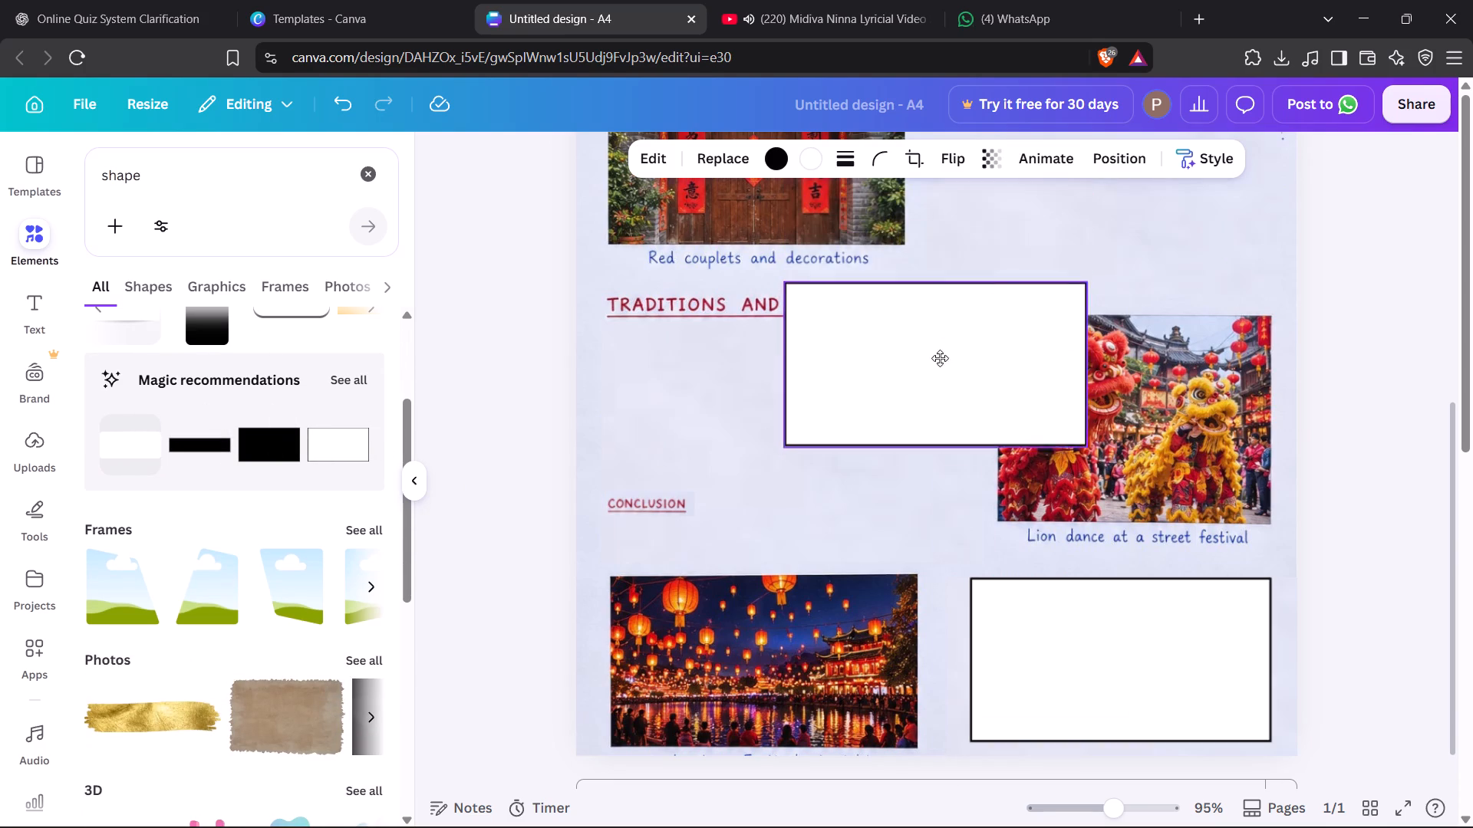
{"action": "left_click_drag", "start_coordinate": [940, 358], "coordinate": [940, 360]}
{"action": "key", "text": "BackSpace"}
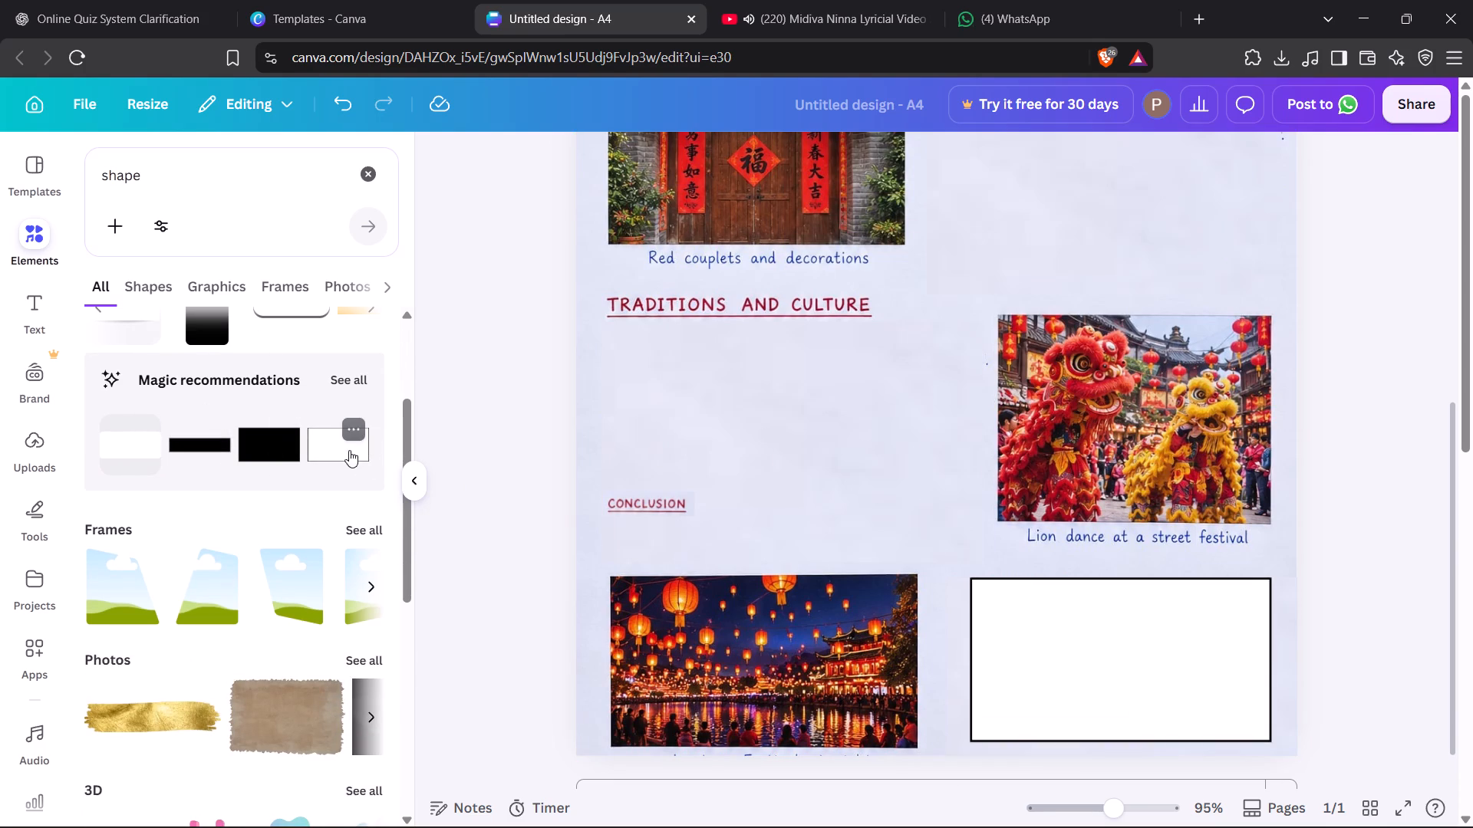
Search the templates for "tabel" and look over the table designs.
{"action": "left_click", "coordinate": [32, 169]}
{"action": "left_click", "coordinate": [202, 170]}
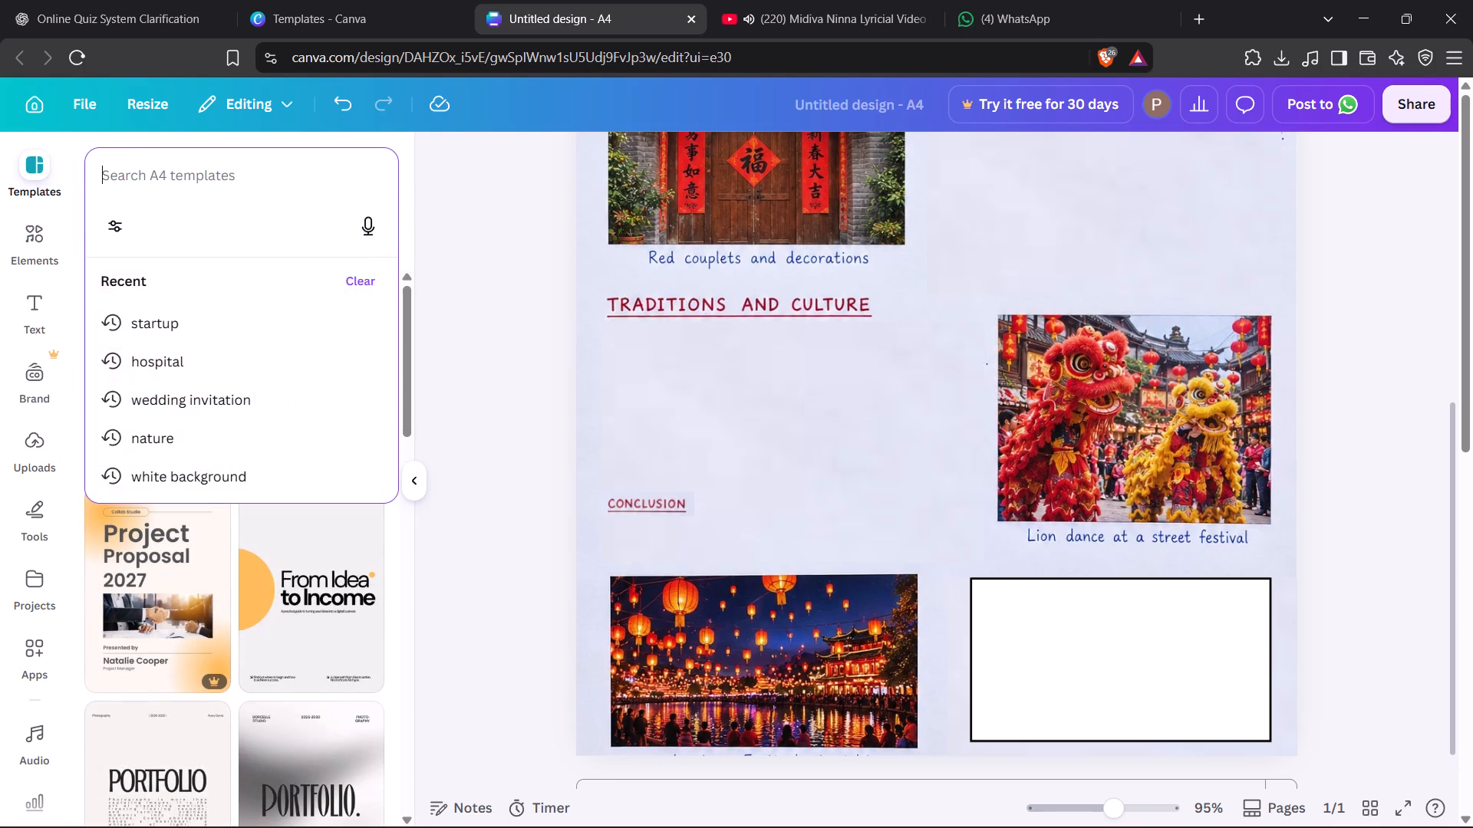
{"action": "type", "text": "tabel"}
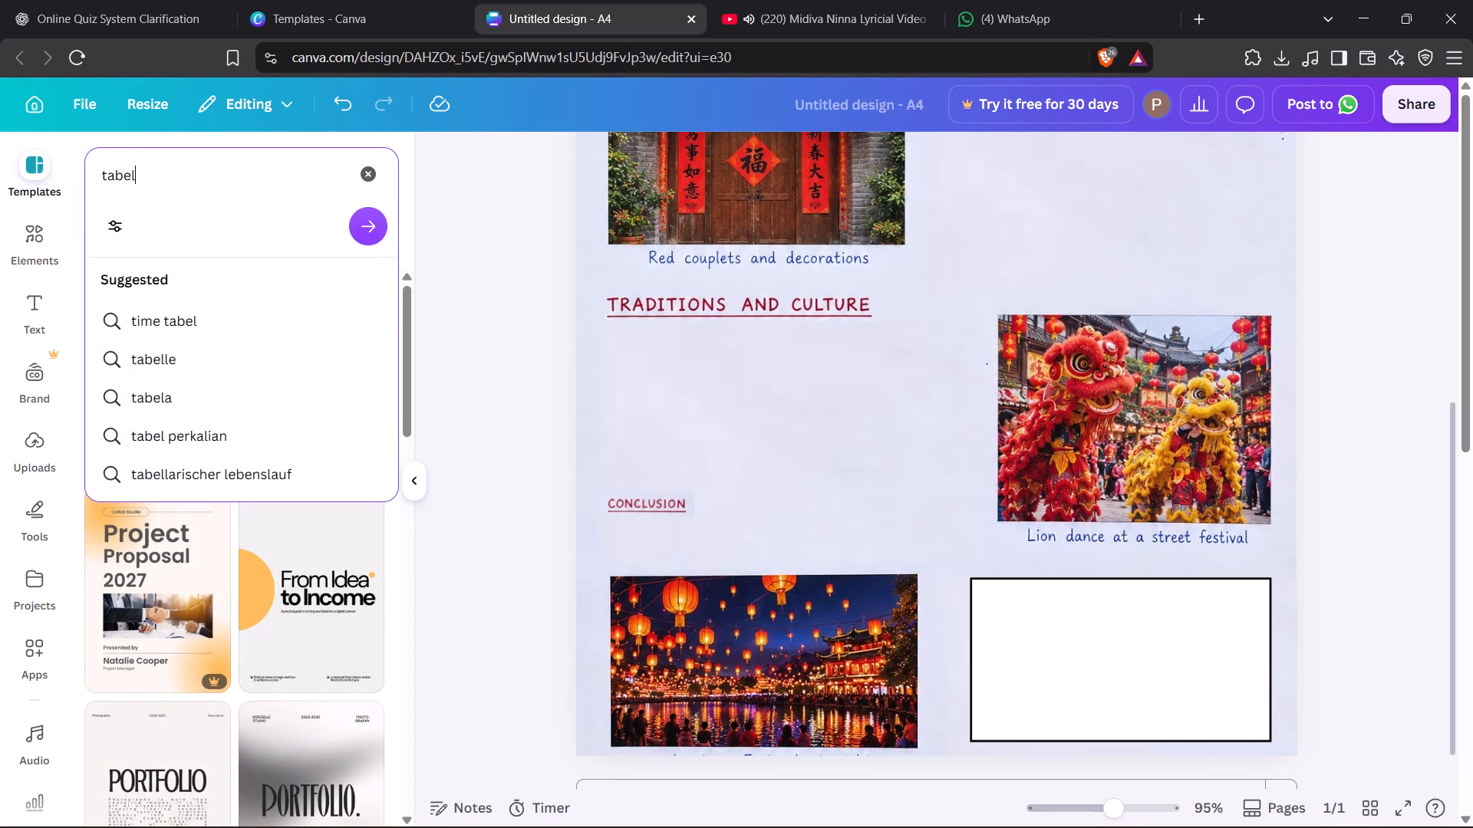
{"action": "key", "text": "Return"}
{"action": "scroll", "coordinate": [255, 534], "scroll_direction": "down", "scroll_amount": 1}
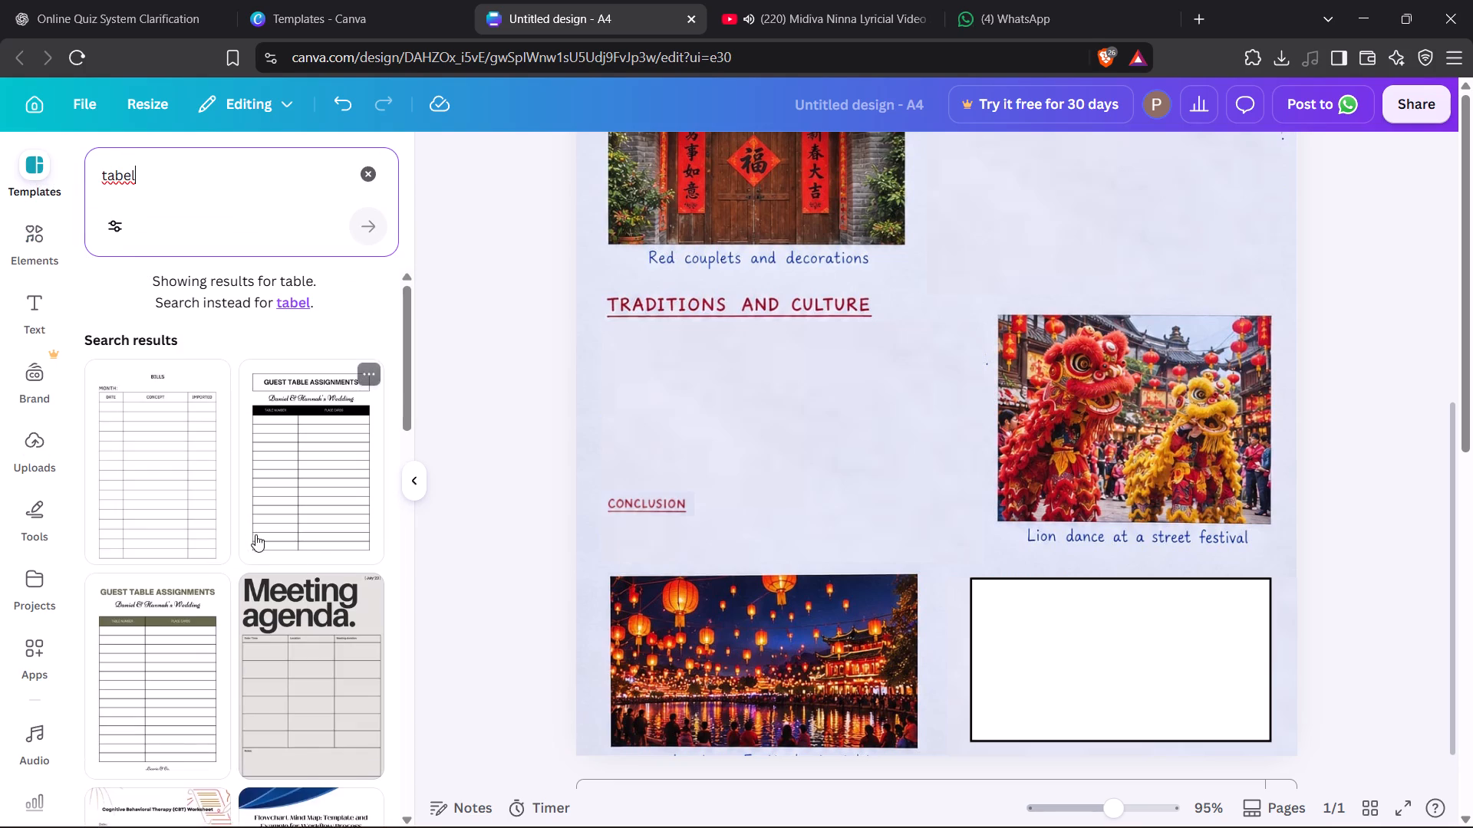
{"action": "scroll", "coordinate": [255, 534], "scroll_direction": "down", "scroll_amount": 6}
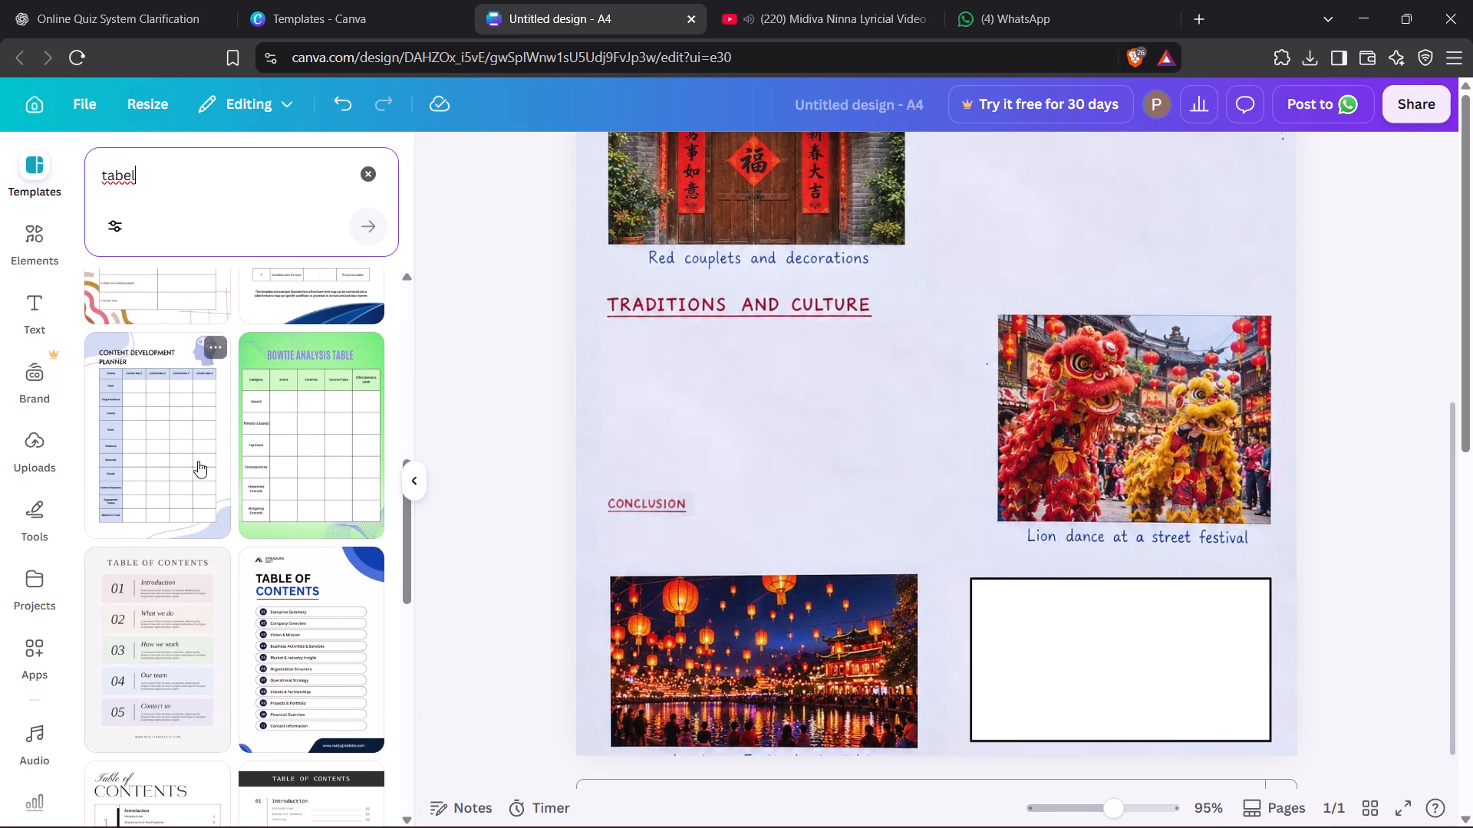
{"action": "scroll", "coordinate": [262, 514], "scroll_direction": "down", "scroll_amount": 3}
{"action": "scroll", "coordinate": [263, 514], "scroll_direction": "up", "scroll_amount": 2}
{"action": "scroll", "coordinate": [294, 452], "scroll_direction": "down", "scroll_amount": 3}
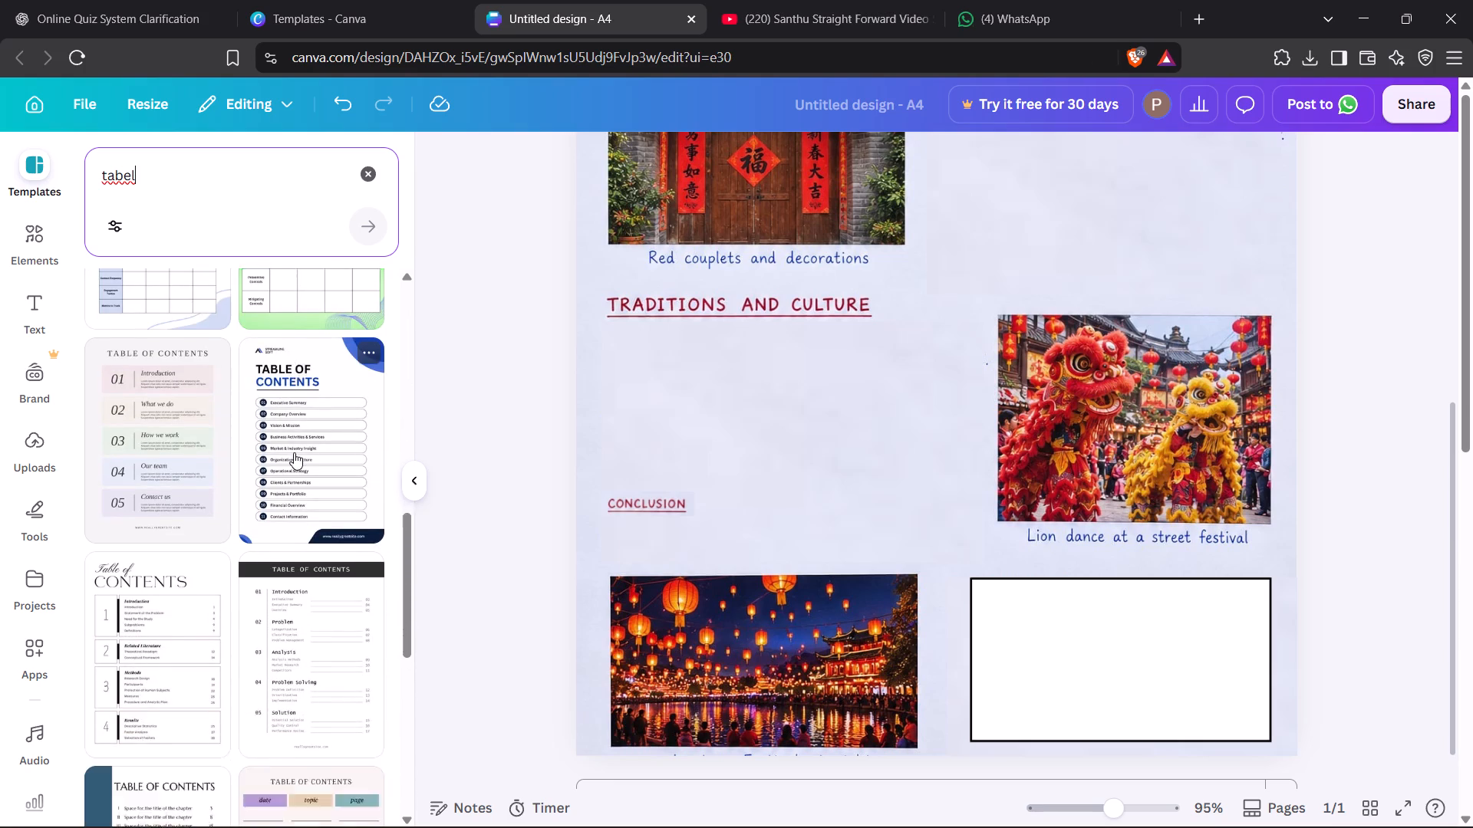
{"action": "scroll", "coordinate": [294, 452], "scroll_direction": "down", "scroll_amount": 4}
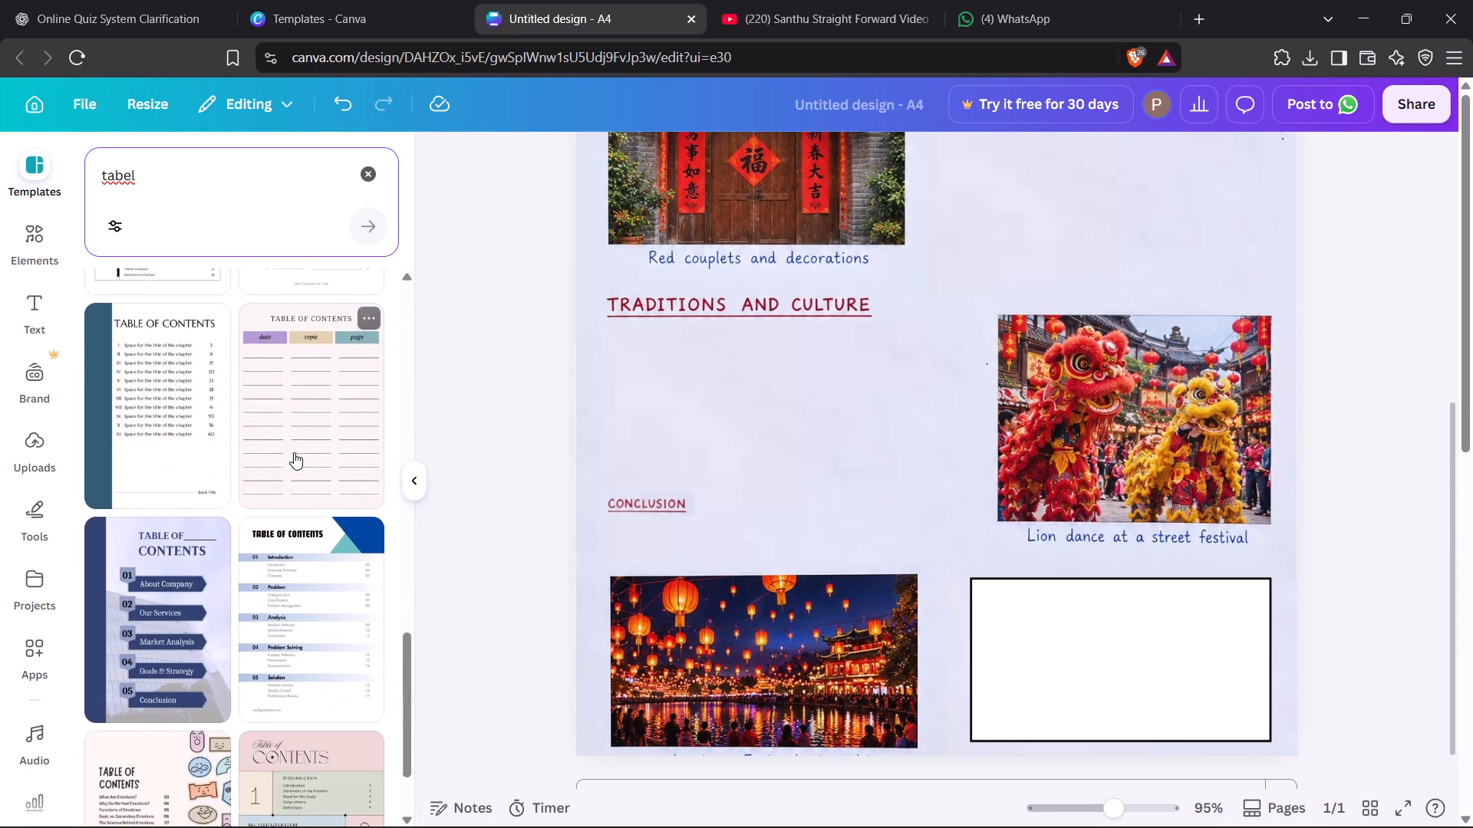
{"action": "scroll", "coordinate": [294, 452], "scroll_direction": "down", "scroll_amount": 3}
{"action": "scroll", "coordinate": [294, 452], "scroll_direction": "up", "scroll_amount": 4}
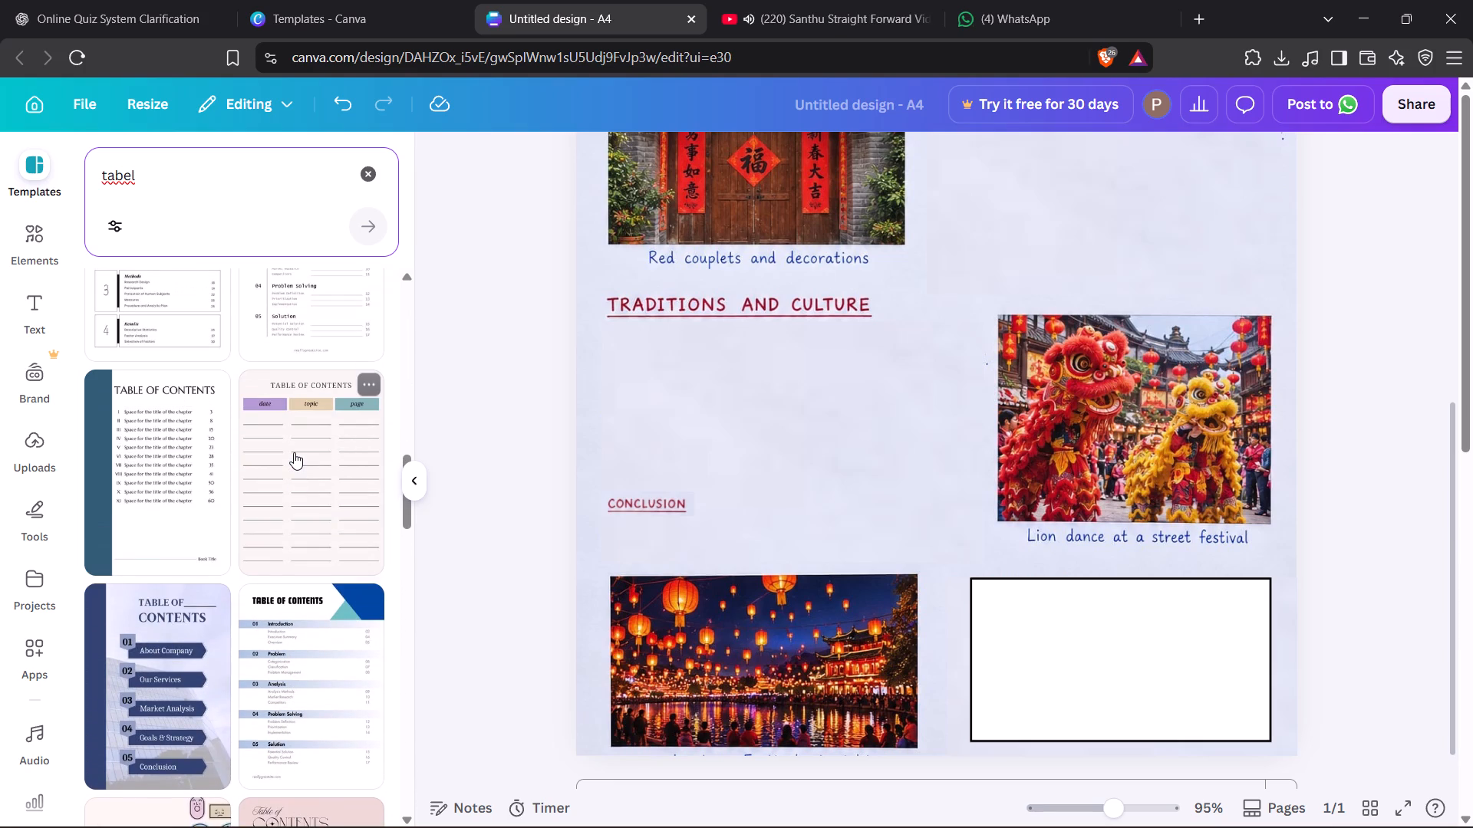
{"action": "scroll", "coordinate": [294, 452], "scroll_direction": "down", "scroll_amount": 7}
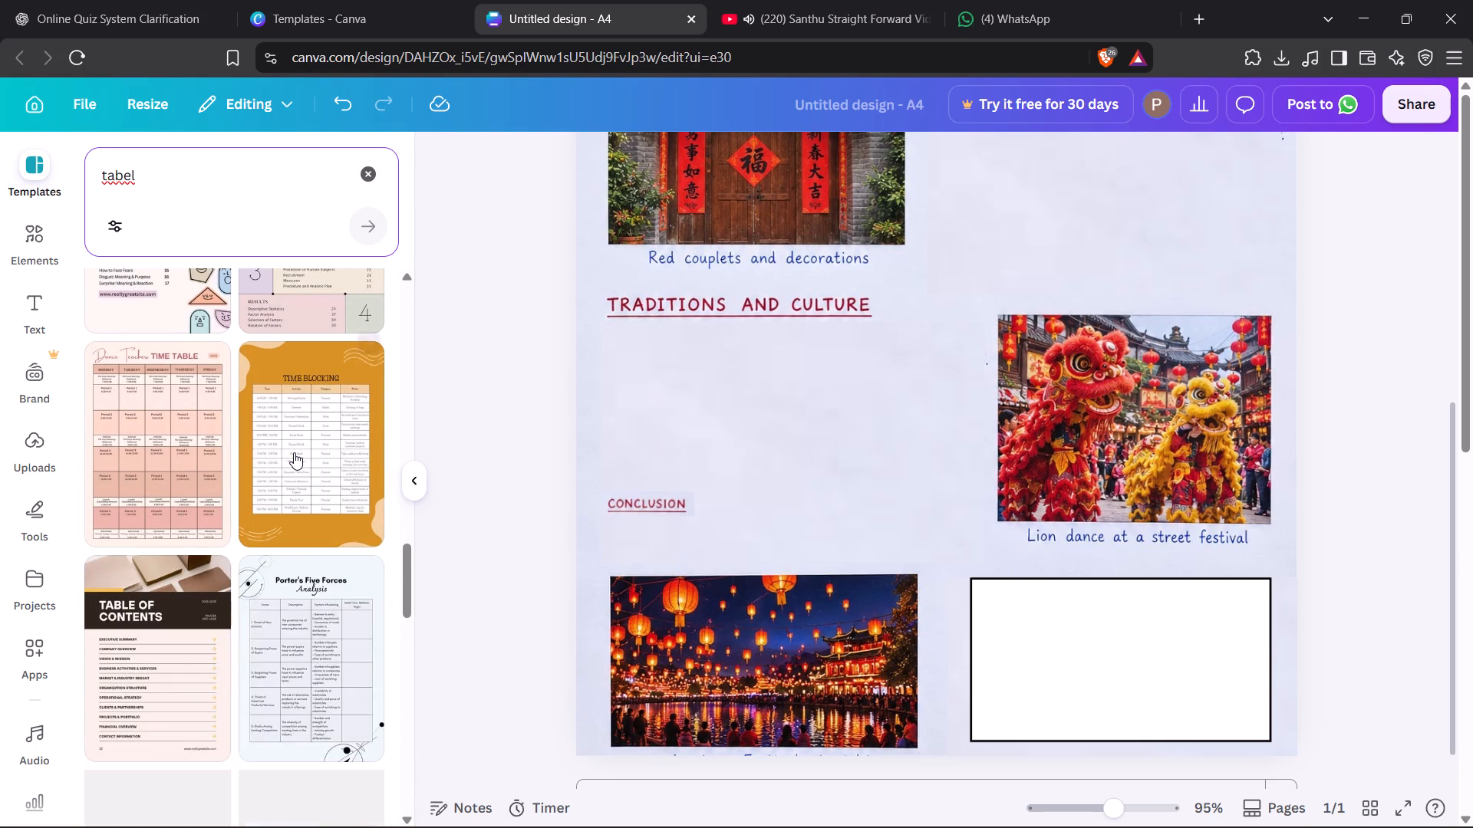
{"action": "scroll", "coordinate": [294, 452], "scroll_direction": "up", "scroll_amount": 13}
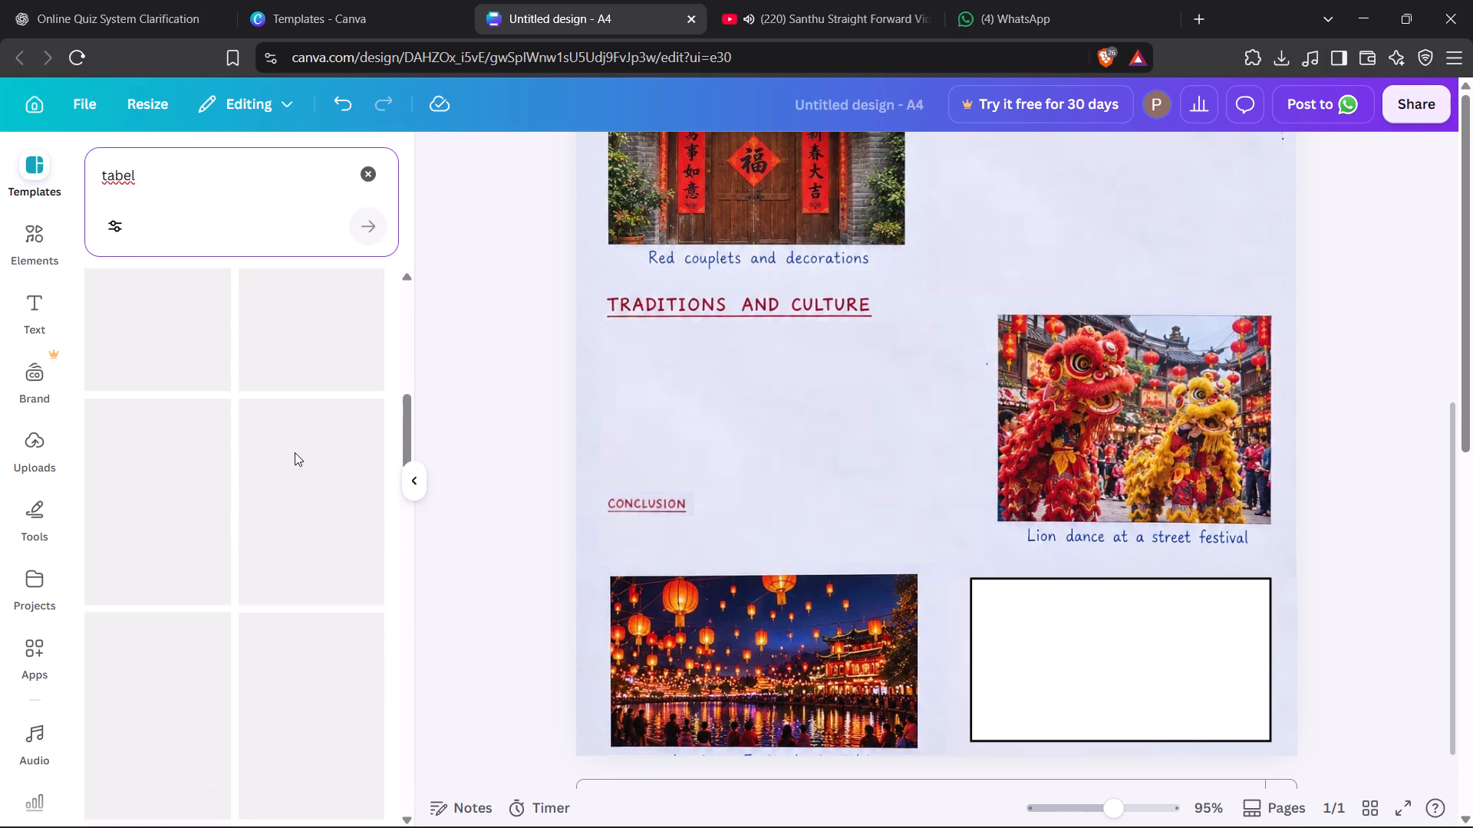
{"action": "scroll", "coordinate": [295, 452], "scroll_direction": "up", "scroll_amount": 12}
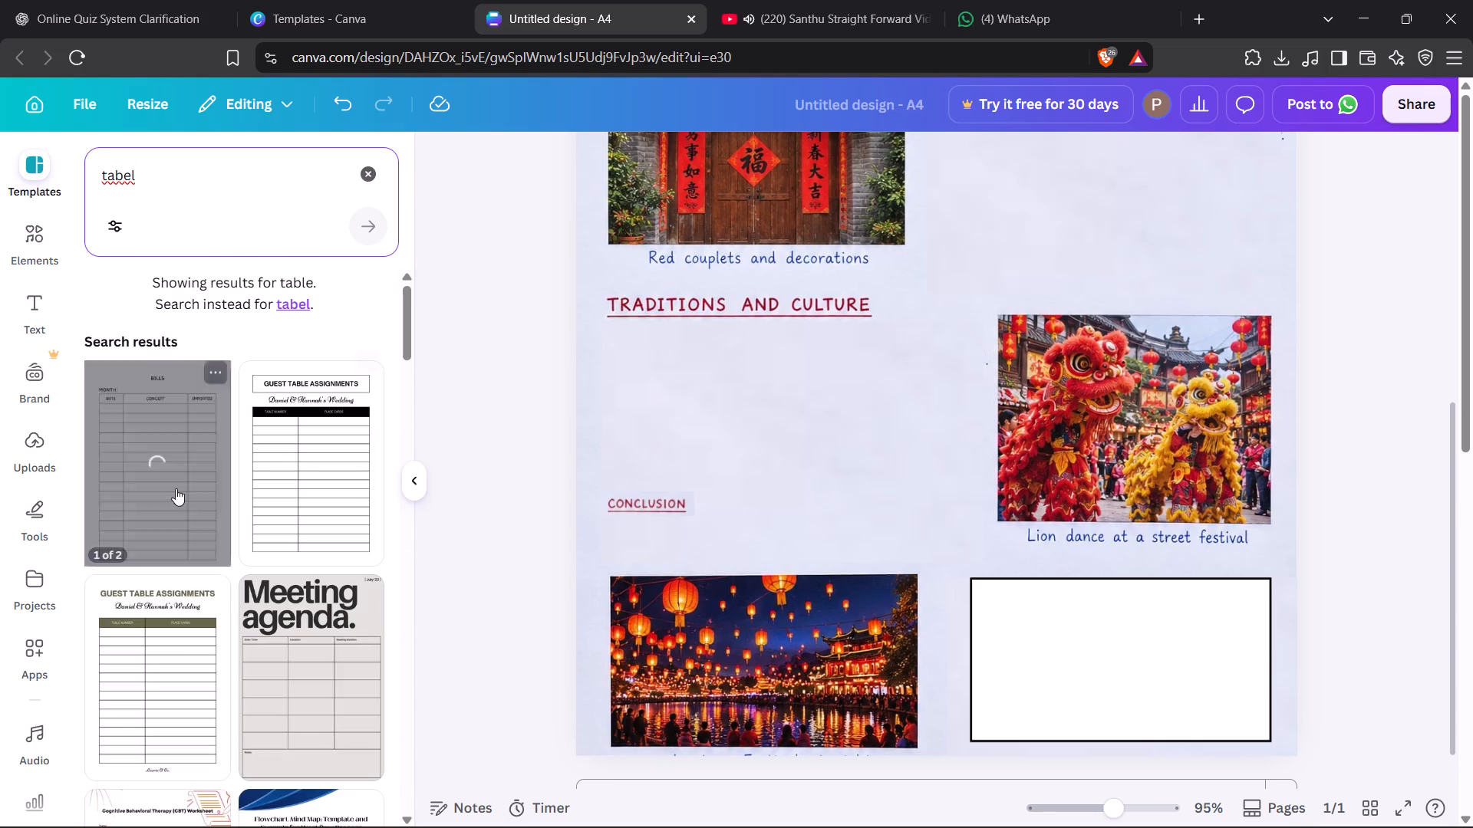
Apply the Bills page of the Black and White Simple Bills Document template to the page.
{"action": "left_click", "coordinate": [173, 488]}
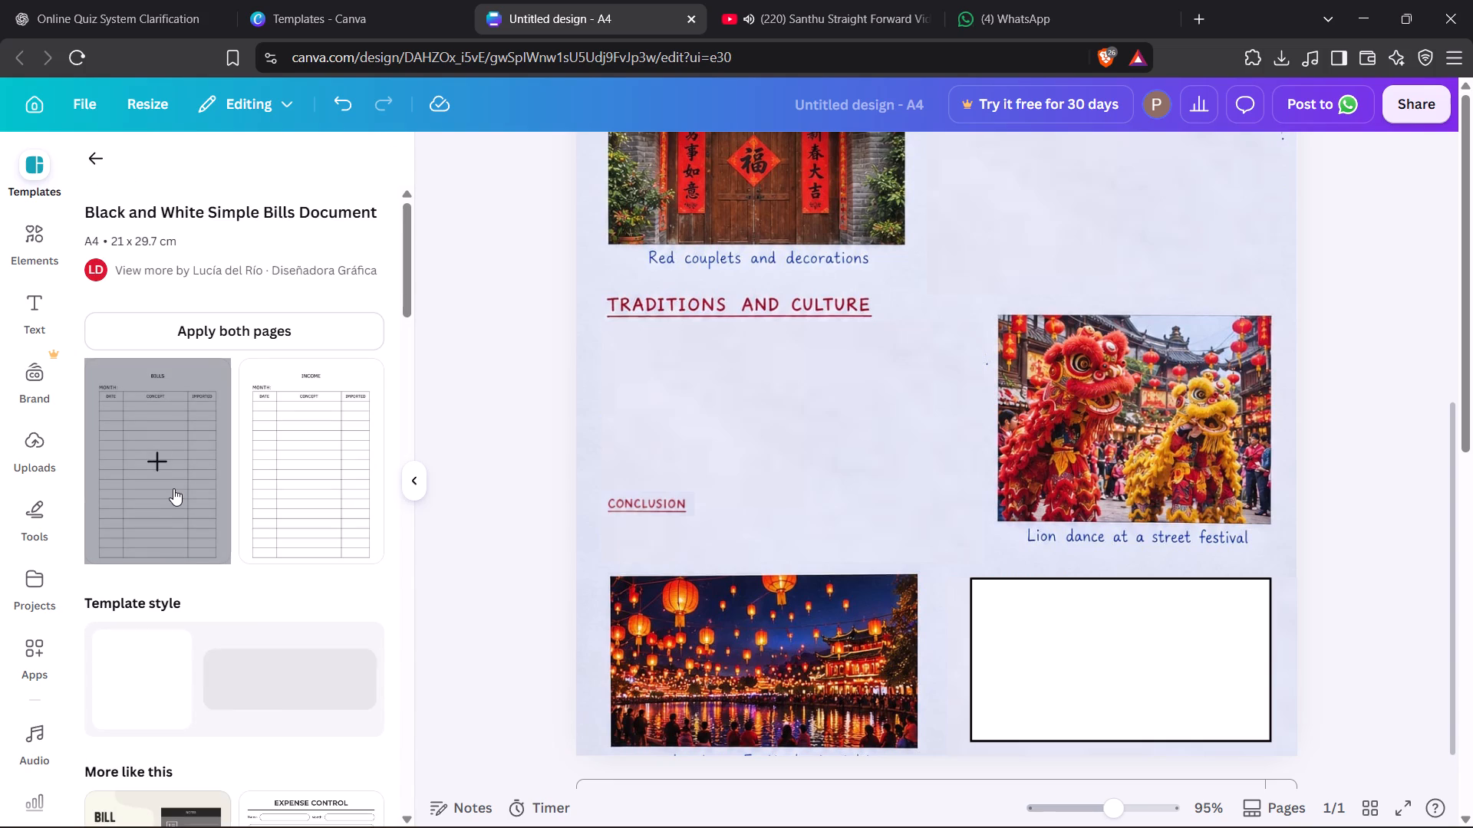
{"action": "left_click", "coordinate": [161, 465]}
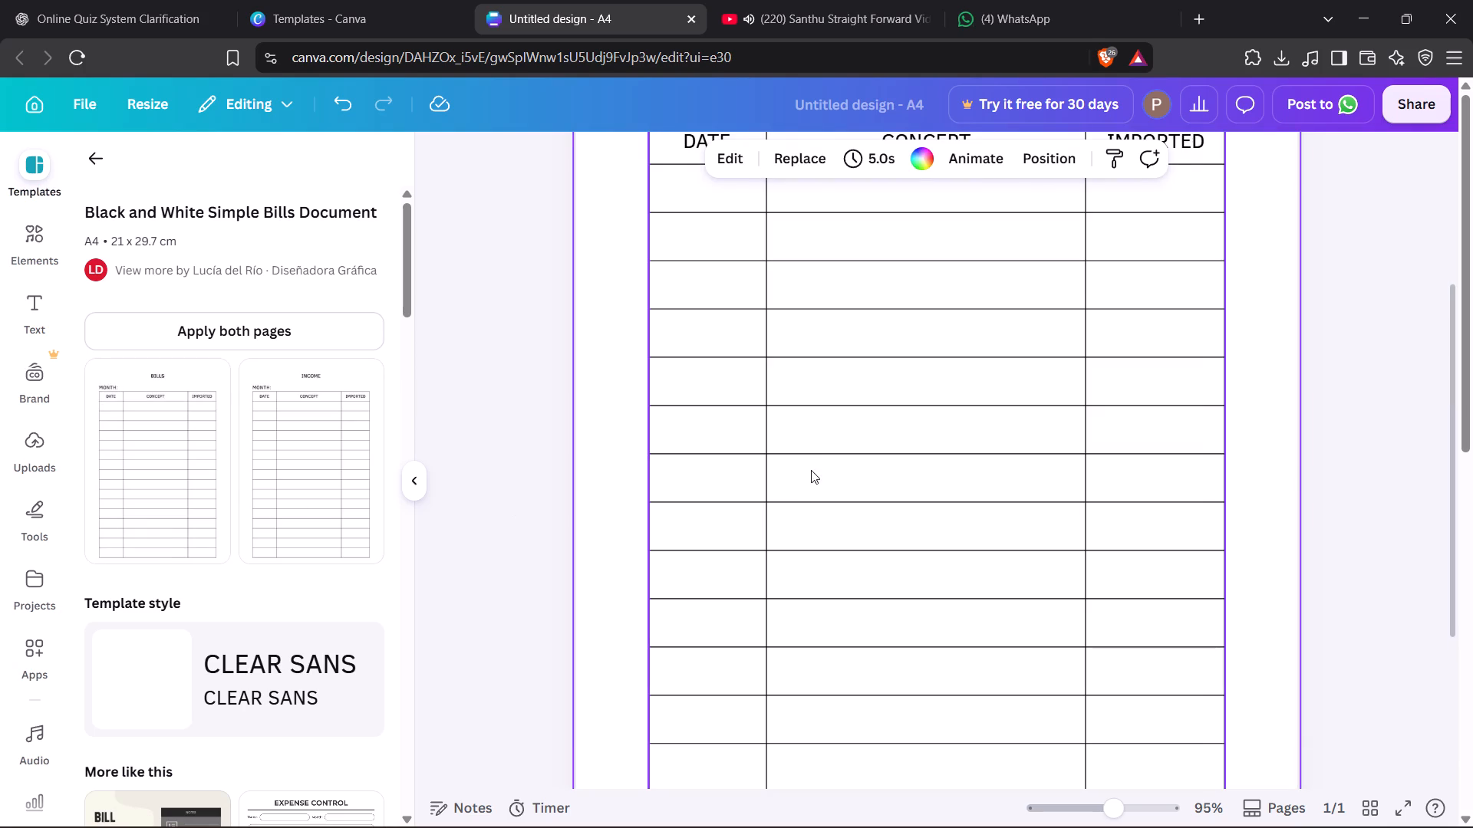
Copy an empty cell from the Date column of the Bills table.
{"action": "scroll", "coordinate": [750, 469], "scroll_direction": "up", "scroll_amount": 5, "text": "ctrl"}
{"action": "scroll", "coordinate": [750, 469], "scroll_direction": "down", "scroll_amount": 8, "text": "ctrl"}
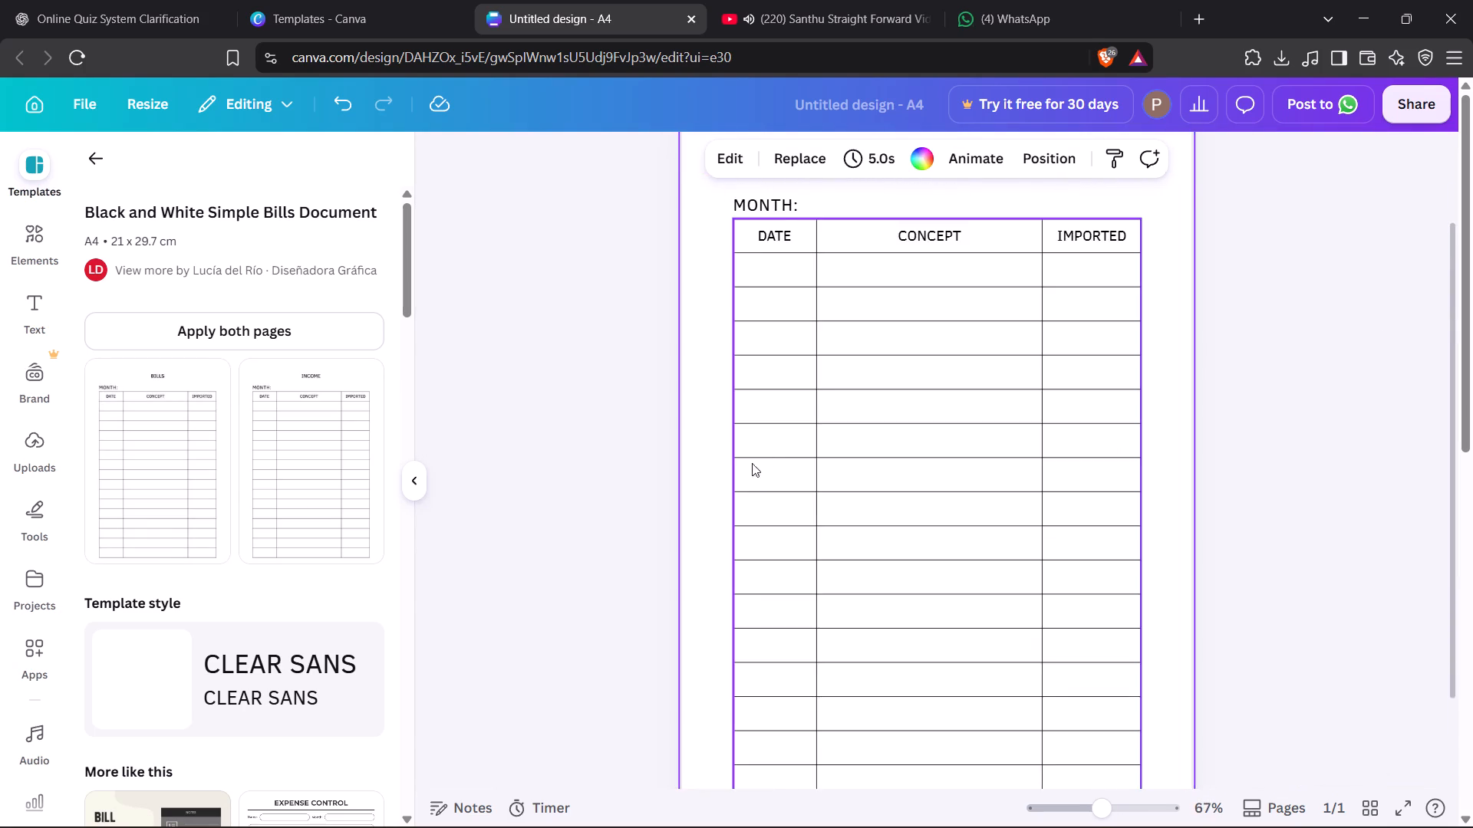
{"action": "left_click", "coordinate": [822, 412]}
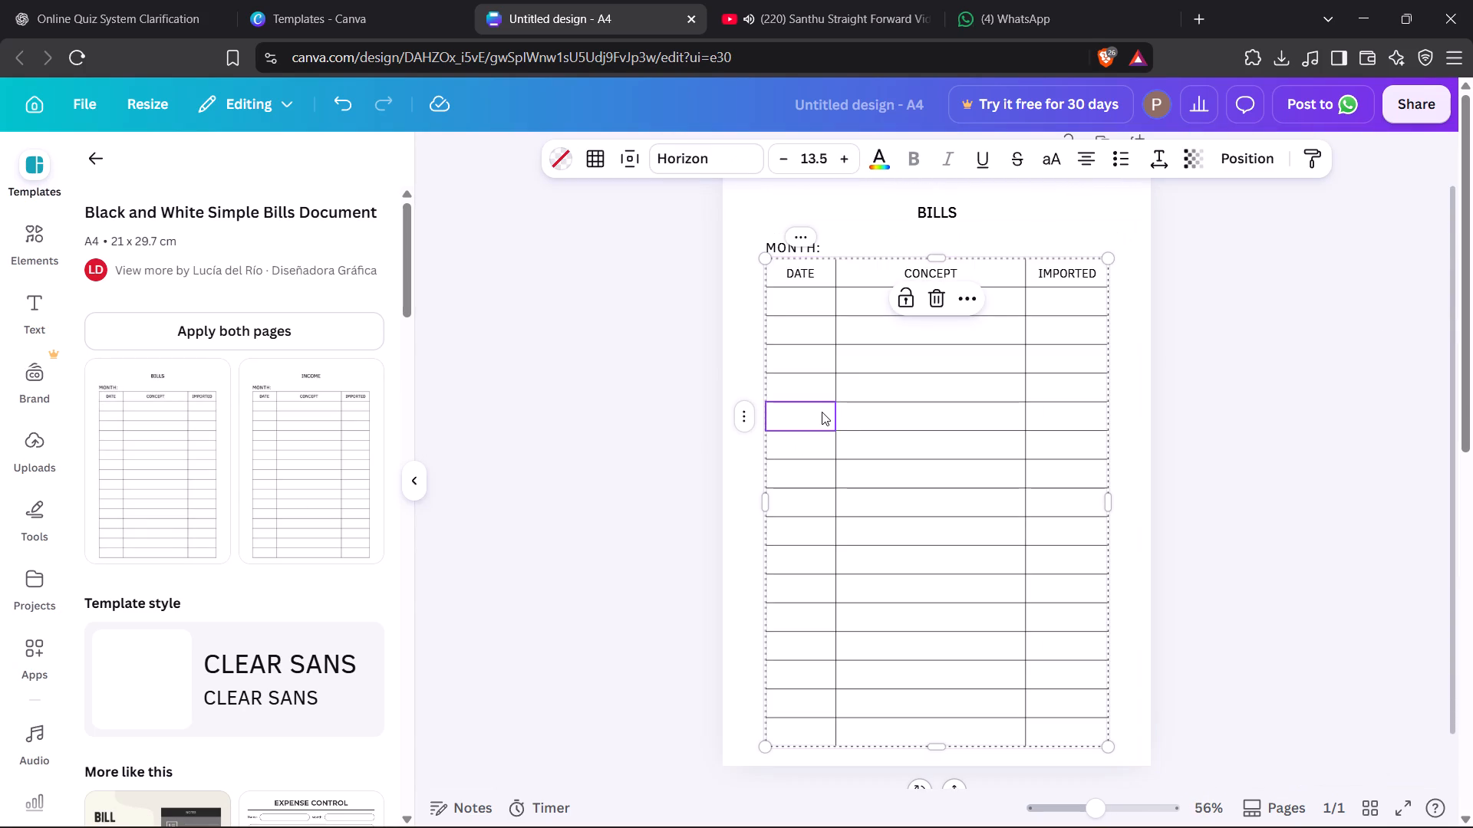
{"action": "key", "text": "ctrl+x"}
{"action": "key", "text": "ctrl+c"}
{"action": "key", "text": "ctrl+c"}
{"action": "key", "text": "ctrl+c"}
Undo applying the Bills template to bring back the Chinese New Year page.
{"action": "key", "text": "ctrl+z"}
{"action": "key", "text": "ctrl+z"}
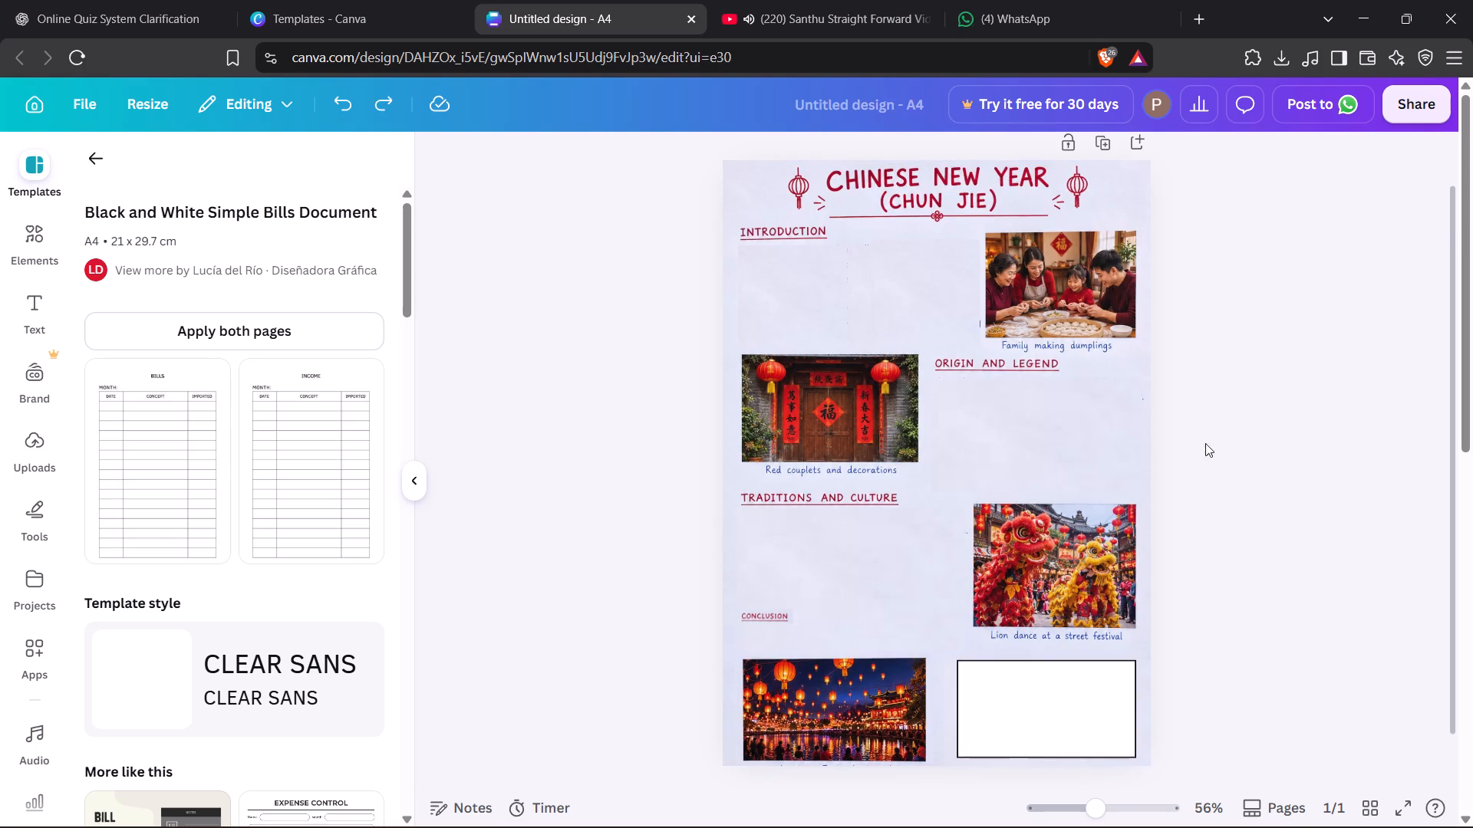
Paste the copied table cell and move it into the upper part of the white box below the lion dance picture.
{"action": "left_click", "coordinate": [1302, 582]}
{"action": "key", "text": "ctrl+v"}
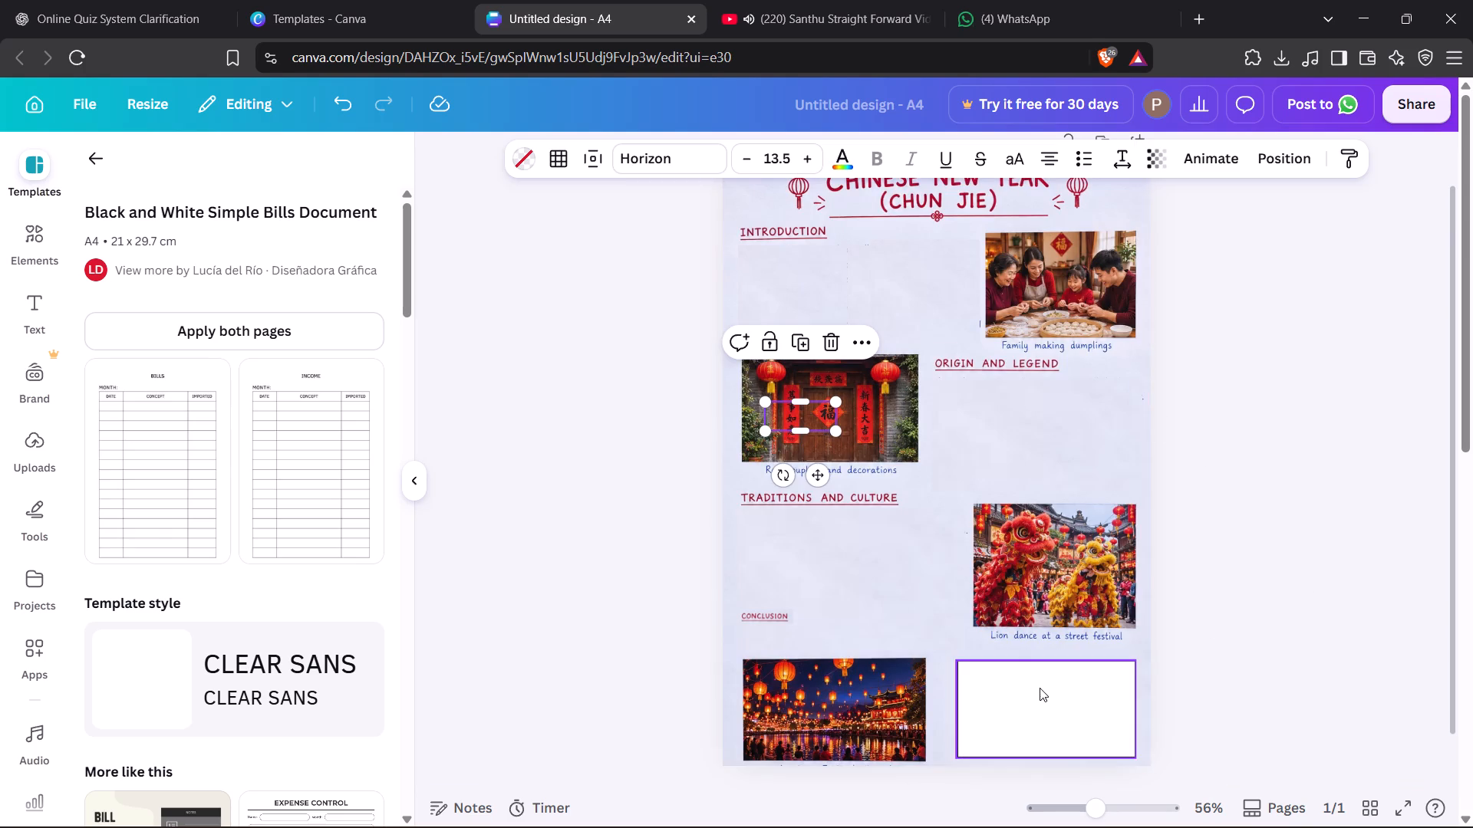
{"action": "left_click_drag", "start_coordinate": [815, 416], "coordinate": [1046, 687]}
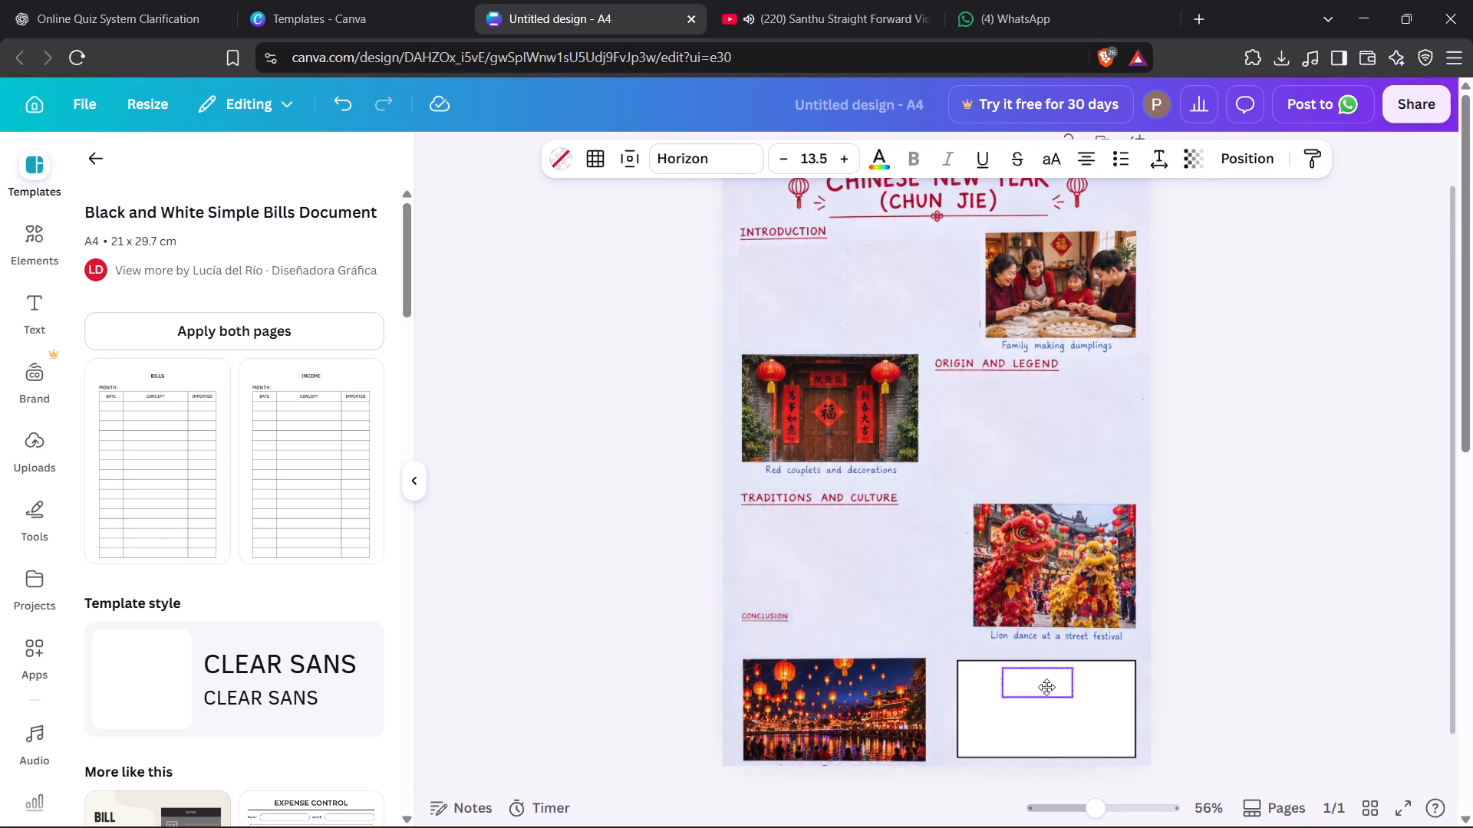
{"action": "left_click_drag", "start_coordinate": [1046, 687], "coordinate": [1027, 684]}
Widen the pasted table cell slightly toward the right side of the white box.
{"action": "left_click", "coordinate": [1237, 634]}
{"action": "left_click", "coordinate": [1038, 687]}
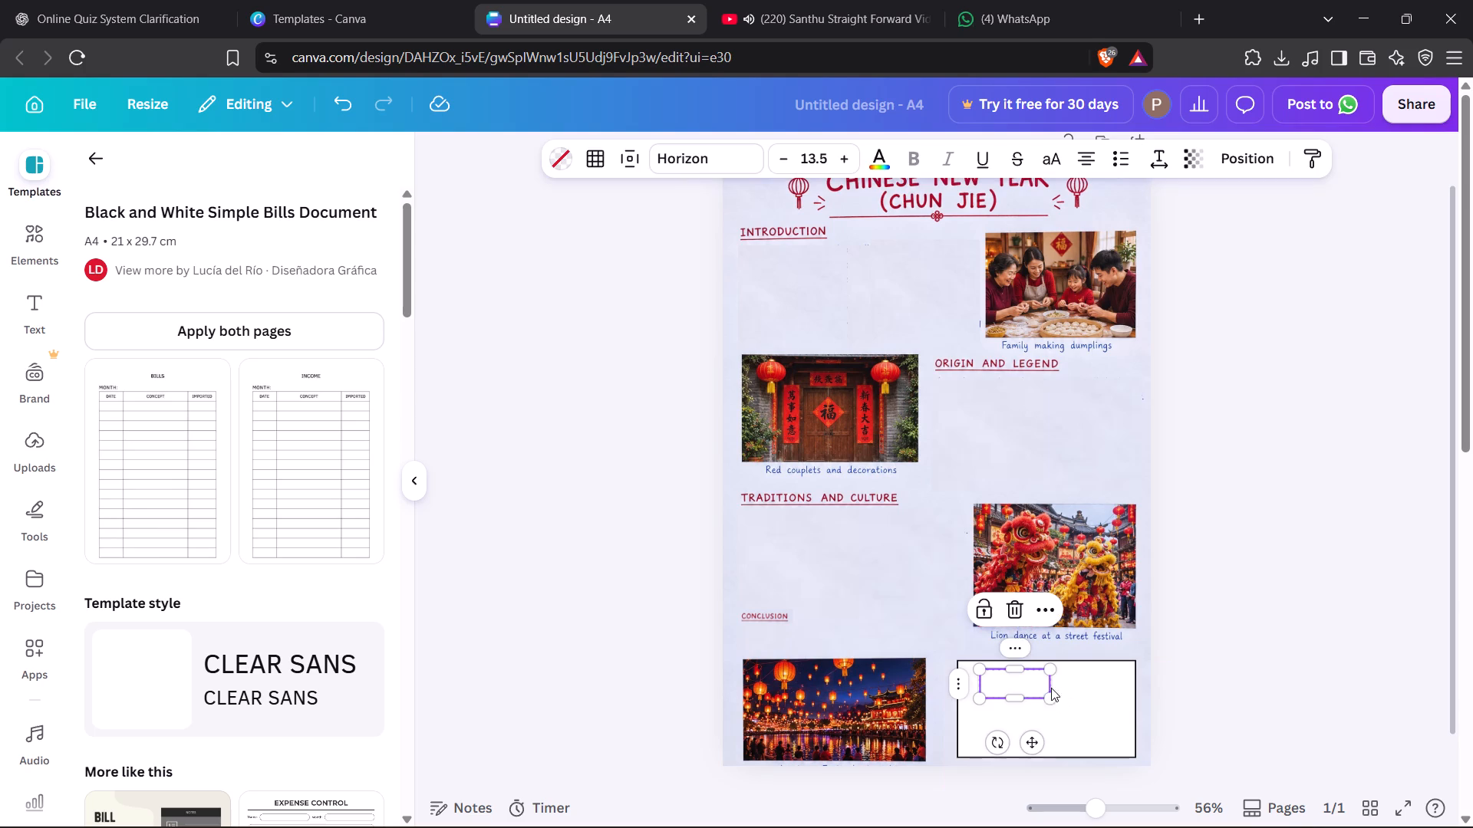
{"action": "left_click_drag", "start_coordinate": [1054, 685], "coordinate": [1070, 687]}
Examine the pasted table cell and the white outlined box around it at close range.
{"action": "scroll", "coordinate": [1193, 662], "scroll_direction": "down", "scroll_amount": 3}
{"action": "scroll", "coordinate": [1111, 675], "scroll_direction": "up", "scroll_amount": 4, "text": "ctrl"}
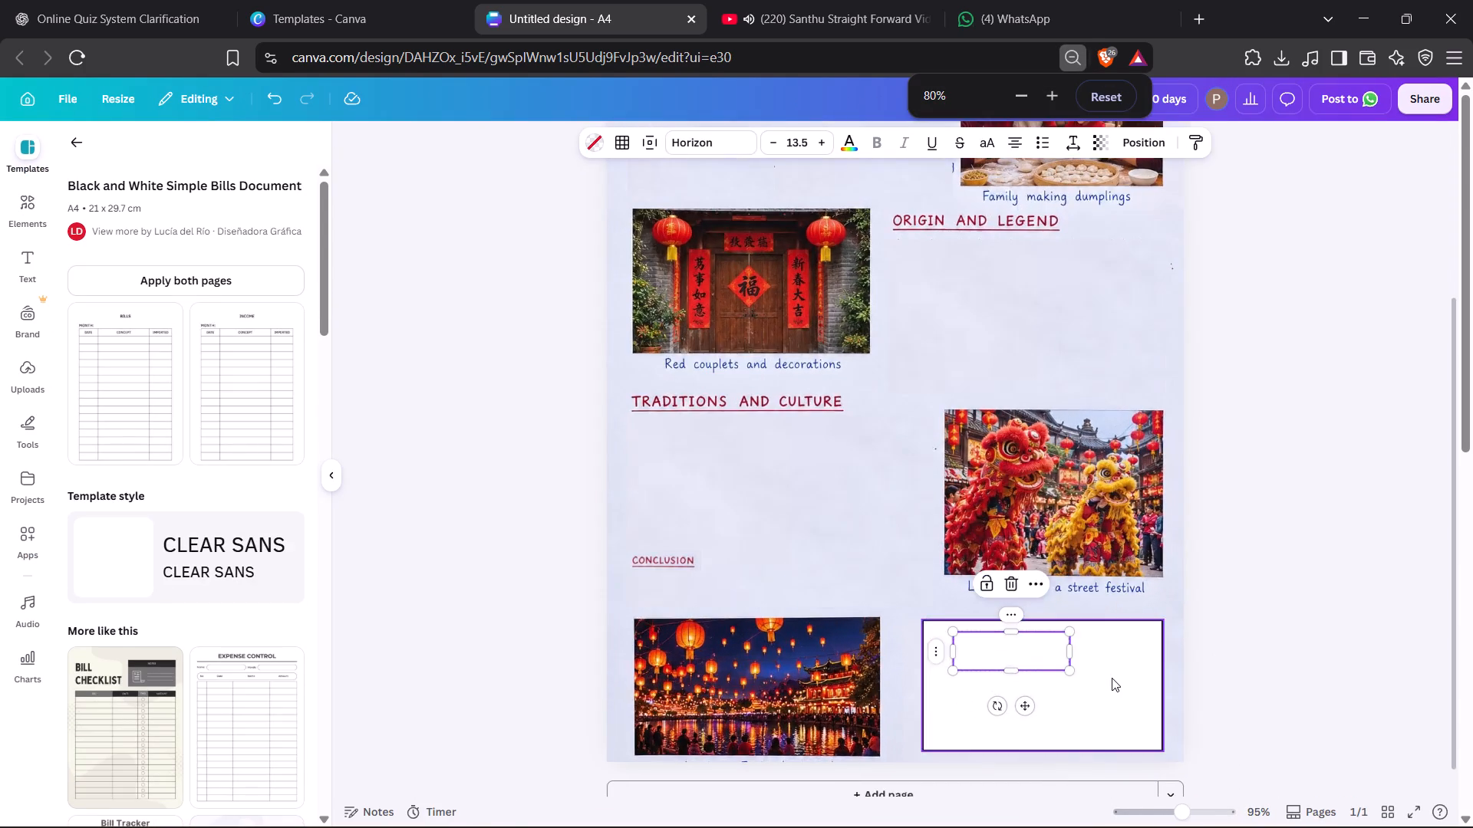
{"action": "scroll", "coordinate": [1112, 678], "scroll_direction": "up", "scroll_amount": 4, "text": "ctrl"}
{"action": "scroll", "coordinate": [452, 657], "scroll_direction": "up", "scroll_amount": 1}
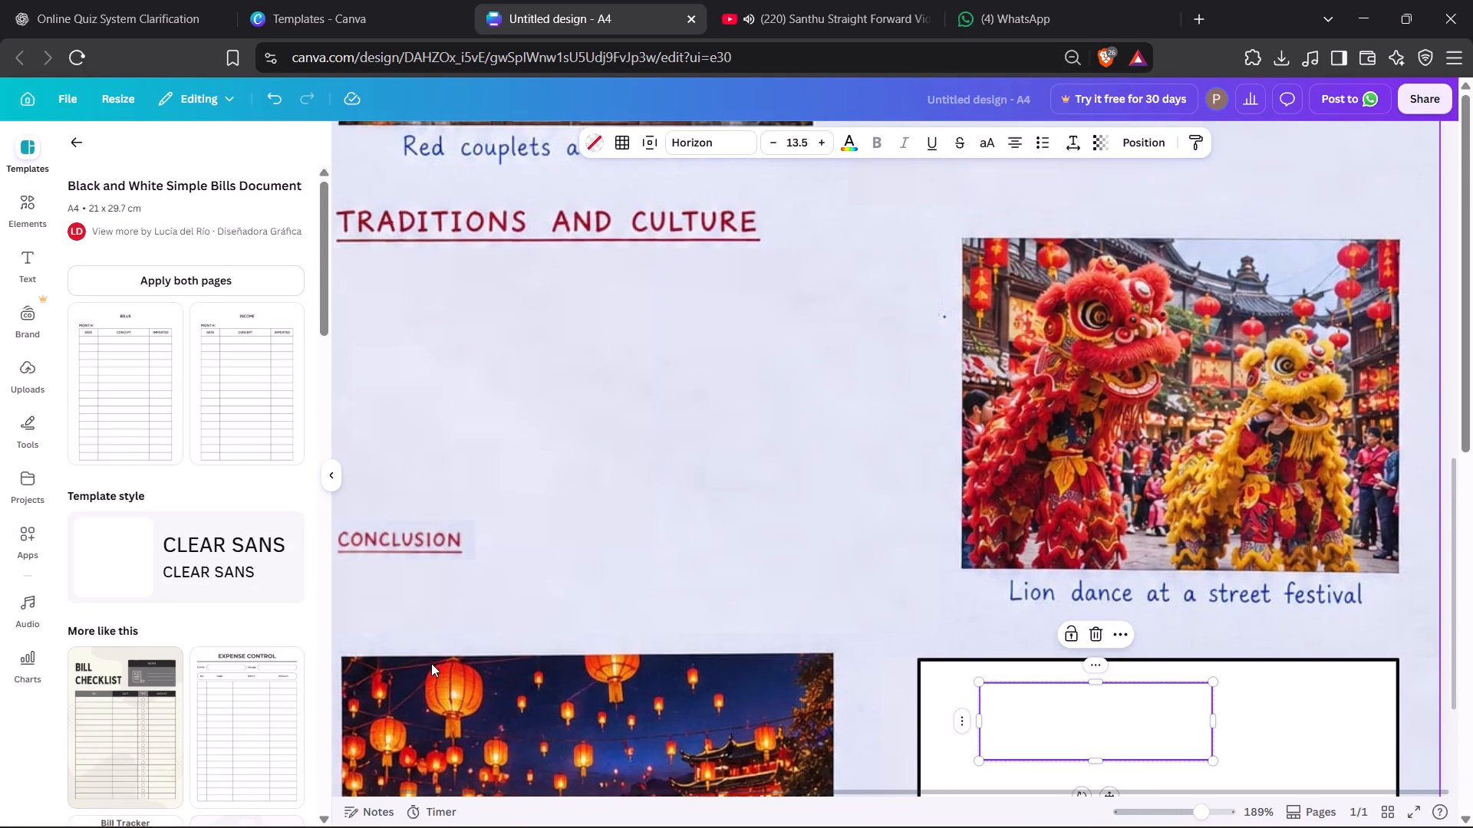
{"action": "scroll", "coordinate": [431, 663], "scroll_direction": "down", "scroll_amount": 3}
{"action": "scroll", "coordinate": [417, 659], "scroll_direction": "up", "scroll_amount": 7, "text": "ctrl"}
{"action": "scroll", "coordinate": [401, 653], "scroll_direction": "down", "scroll_amount": 7, "text": "ctrl"}
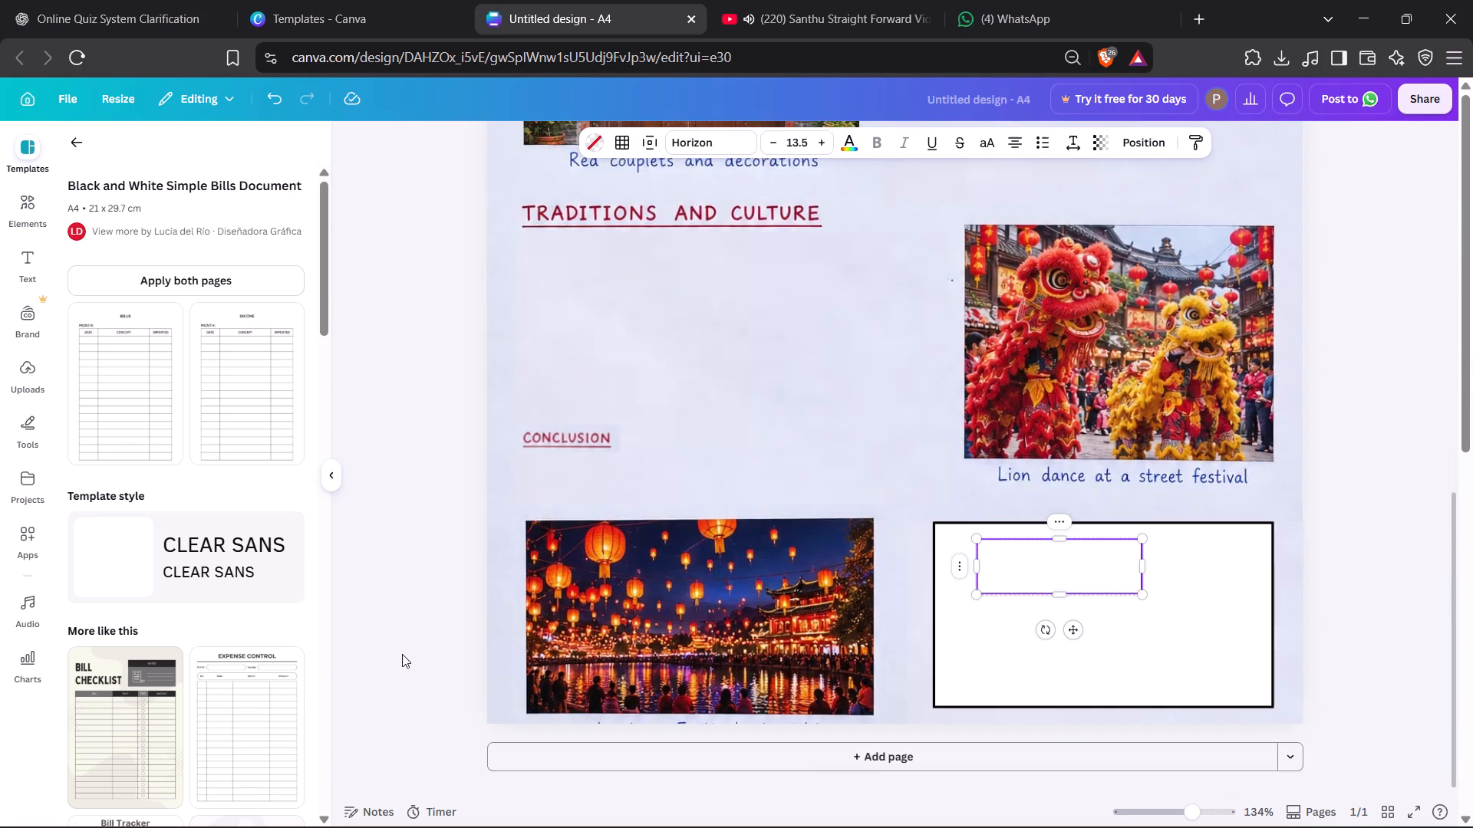
{"action": "scroll", "coordinate": [1306, 626], "scroll_direction": "up", "scroll_amount": 5, "text": "ctrl"}
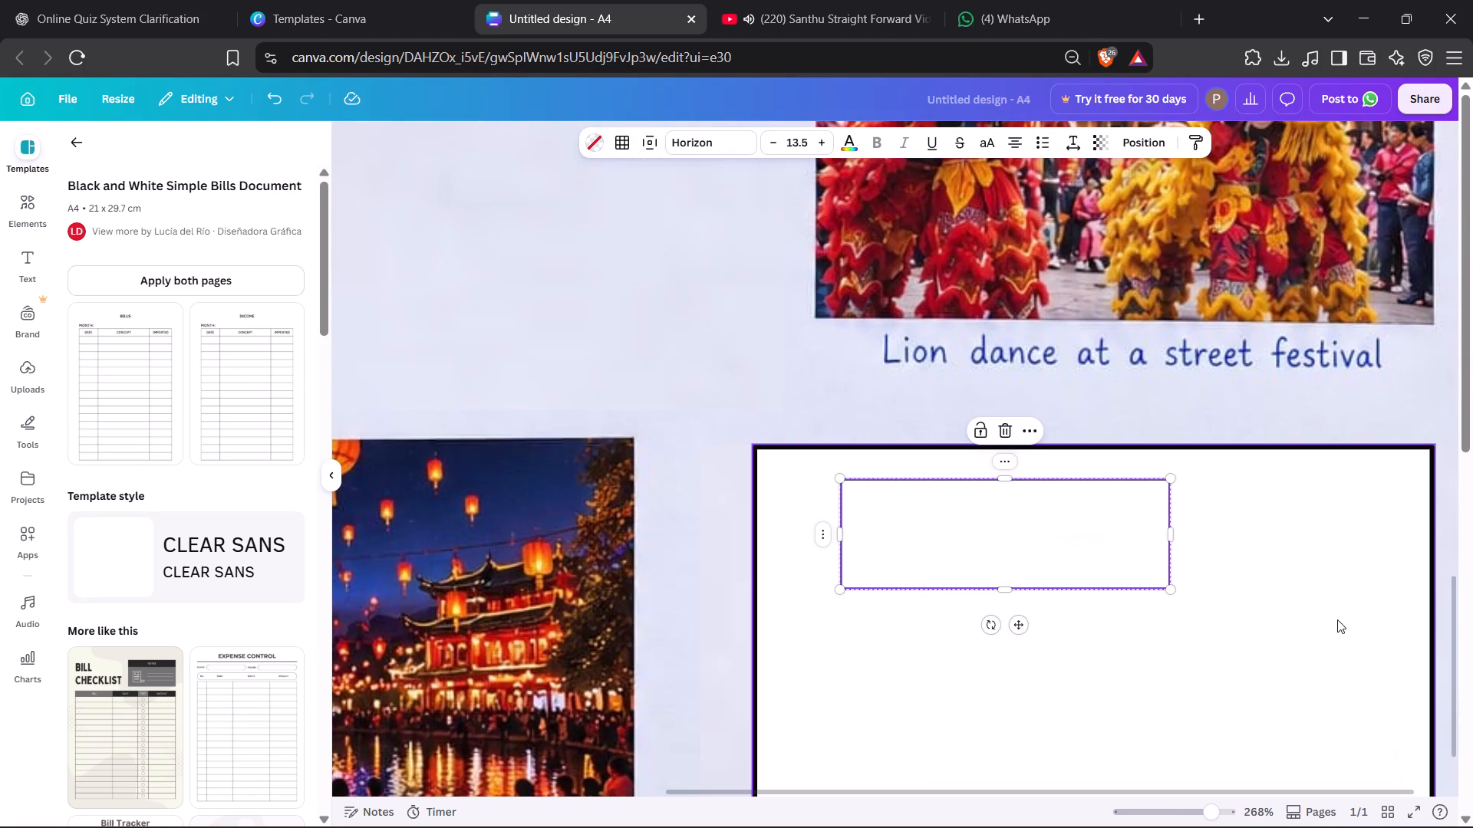
{"action": "scroll", "coordinate": [362, 595], "scroll_direction": "down", "scroll_amount": 2, "text": "ctrl"}
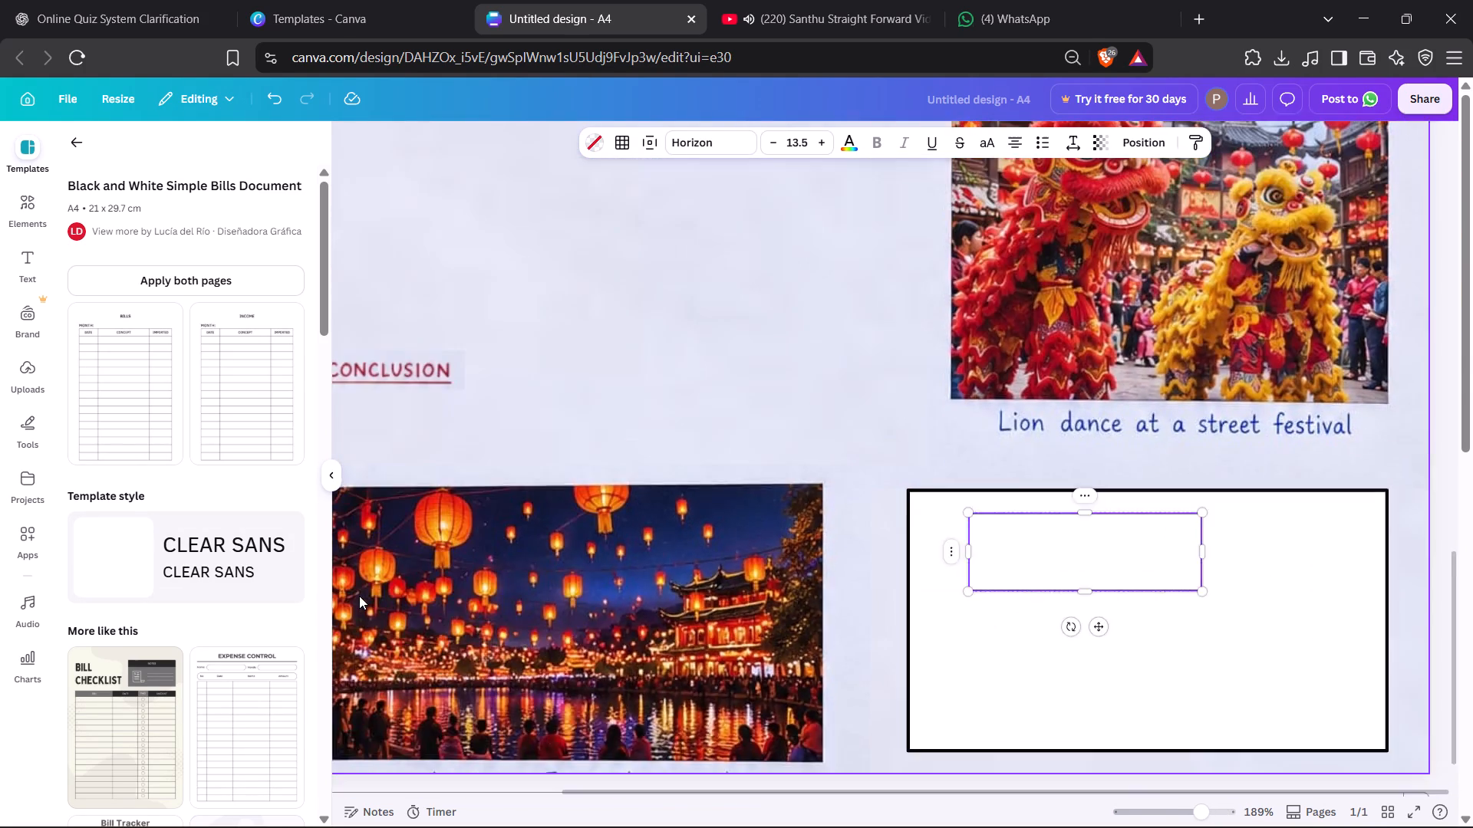
{"action": "scroll", "coordinate": [359, 596], "scroll_direction": "down", "scroll_amount": 1, "text": "ctrl"}
{"action": "scroll", "coordinate": [1395, 629], "scroll_direction": "up", "scroll_amount": 4, "text": "ctrl"}
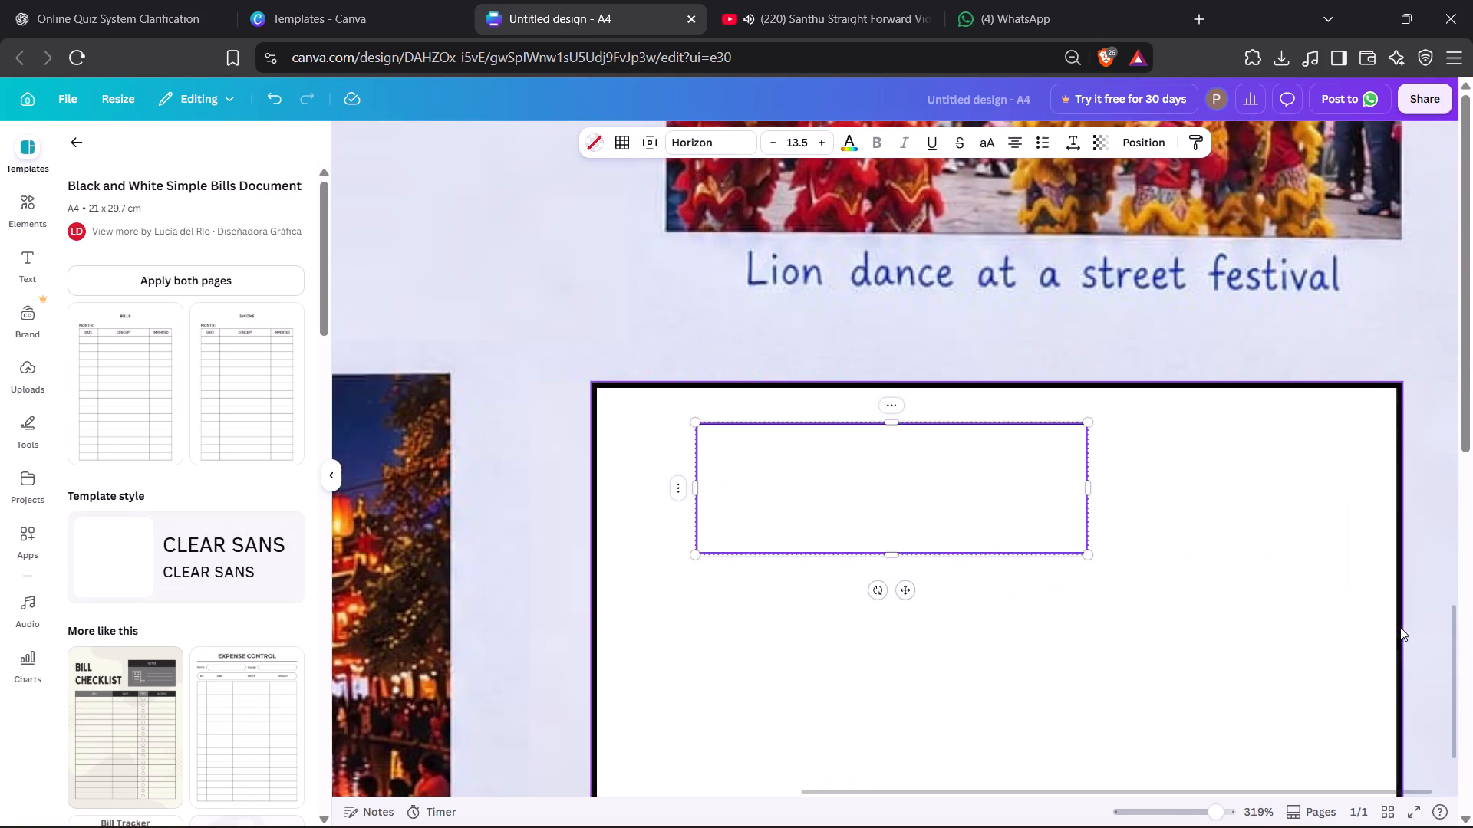
{"action": "scroll", "coordinate": [1428, 616], "scroll_direction": "up", "scroll_amount": 3, "text": "ctrl"}
{"action": "scroll", "coordinate": [1047, 596], "scroll_direction": "down", "scroll_amount": 3}
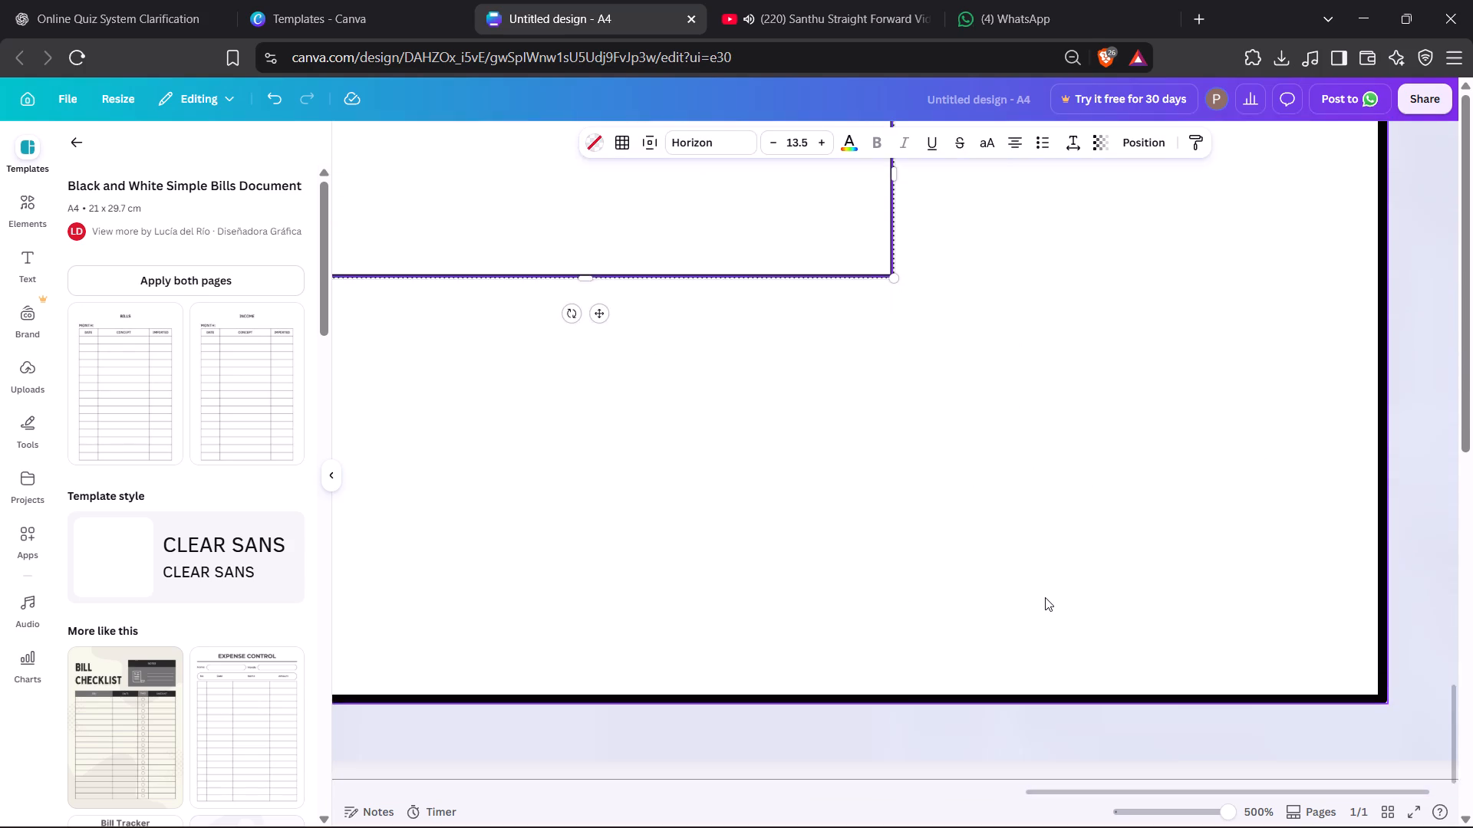
{"action": "scroll", "coordinate": [1042, 596], "scroll_direction": "up", "scroll_amount": 2}
{"action": "scroll", "coordinate": [1041, 596], "scroll_direction": "up", "scroll_amount": 2, "text": "ctrl"}
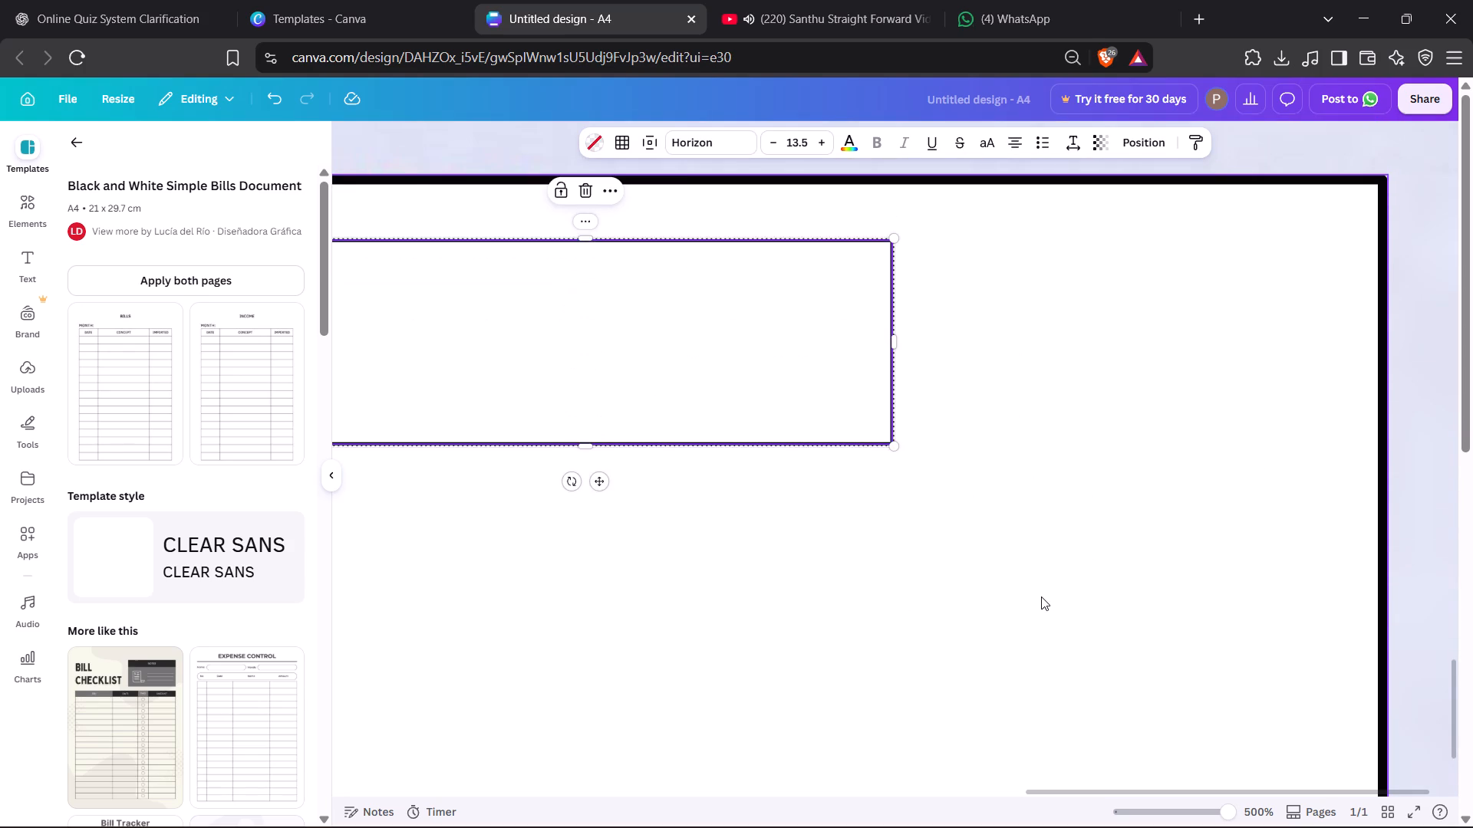
{"action": "scroll", "coordinate": [1041, 596], "scroll_direction": "up", "scroll_amount": 4, "text": "ctrl"}
{"action": "scroll", "coordinate": [1013, 528], "scroll_direction": "up", "scroll_amount": 5, "text": "ctrl"}
{"action": "scroll", "coordinate": [1013, 531], "scroll_direction": "down", "scroll_amount": 4, "text": "ctrl"}
{"action": "scroll", "coordinate": [1012, 535], "scroll_direction": "up", "scroll_amount": 4, "text": "ctrl"}
{"action": "scroll", "coordinate": [1012, 535], "scroll_direction": "down", "scroll_amount": 4, "text": "ctrl"}
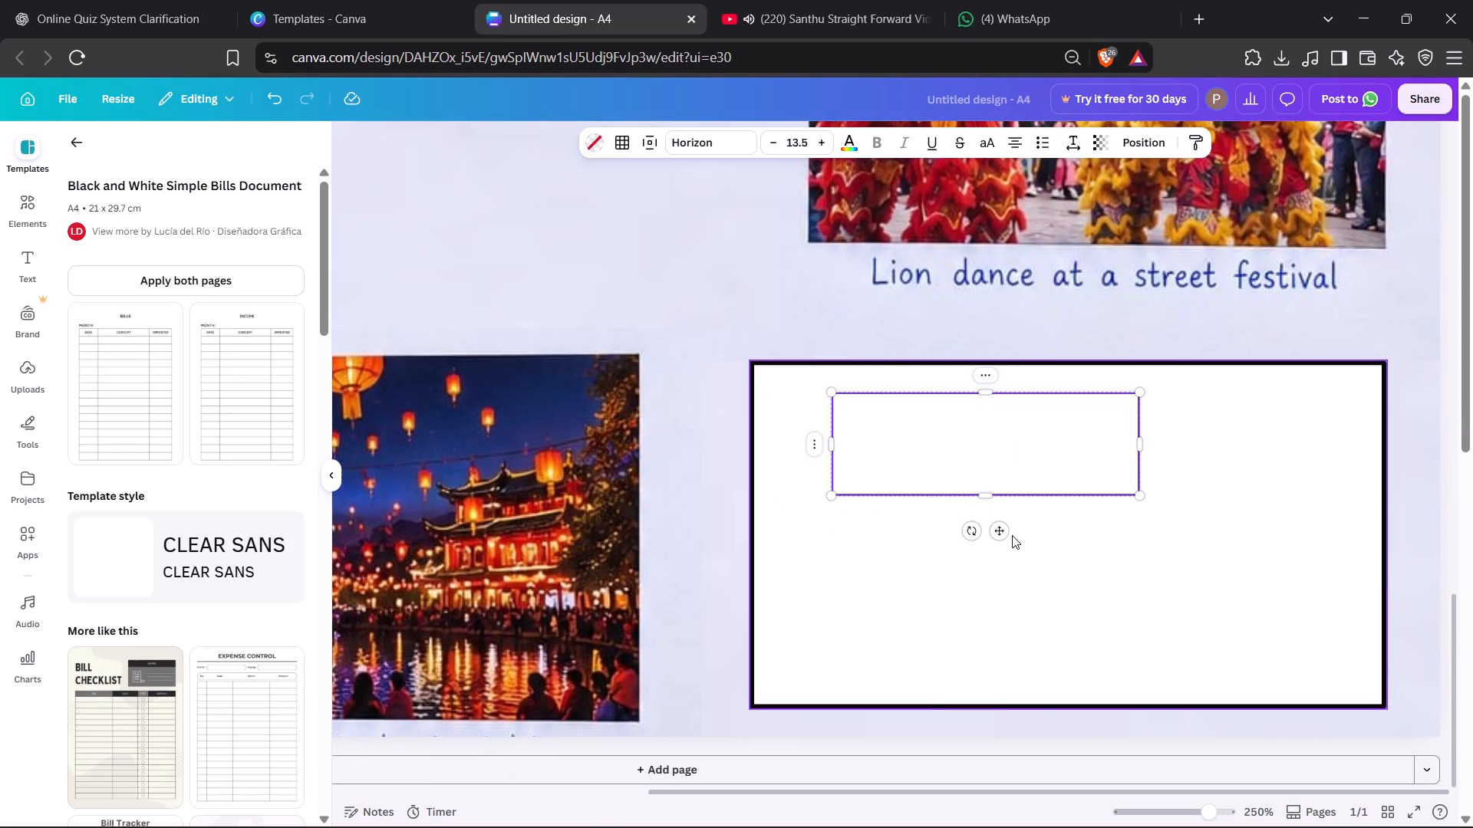
Move the table cell into the upper-left corner of the white outlined box below the lion dance picture.
{"action": "scroll", "coordinate": [1012, 535], "scroll_direction": "up", "scroll_amount": 1, "text": "ctrl"}
{"action": "scroll", "coordinate": [1043, 560], "scroll_direction": "left", "scroll_amount": 1}
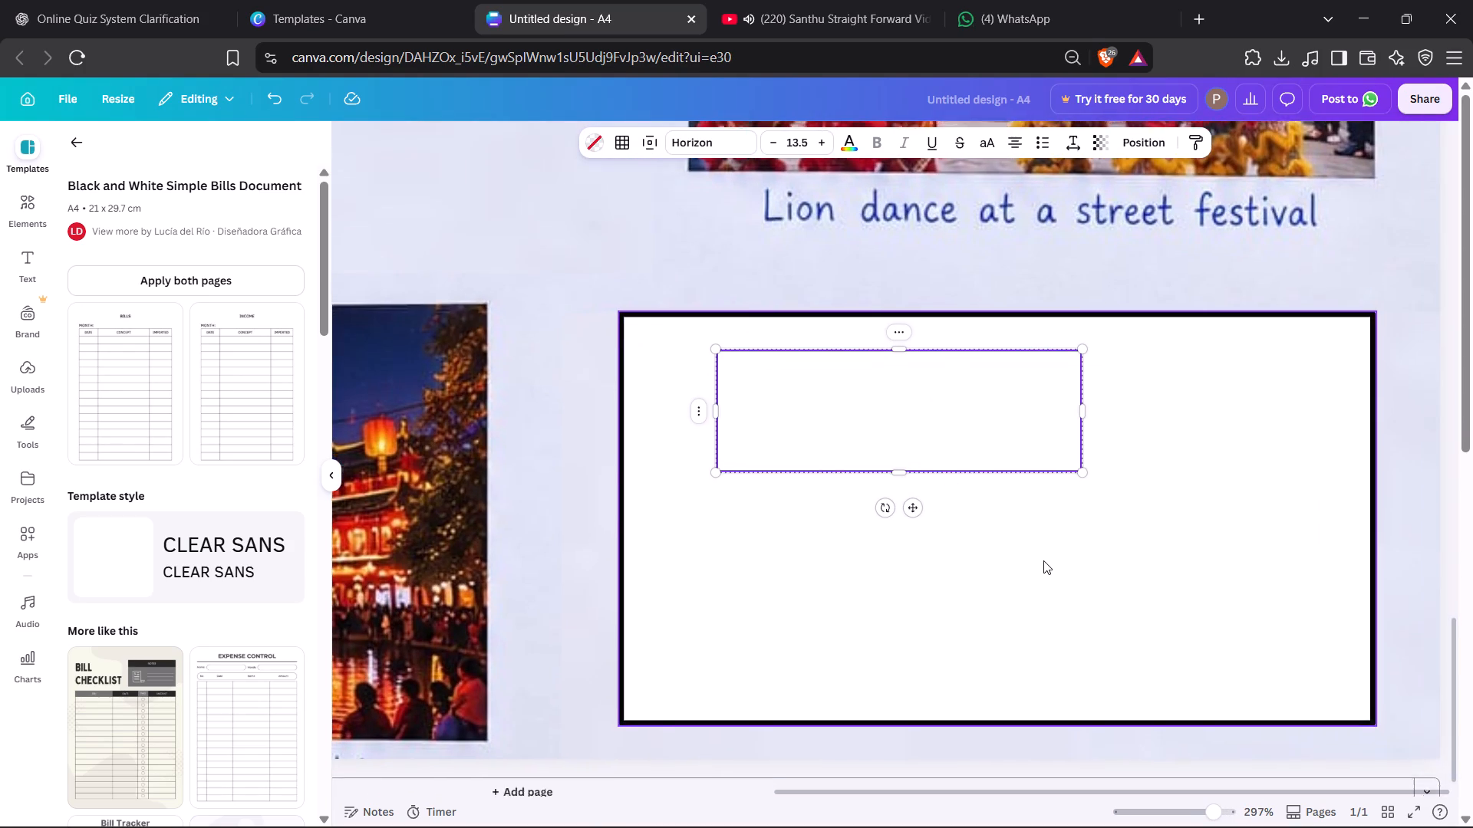
{"action": "scroll", "coordinate": [1043, 560], "scroll_direction": "left", "scroll_amount": 1}
{"action": "left_click_drag", "start_coordinate": [843, 409], "coordinate": [759, 381]}
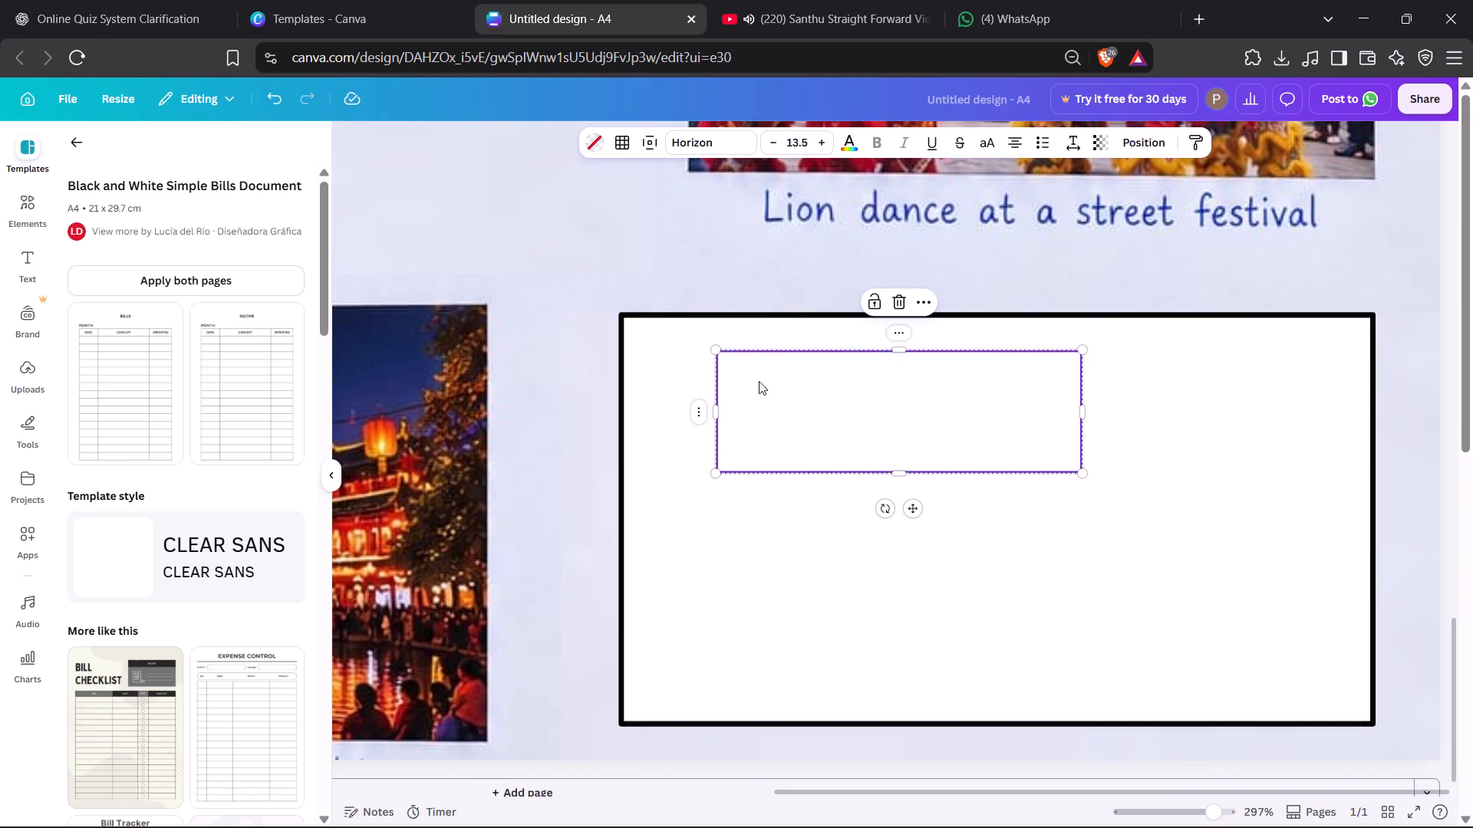
{"action": "left_click_drag", "start_coordinate": [759, 381], "coordinate": [740, 377]}
{"action": "left_click", "coordinate": [1007, 583]}
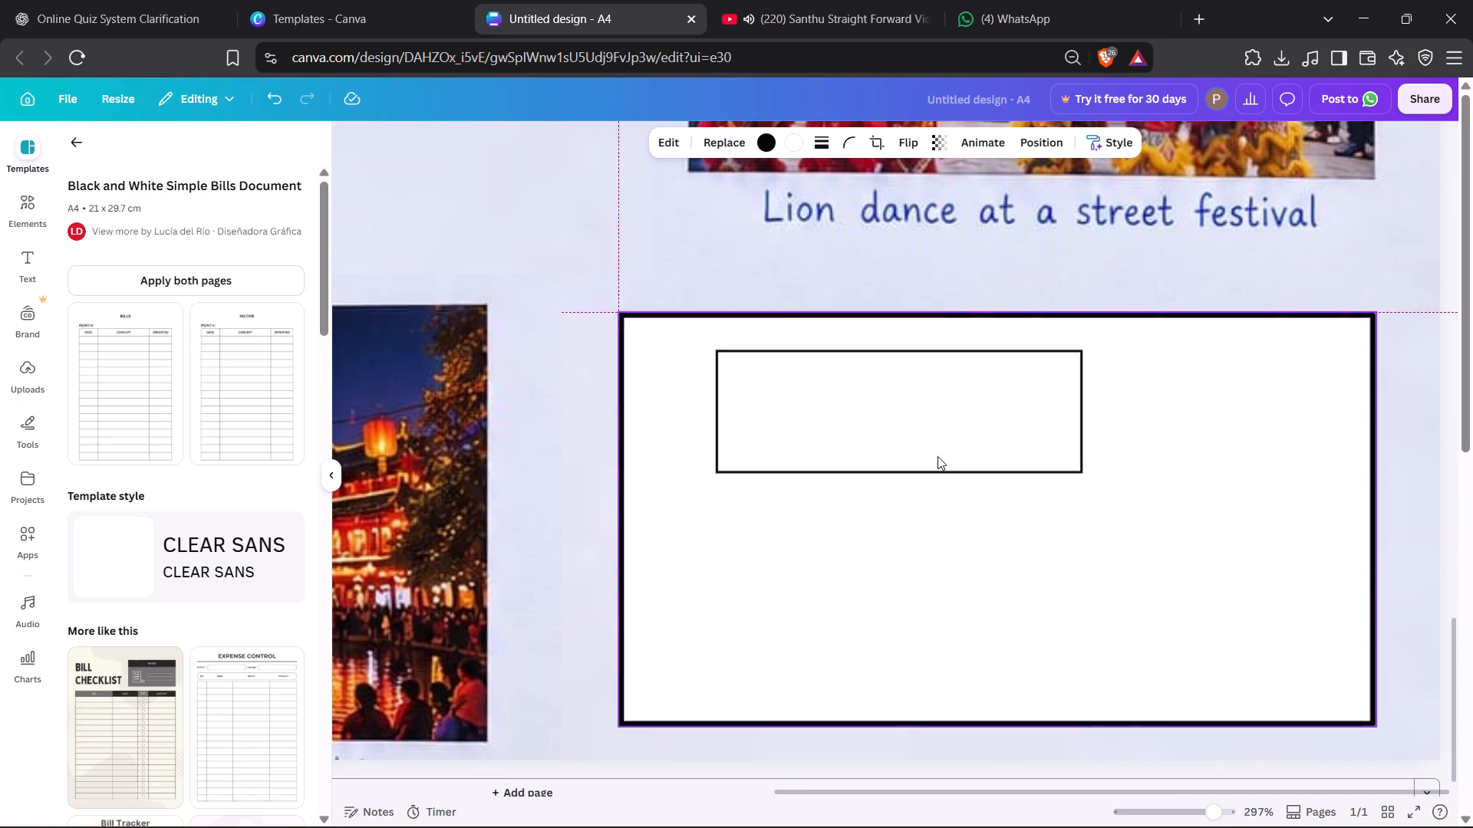
{"action": "left_click_drag", "start_coordinate": [948, 429], "coordinate": [851, 384]}
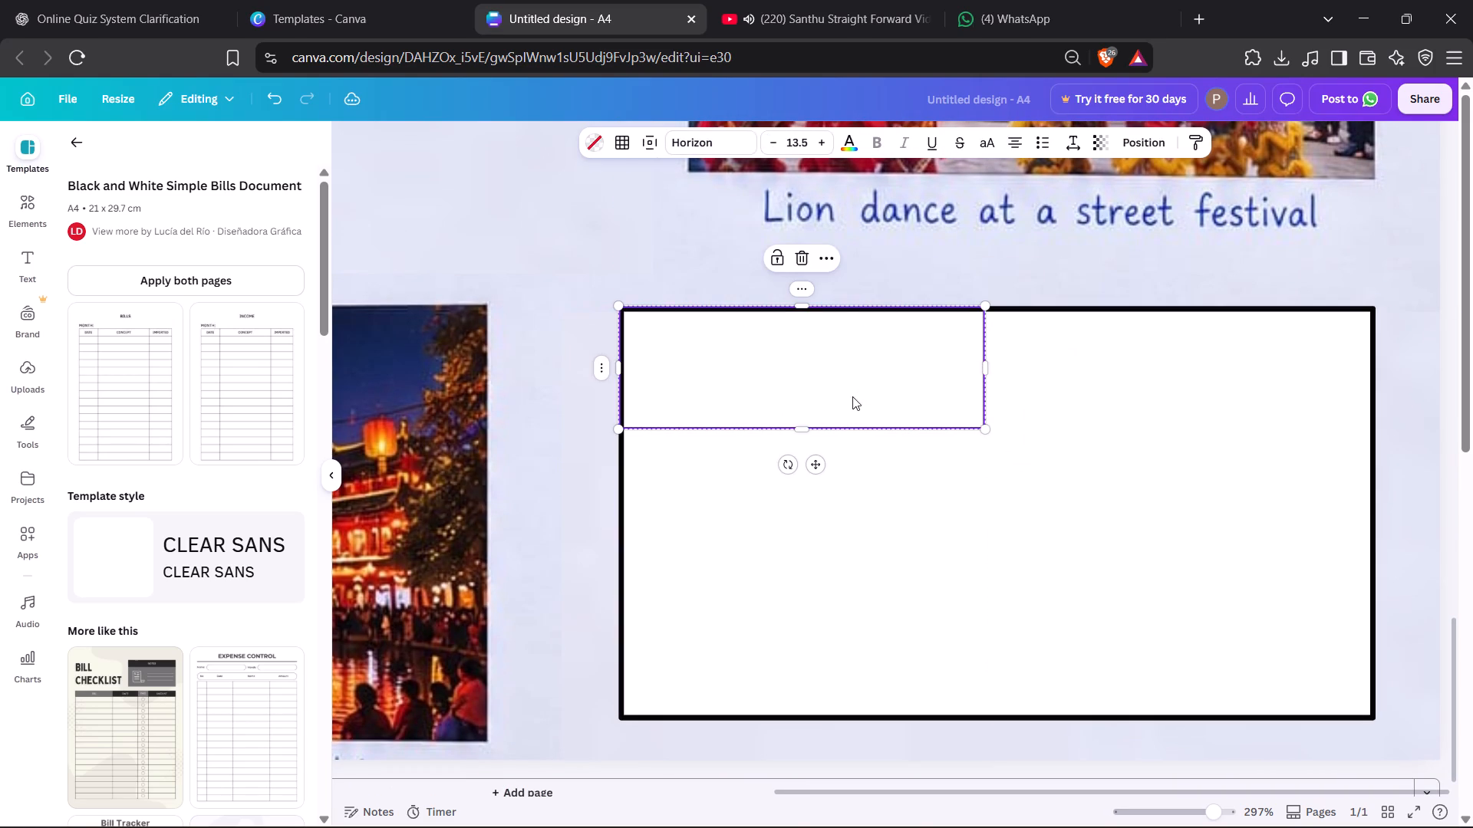
Set the table cell's text colour to black from the design's existing colours.
{"action": "left_click", "coordinate": [848, 136]}
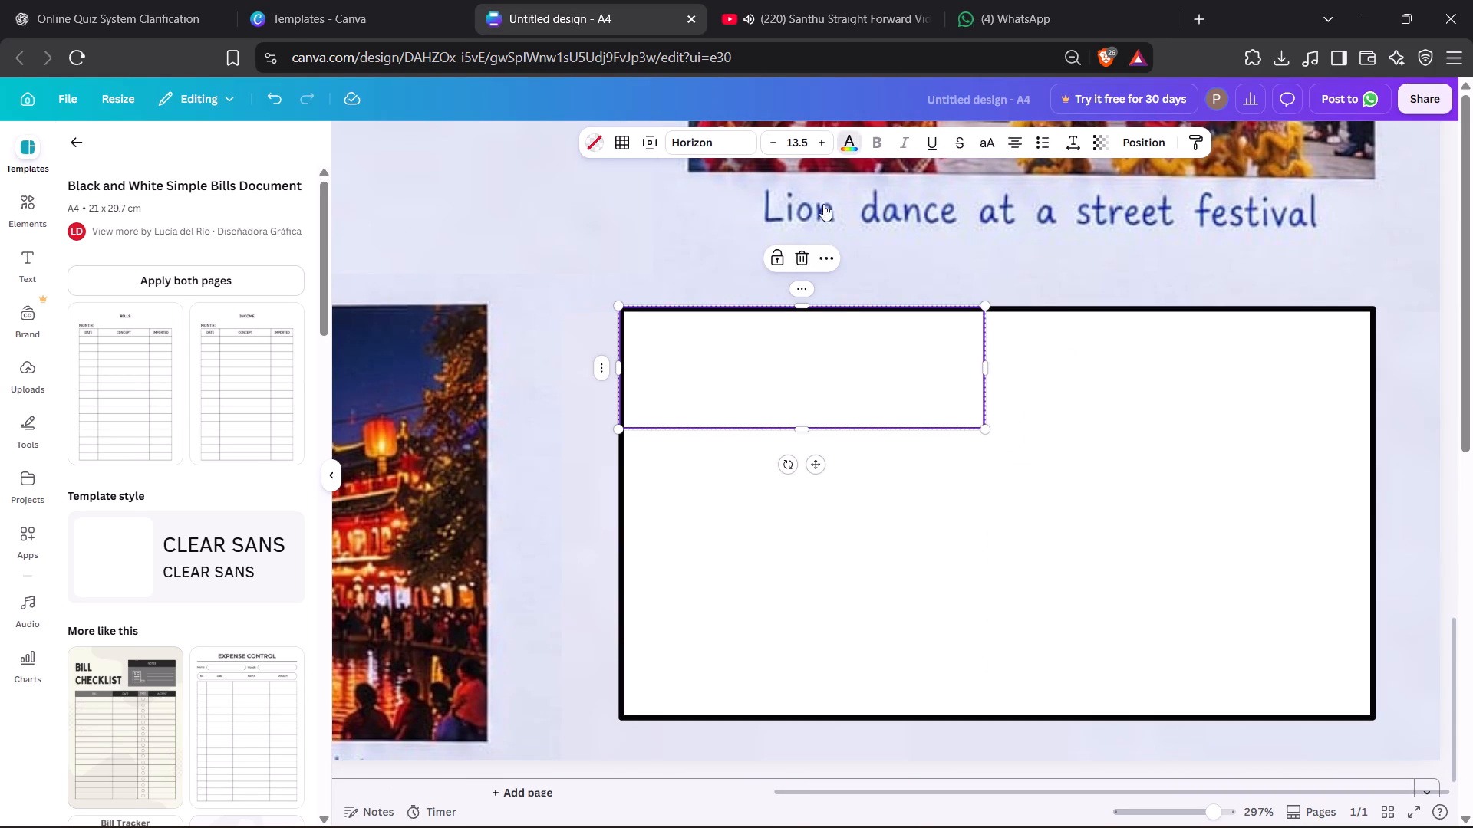
{"action": "left_click", "coordinate": [121, 313]}
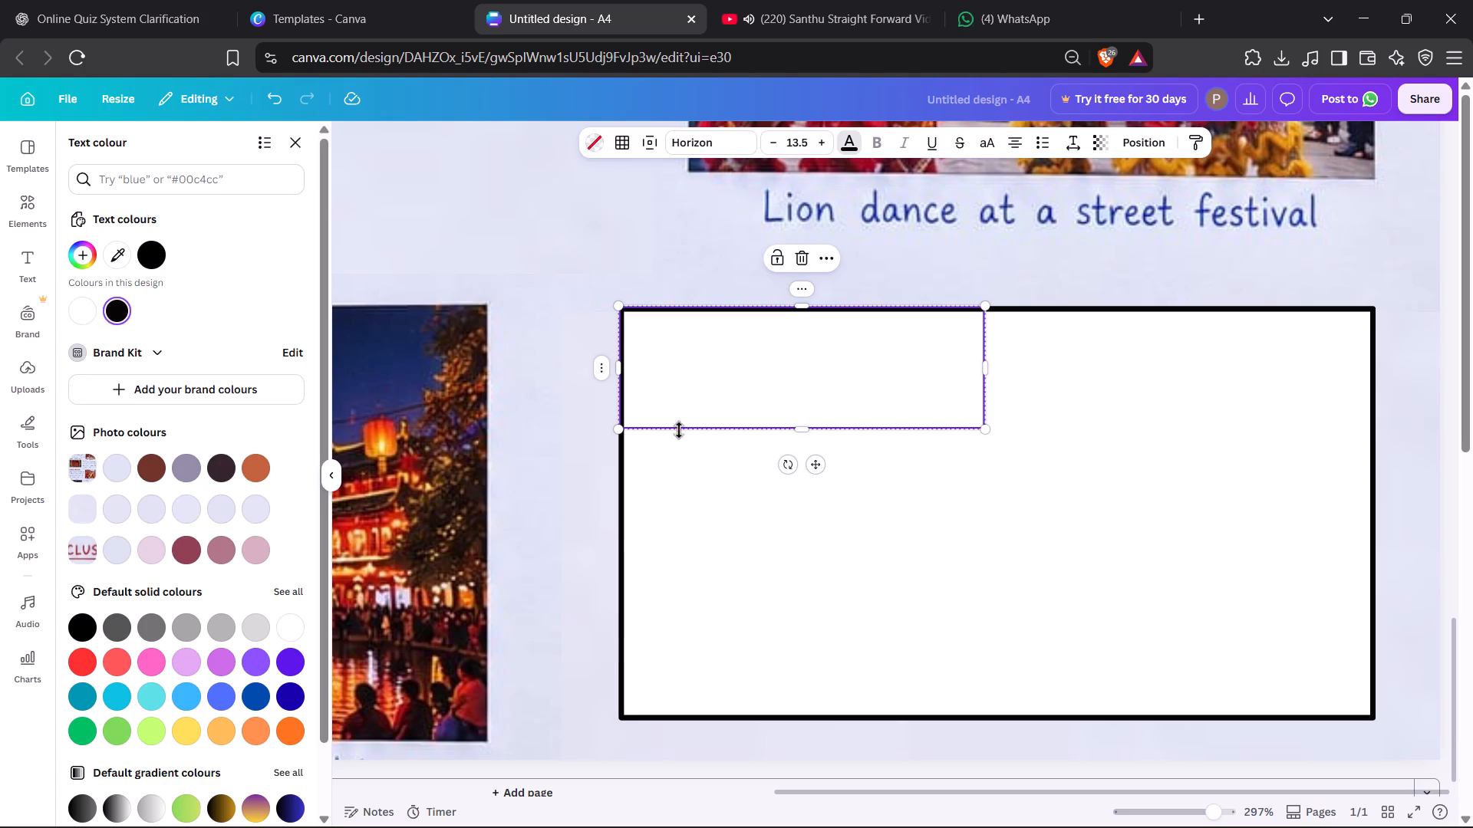
{"action": "left_click", "coordinate": [964, 504]}
{"action": "left_click", "coordinate": [953, 399]}
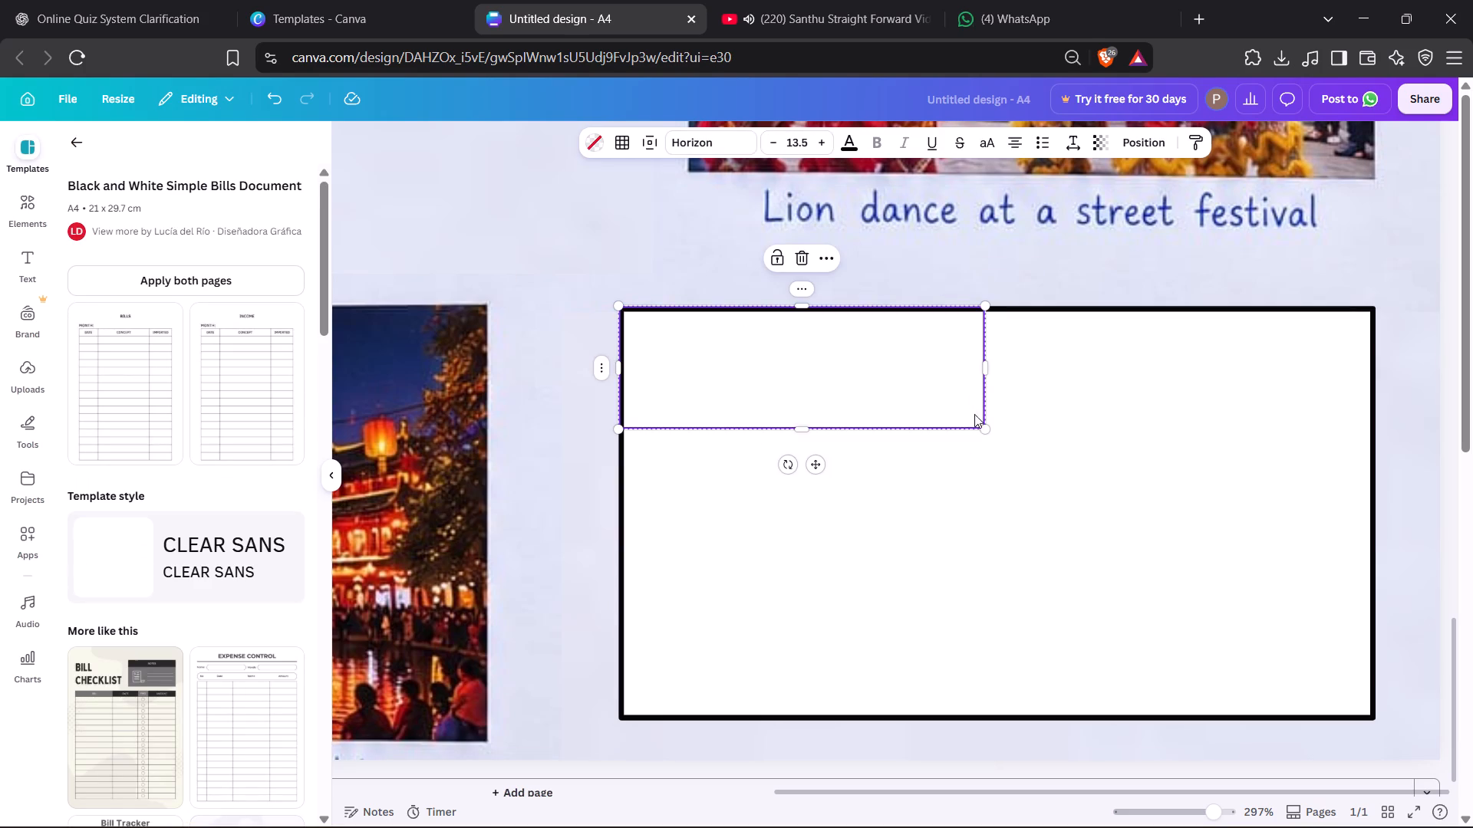
Try to reduce the table cell's height, and widen it to about 8.7 across the white box's full width.
{"action": "left_click_drag", "start_coordinate": [809, 429], "coordinate": [809, 376]}
{"action": "left_click_drag", "start_coordinate": [804, 427], "coordinate": [808, 392]}
{"action": "left_click_drag", "start_coordinate": [987, 371], "coordinate": [1192, 372]}
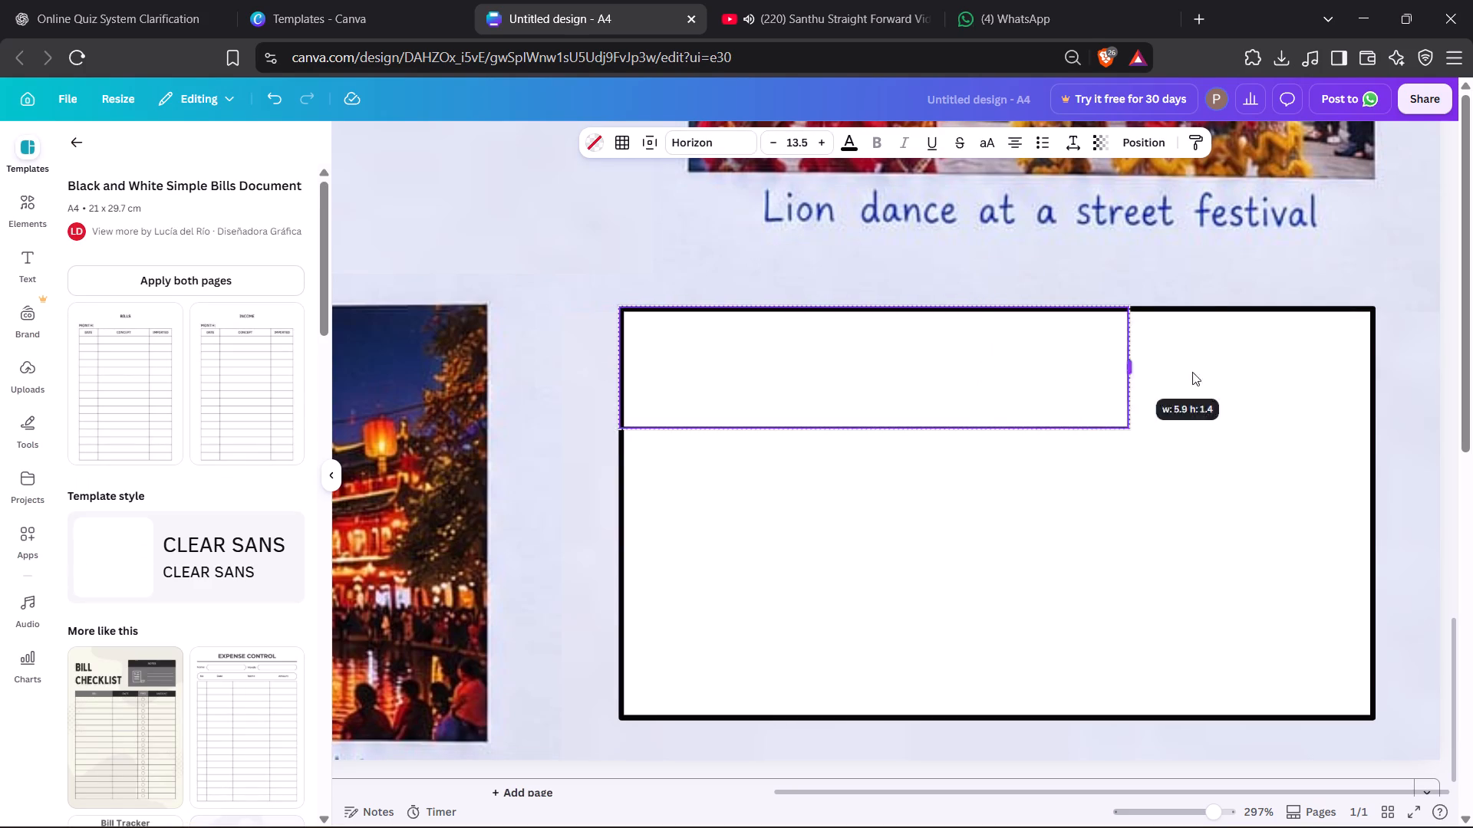
{"action": "left_click_drag", "start_coordinate": [1192, 372], "coordinate": [1374, 399]}
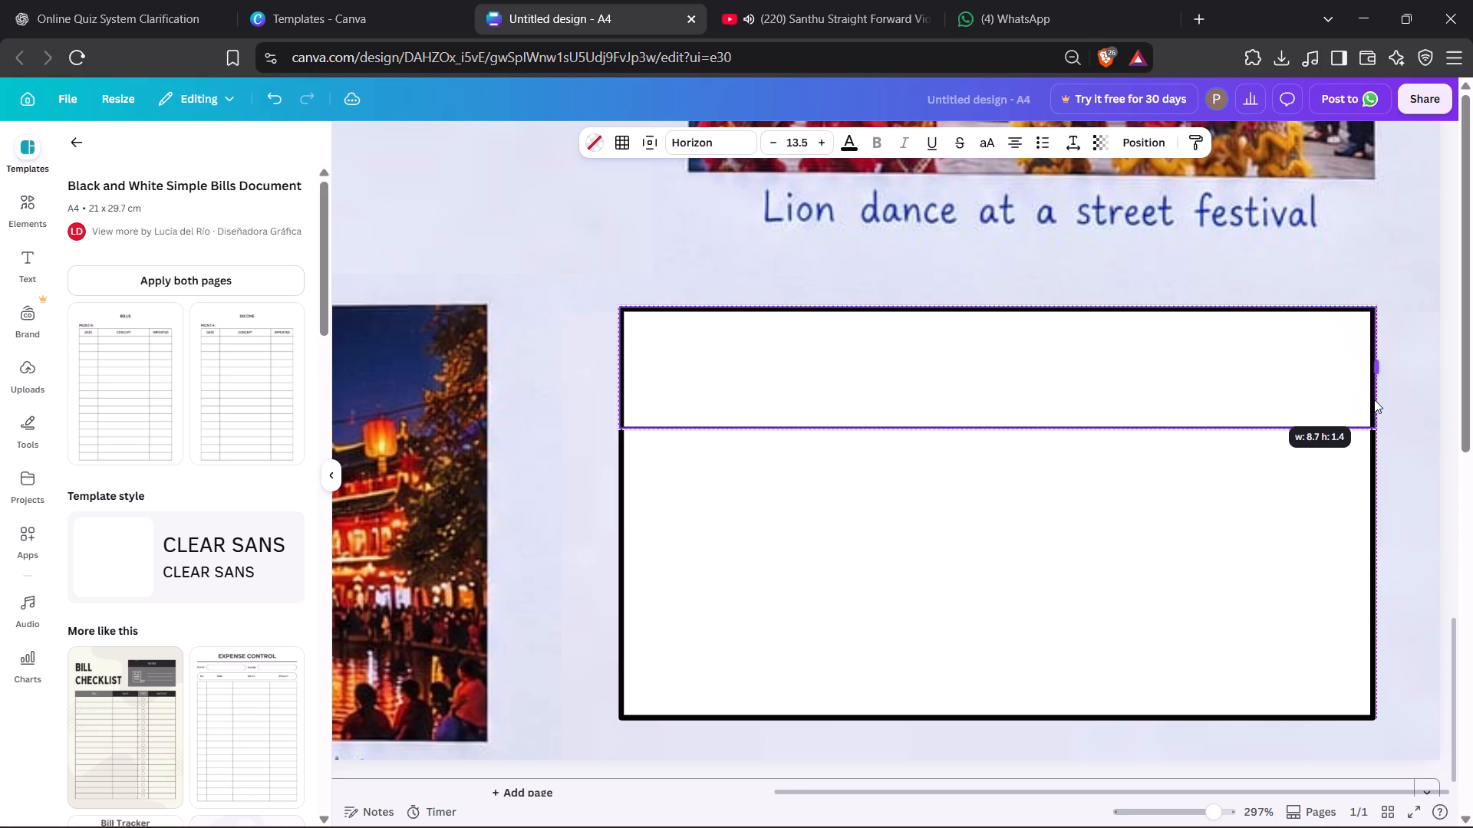
{"action": "left_click_drag", "start_coordinate": [1374, 399], "coordinate": [1372, 401]}
{"action": "left_click", "coordinate": [1399, 396]}
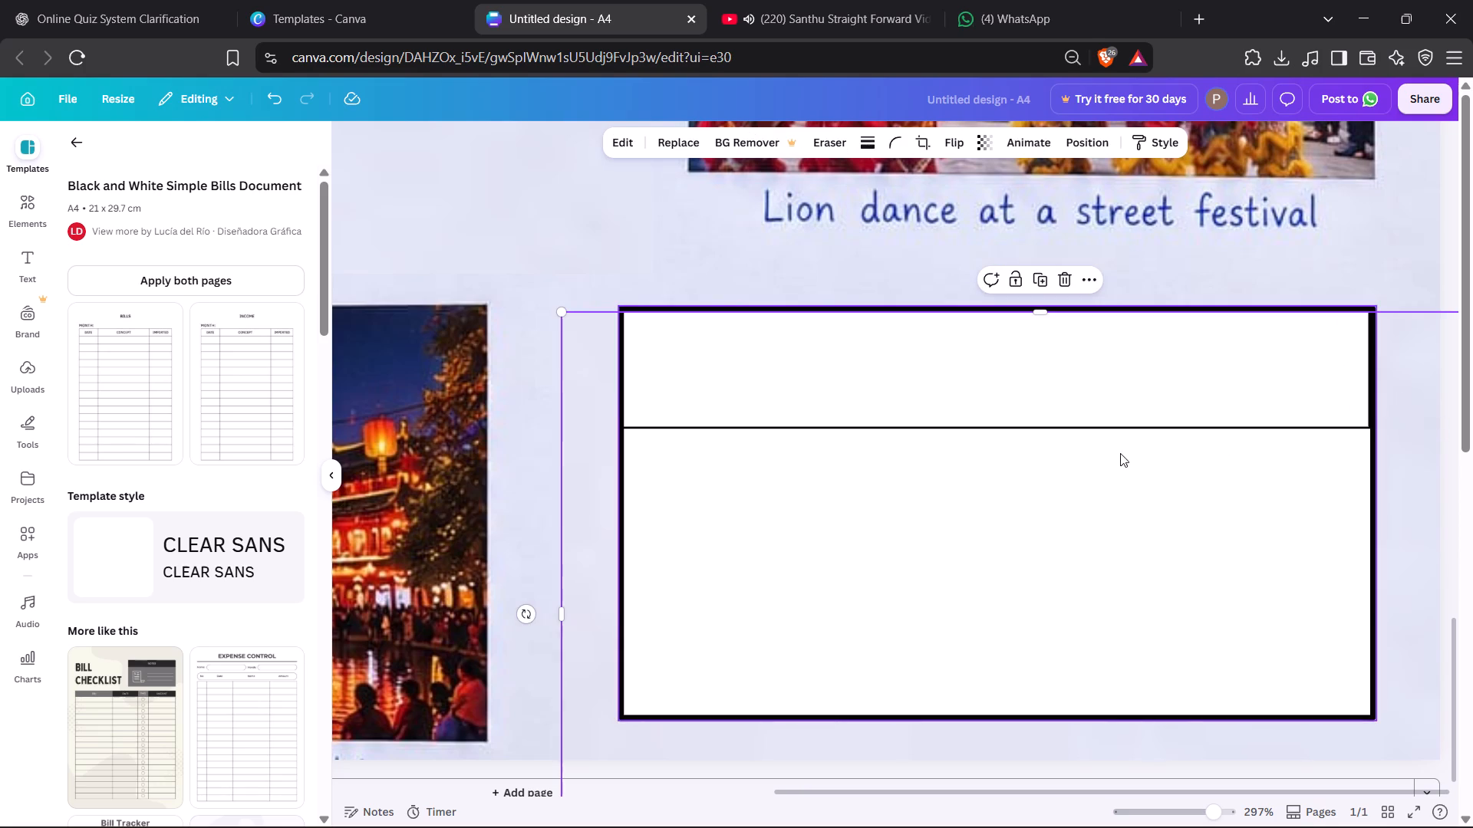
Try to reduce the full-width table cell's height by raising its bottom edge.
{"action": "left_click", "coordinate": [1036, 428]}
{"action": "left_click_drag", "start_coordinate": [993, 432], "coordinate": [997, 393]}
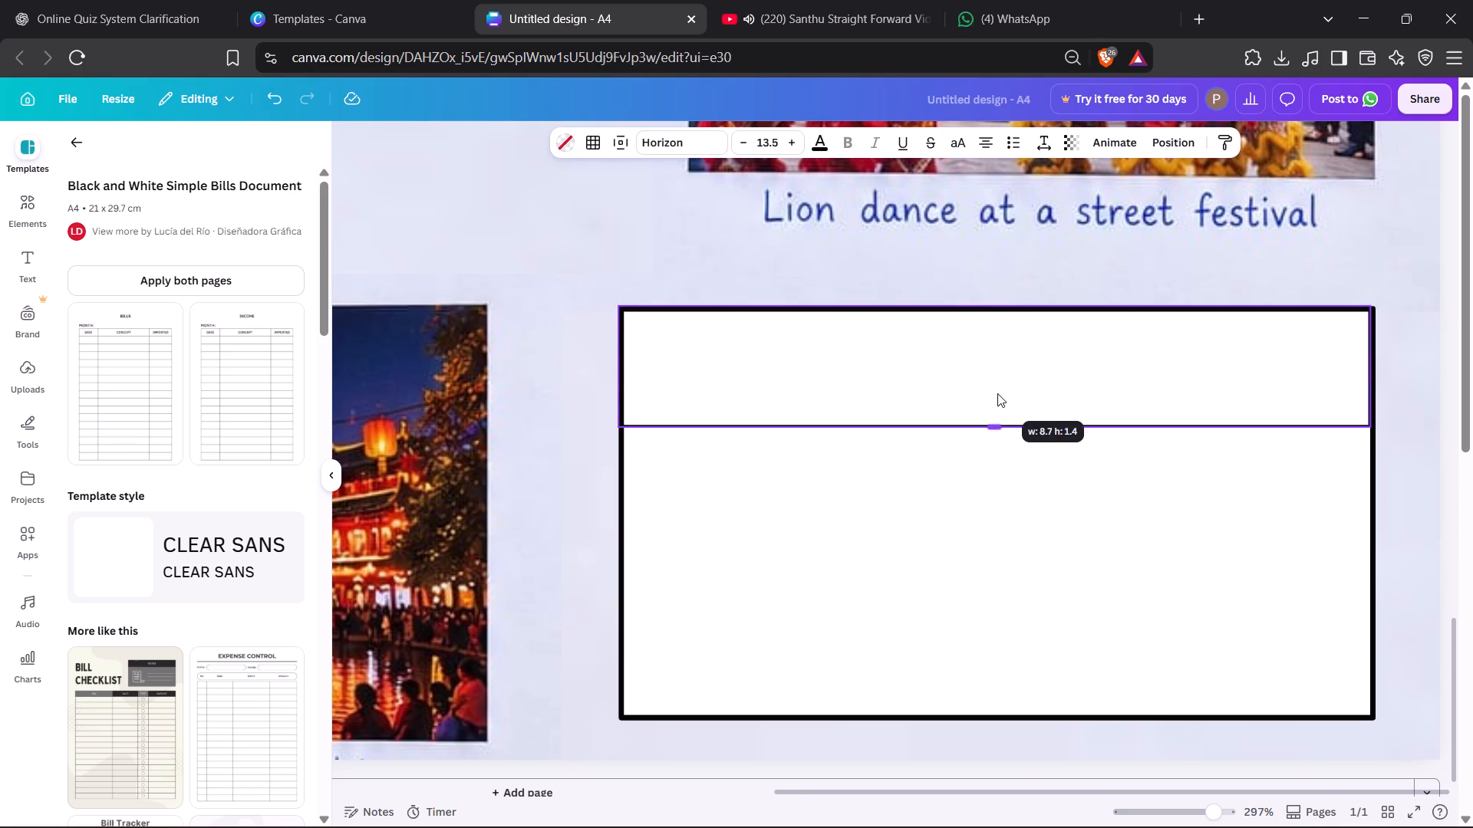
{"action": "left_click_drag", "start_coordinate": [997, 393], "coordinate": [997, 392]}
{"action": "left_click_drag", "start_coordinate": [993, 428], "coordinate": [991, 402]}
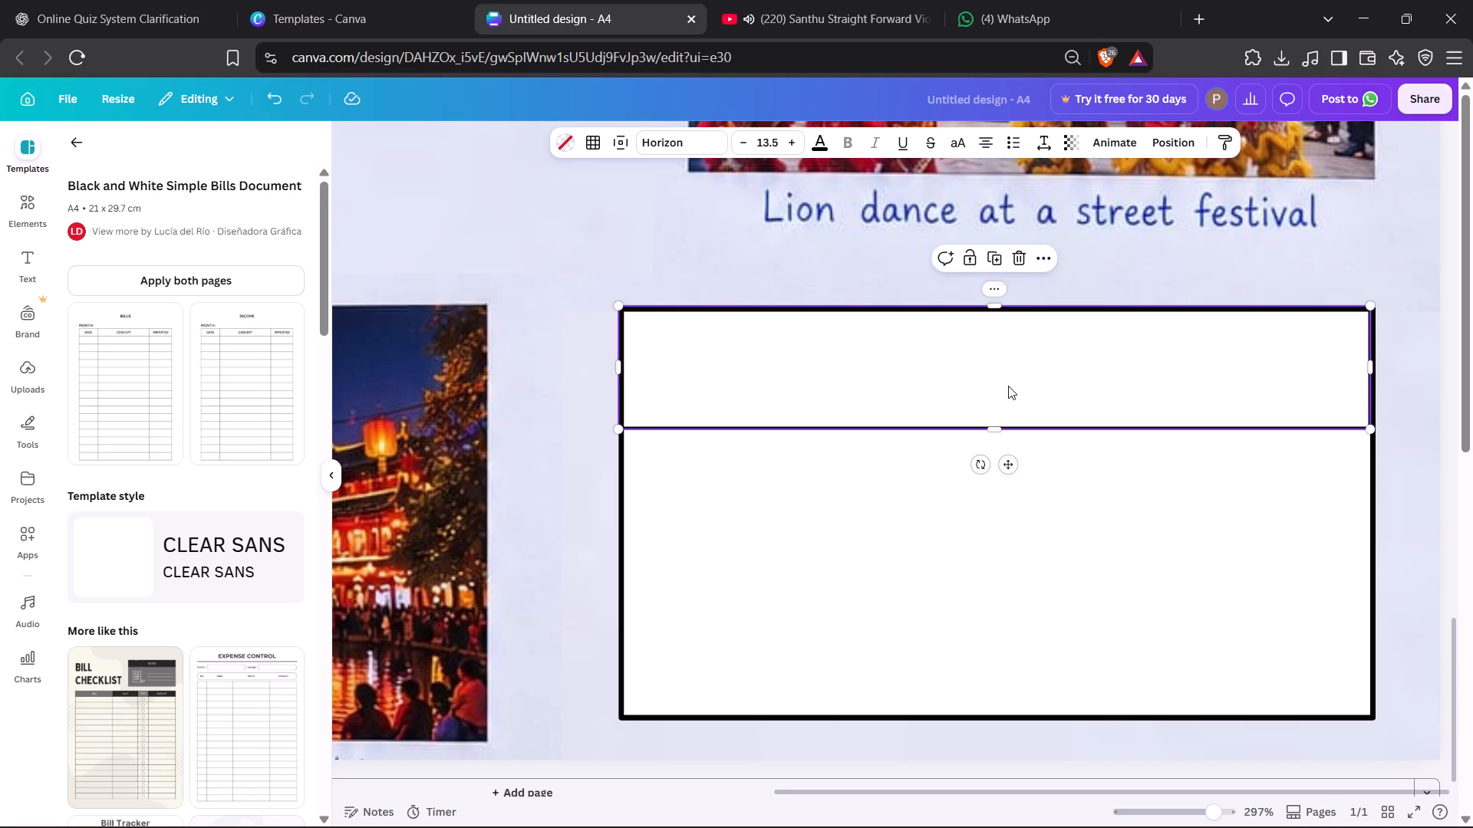
Move the full-width table cell up so it straddles the white box's top border, aligned with the box's sides.
{"action": "left_click_drag", "start_coordinate": [1008, 385], "coordinate": [1010, 337]}
{"action": "left_click_drag", "start_coordinate": [1010, 337], "coordinate": [1000, 337]}
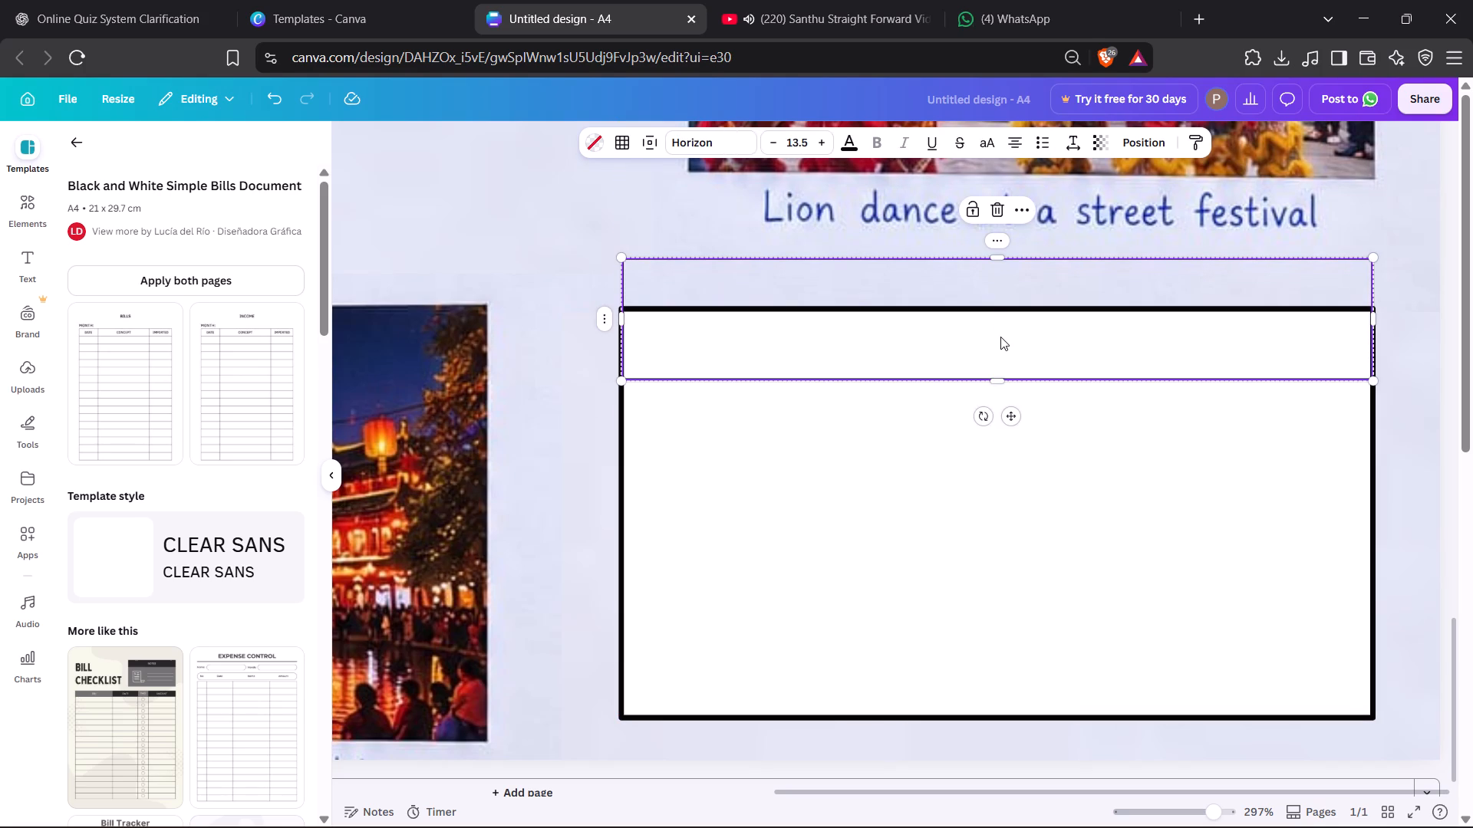
{"action": "left_click_drag", "start_coordinate": [1000, 337], "coordinate": [995, 336]}
{"action": "left_click", "coordinate": [1097, 431]}
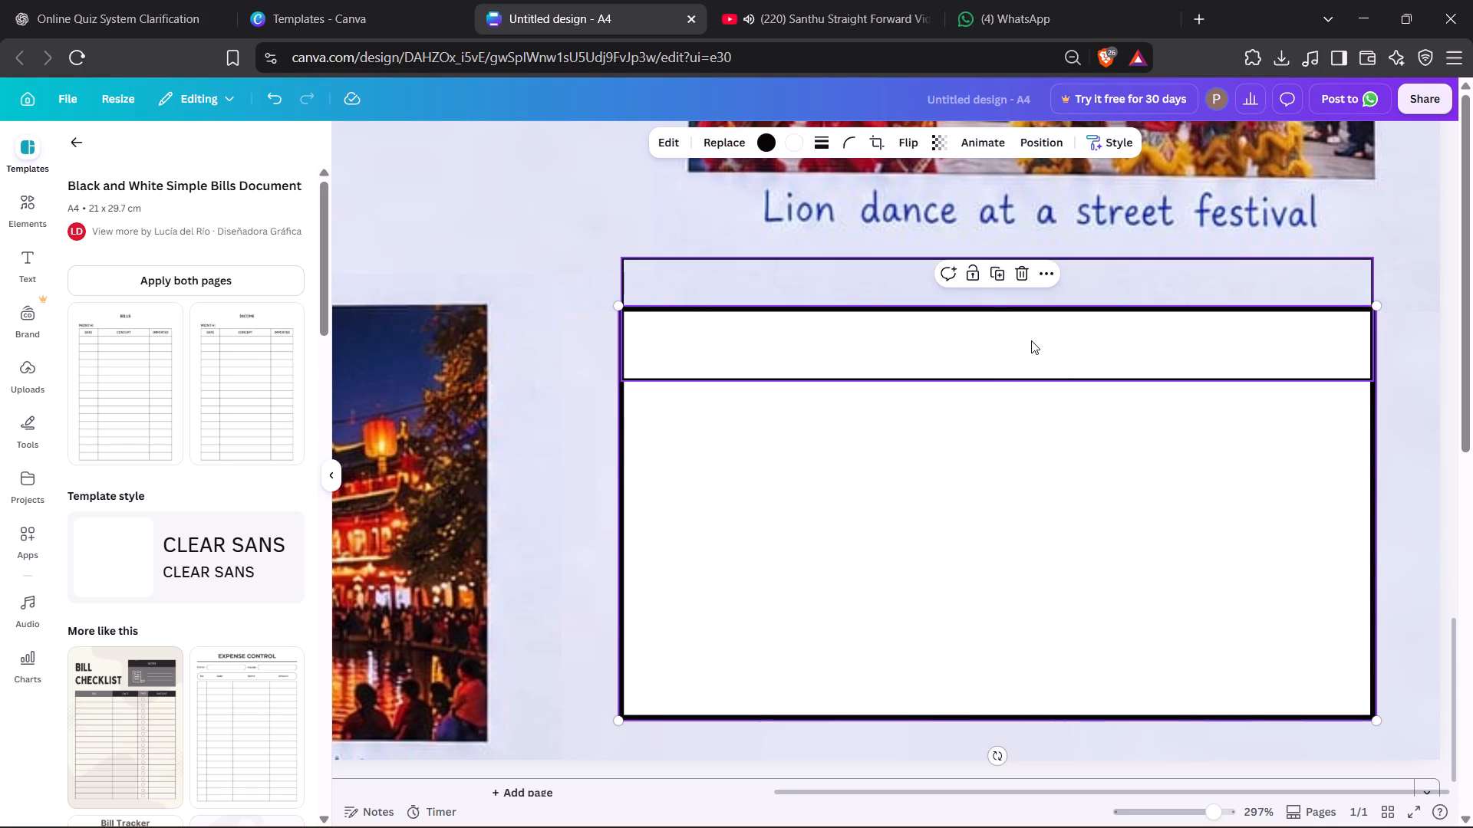
Duplicate the full-width cell directly below the first one and try to reduce the copy's height.
{"action": "left_click_drag", "start_coordinate": [1032, 340], "coordinate": [1036, 367], "text": "alt"}
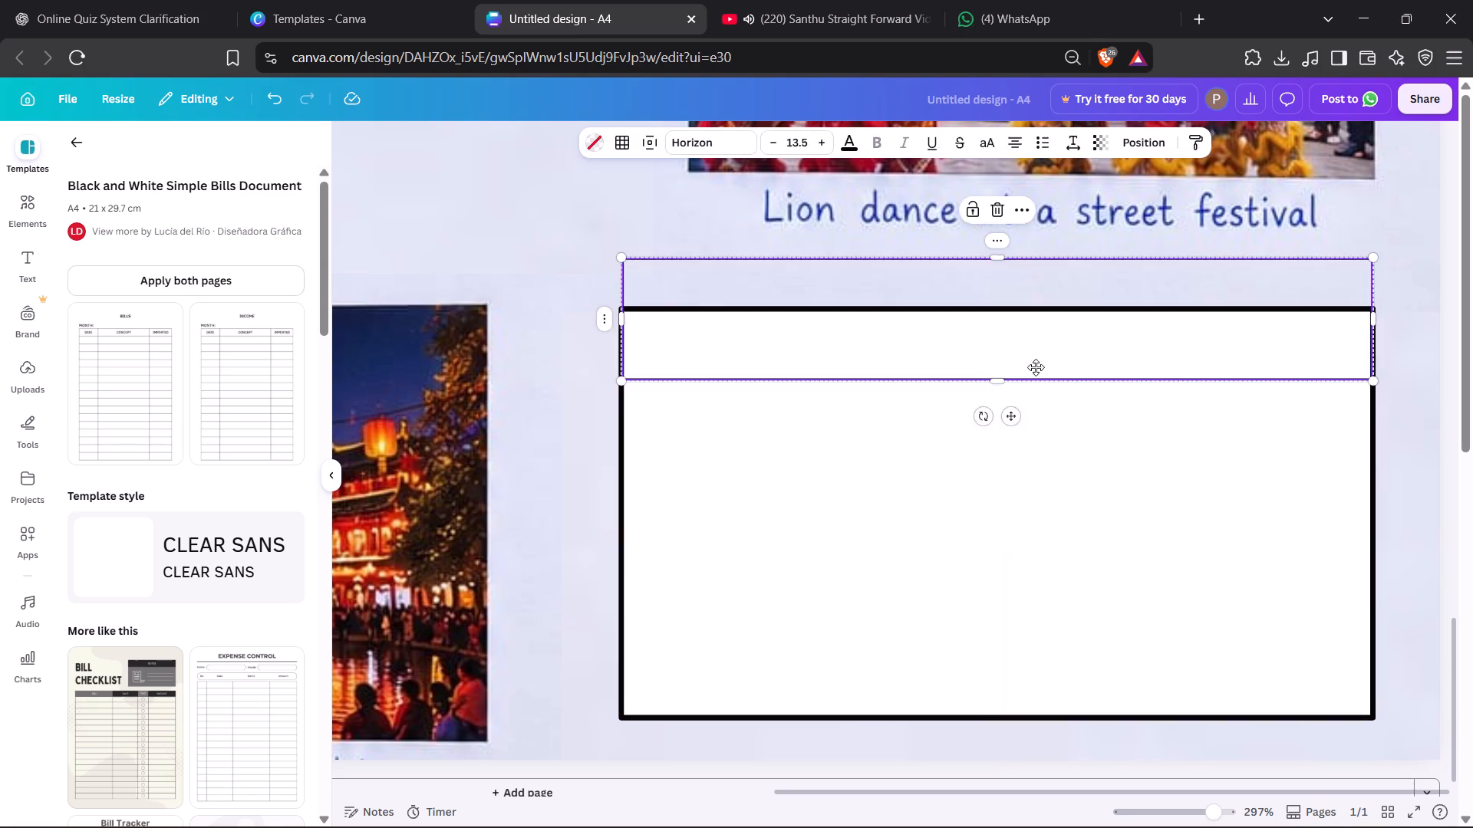
{"action": "left_click_drag", "start_coordinate": [1036, 367], "coordinate": [1032, 462], "text": "alt"}
{"action": "left_click_drag", "start_coordinate": [998, 502], "coordinate": [999, 500]}
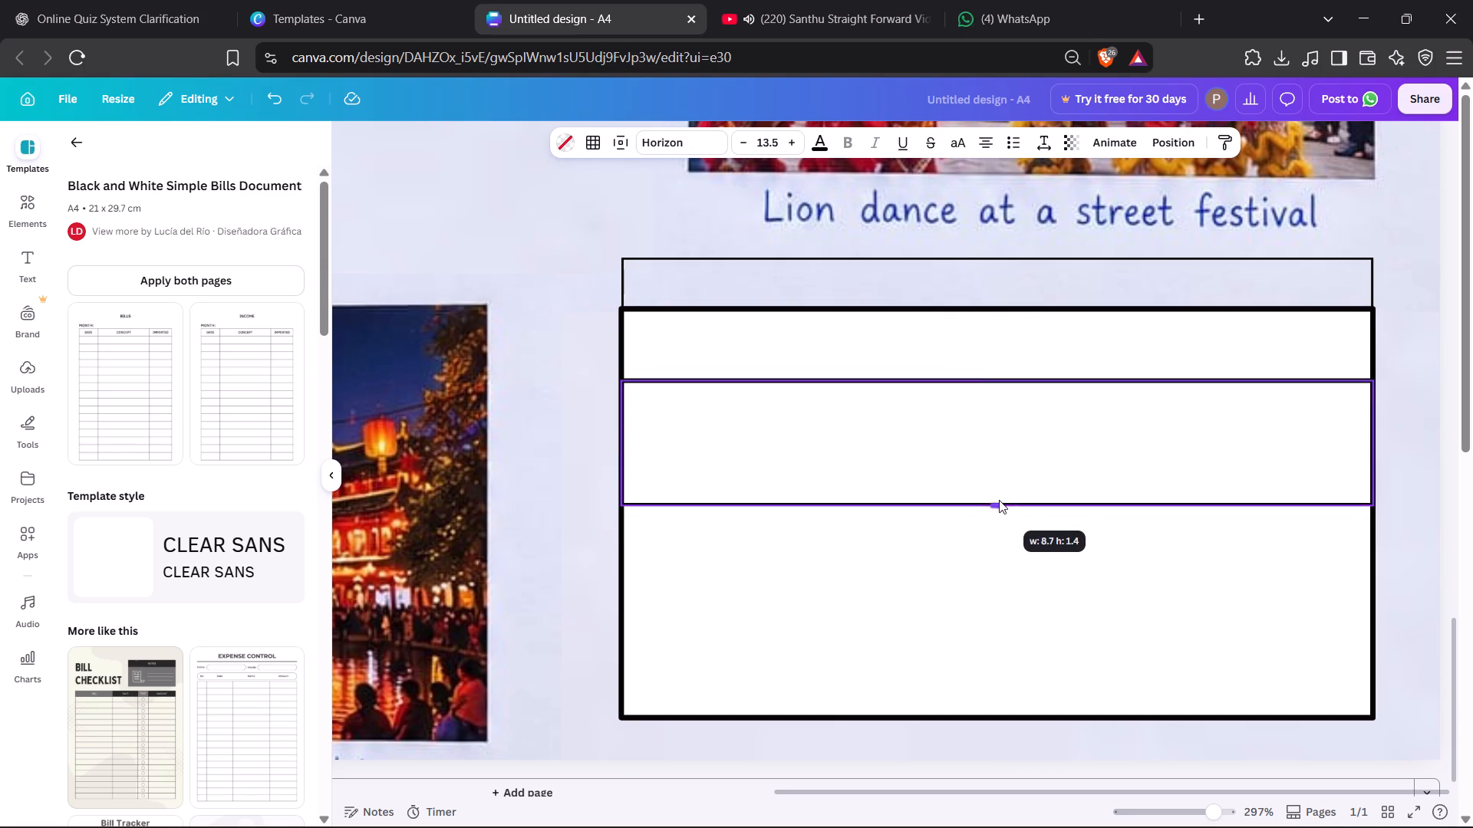
{"action": "left_click_drag", "start_coordinate": [999, 500], "coordinate": [996, 475]}
Add two more copies of the full-width cell further down, each overlapping the one above by half to form narrower rows.
{"action": "left_click_drag", "start_coordinate": [987, 449], "coordinate": [987, 490], "text": "alt"}
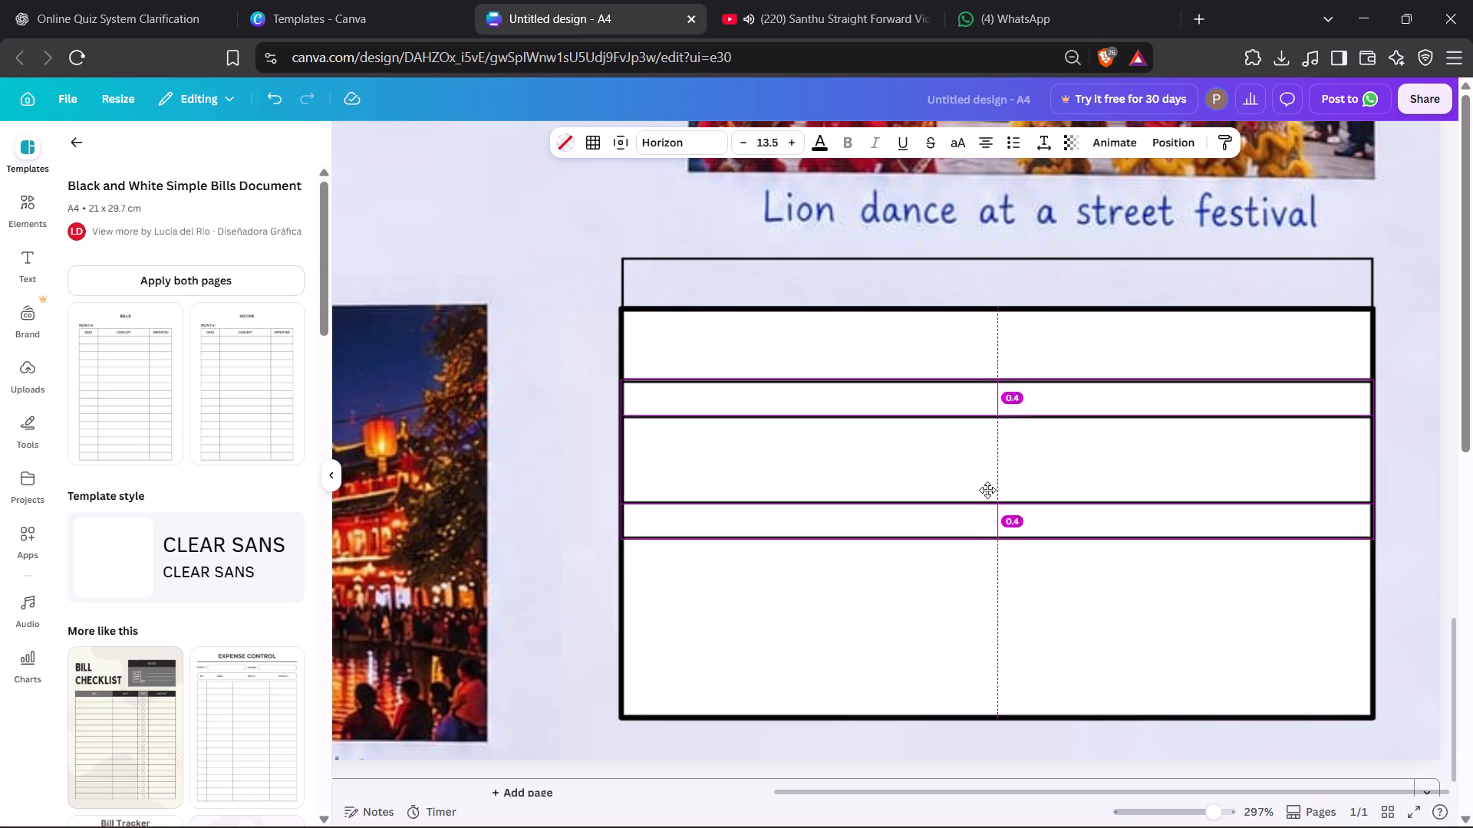
{"action": "left_click_drag", "start_coordinate": [987, 490], "coordinate": [987, 509], "text": "alt"}
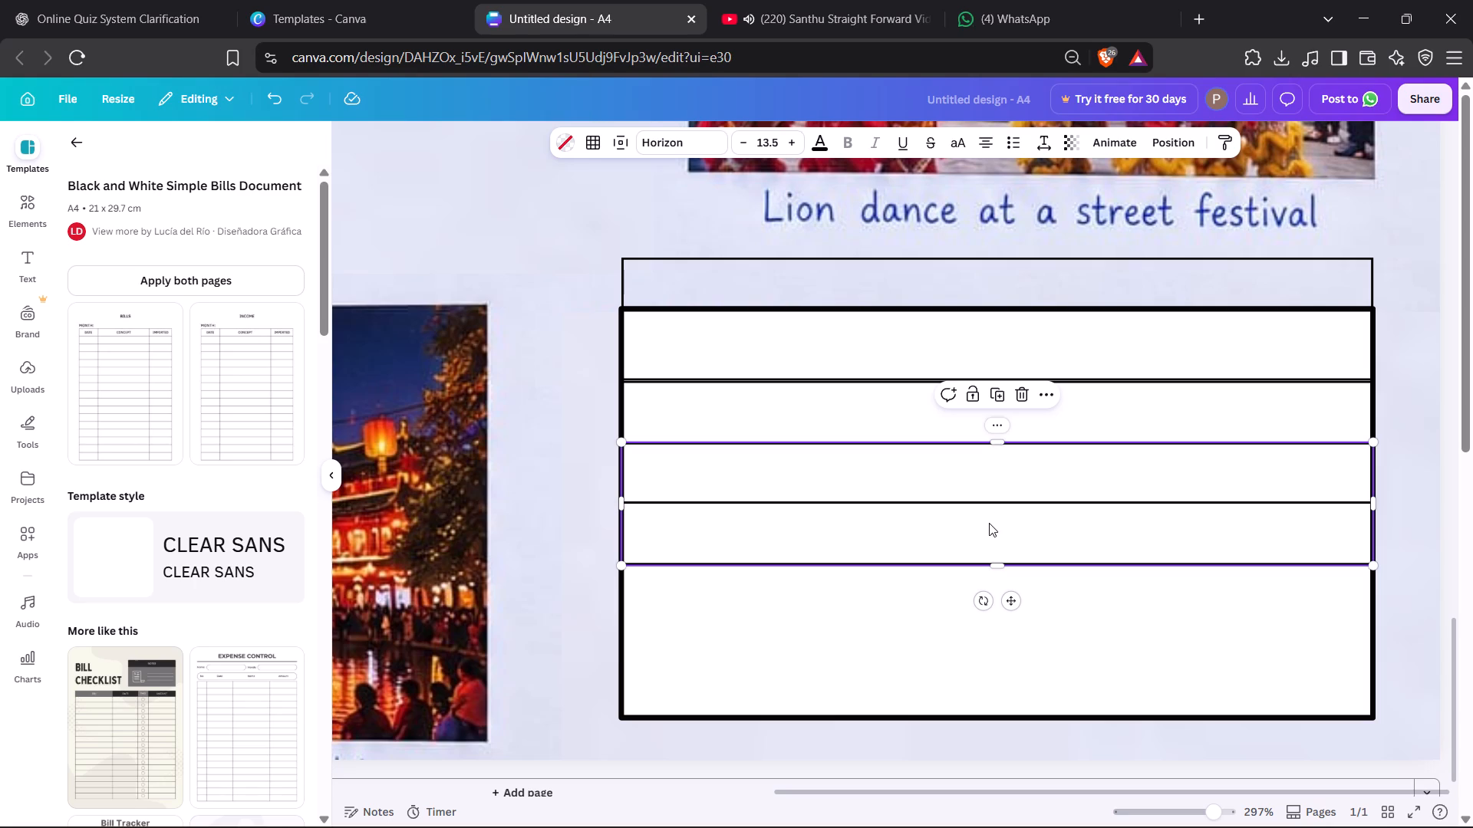
{"action": "left_click_drag", "start_coordinate": [961, 522], "coordinate": [958, 631], "text": "alt"}
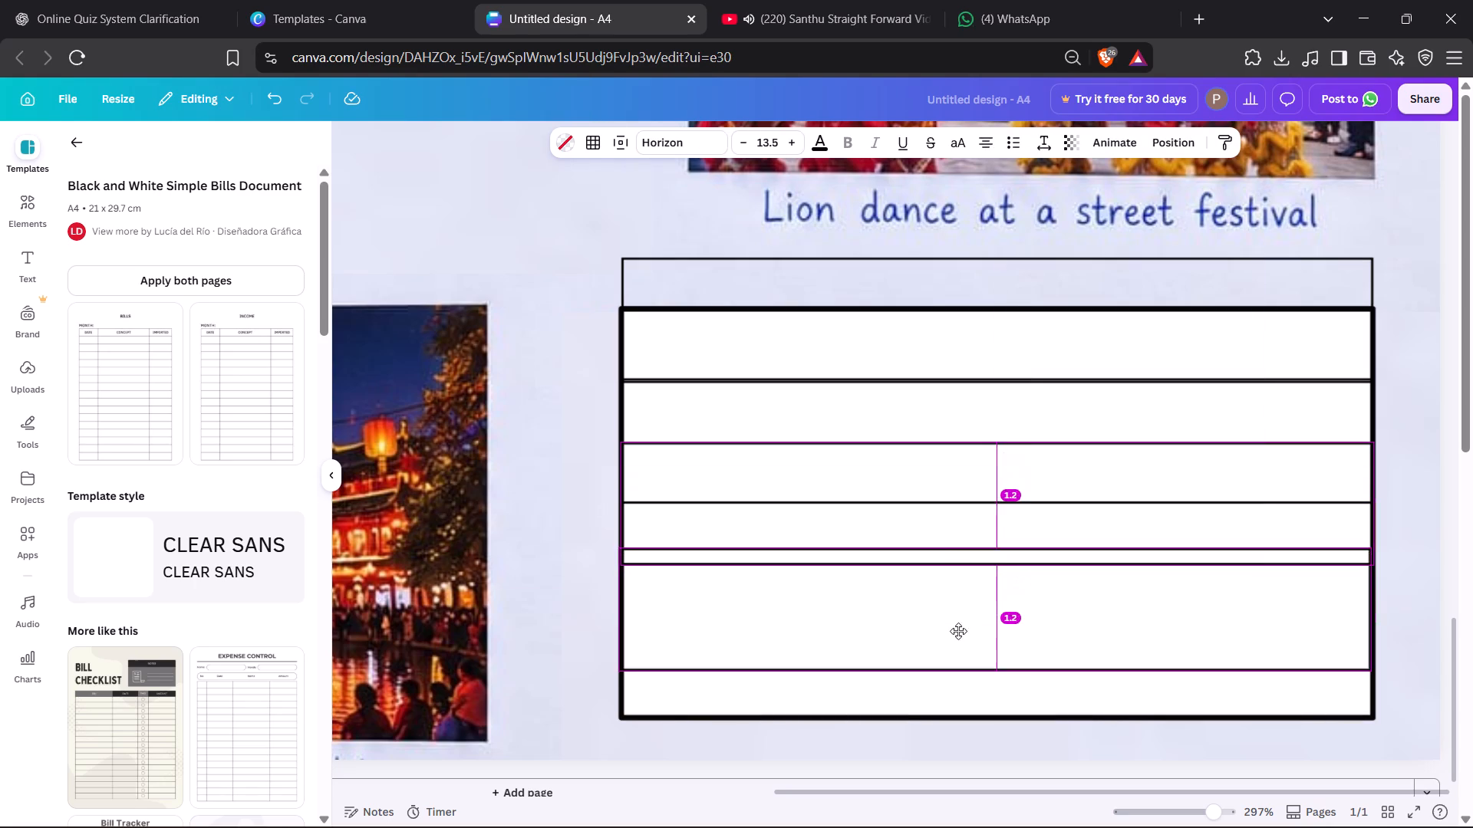
{"action": "left_click_drag", "start_coordinate": [958, 631], "coordinate": [958, 644], "text": "alt"}
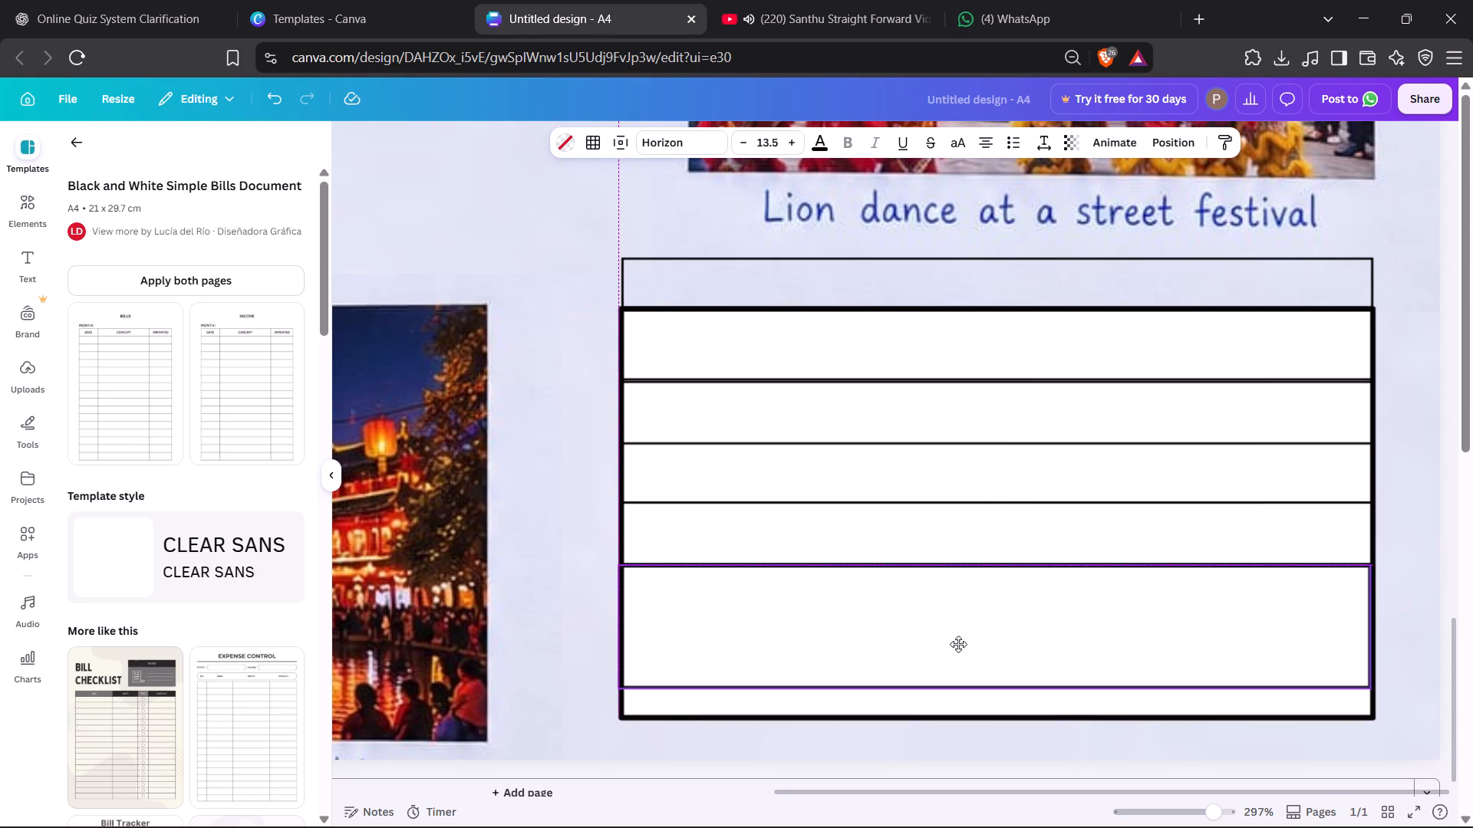
{"action": "left_click_drag", "start_coordinate": [958, 644], "coordinate": [962, 577], "text": "alt"}
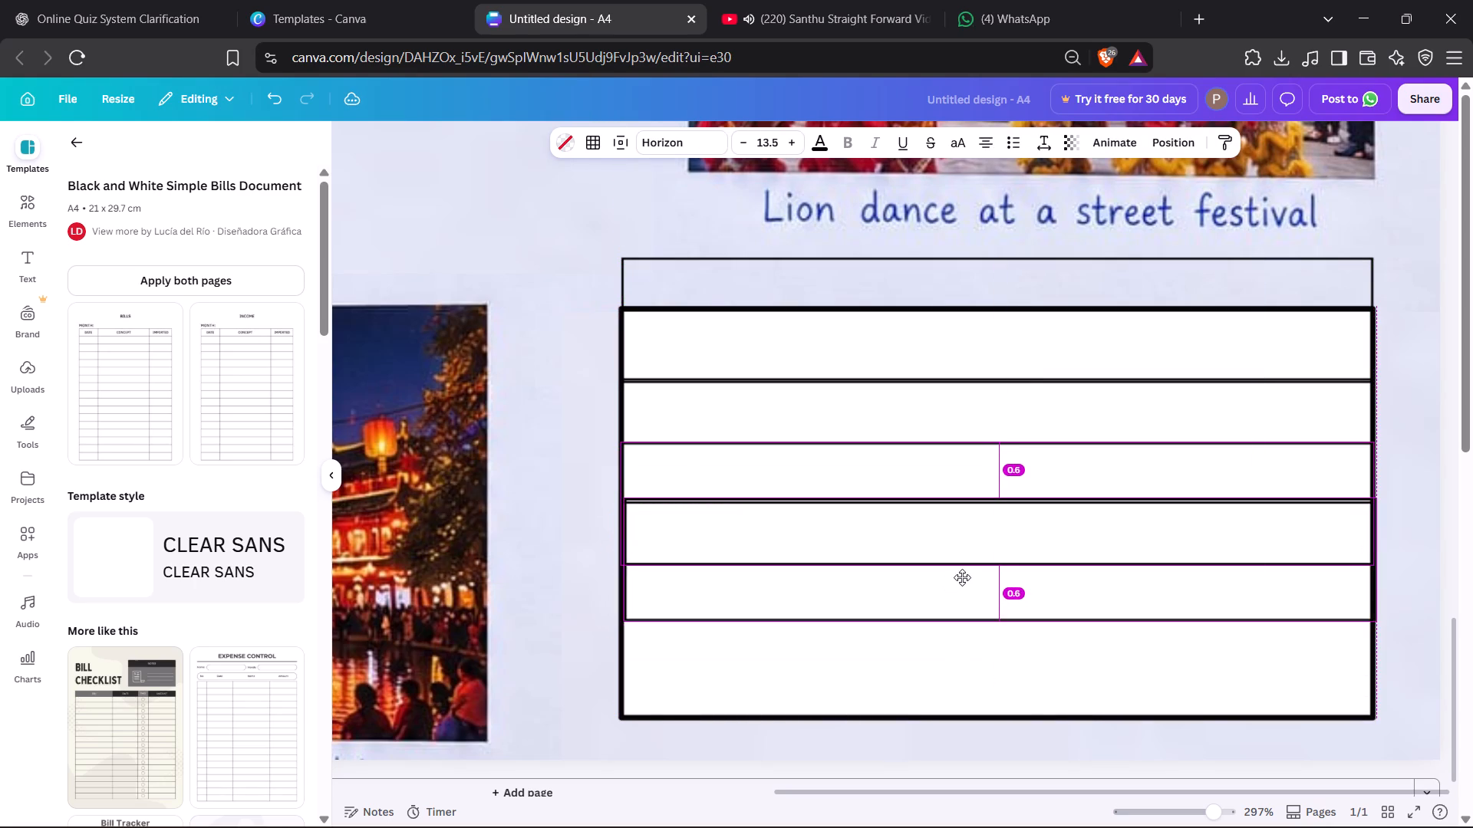
{"action": "left_click_drag", "start_coordinate": [962, 577], "coordinate": [959, 582], "text": "alt"}
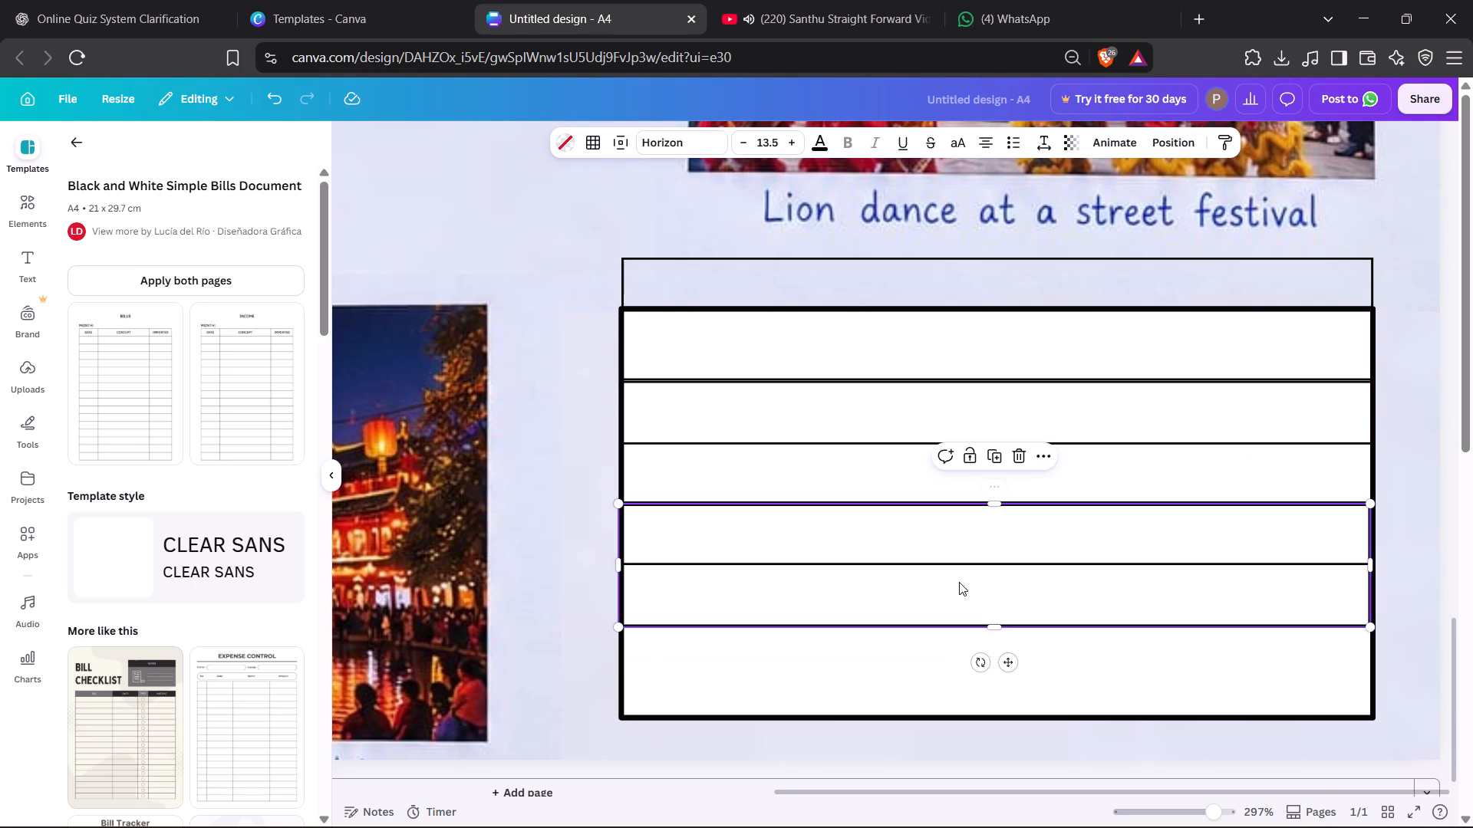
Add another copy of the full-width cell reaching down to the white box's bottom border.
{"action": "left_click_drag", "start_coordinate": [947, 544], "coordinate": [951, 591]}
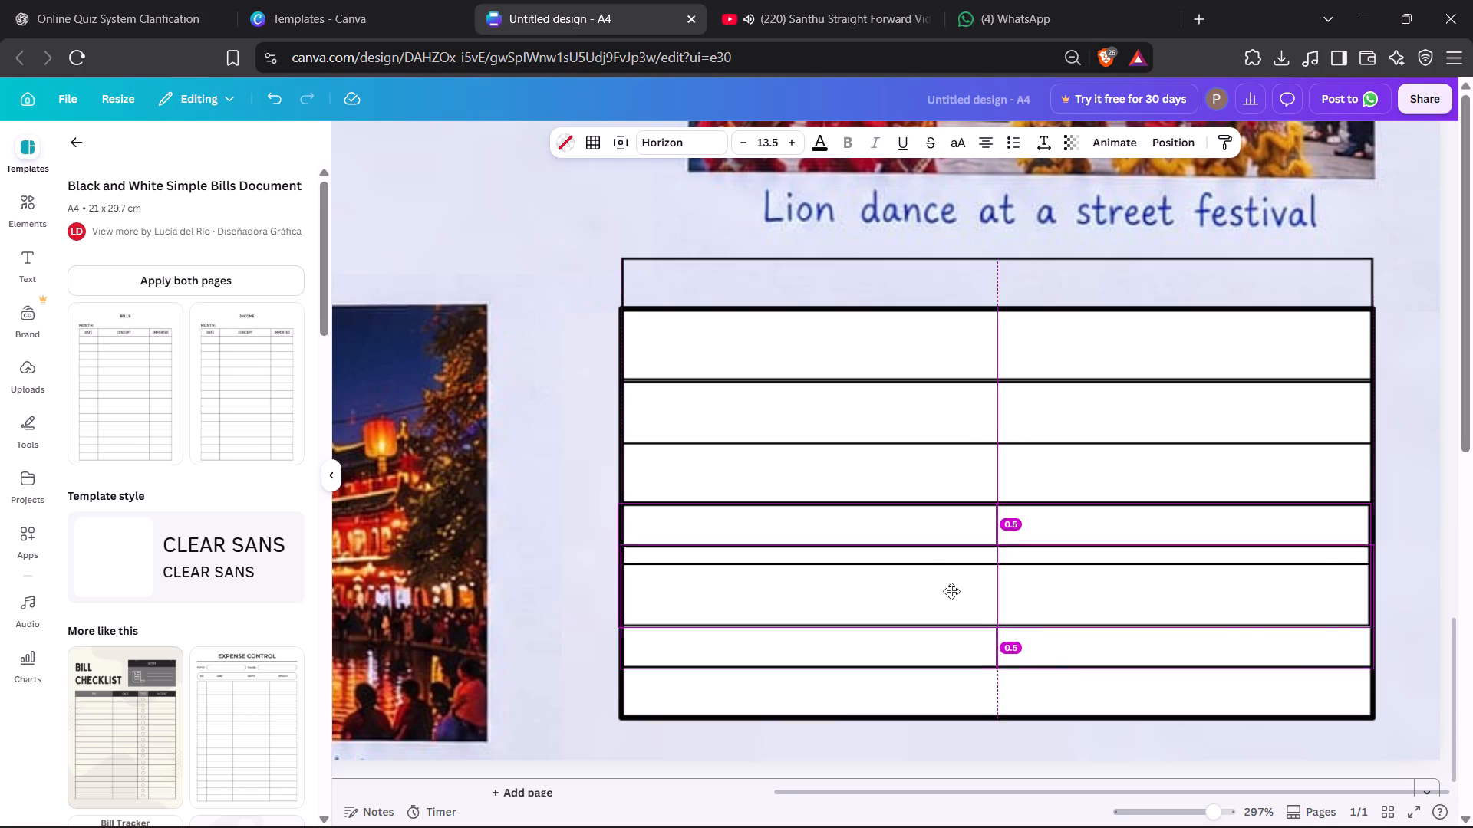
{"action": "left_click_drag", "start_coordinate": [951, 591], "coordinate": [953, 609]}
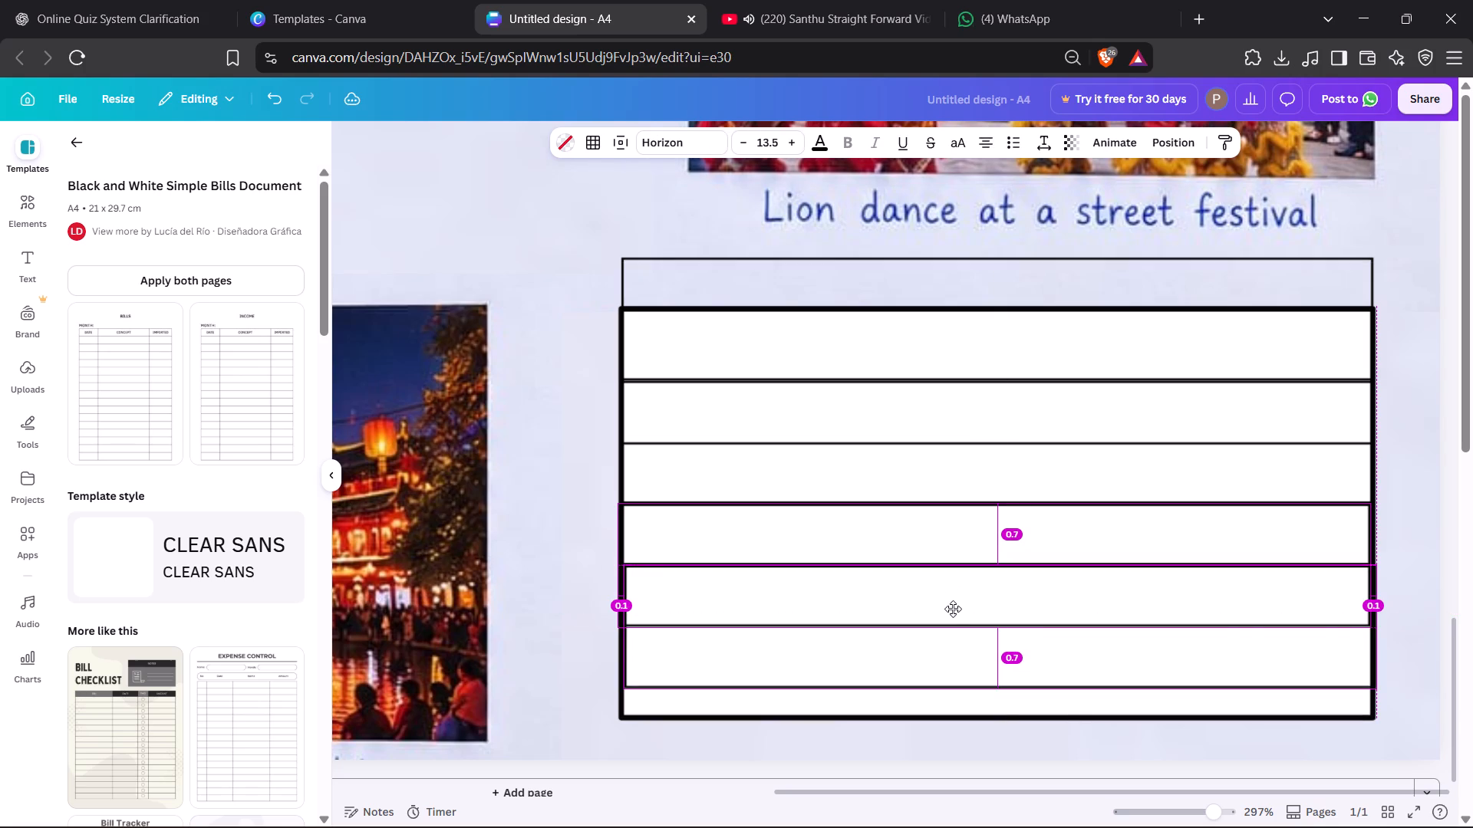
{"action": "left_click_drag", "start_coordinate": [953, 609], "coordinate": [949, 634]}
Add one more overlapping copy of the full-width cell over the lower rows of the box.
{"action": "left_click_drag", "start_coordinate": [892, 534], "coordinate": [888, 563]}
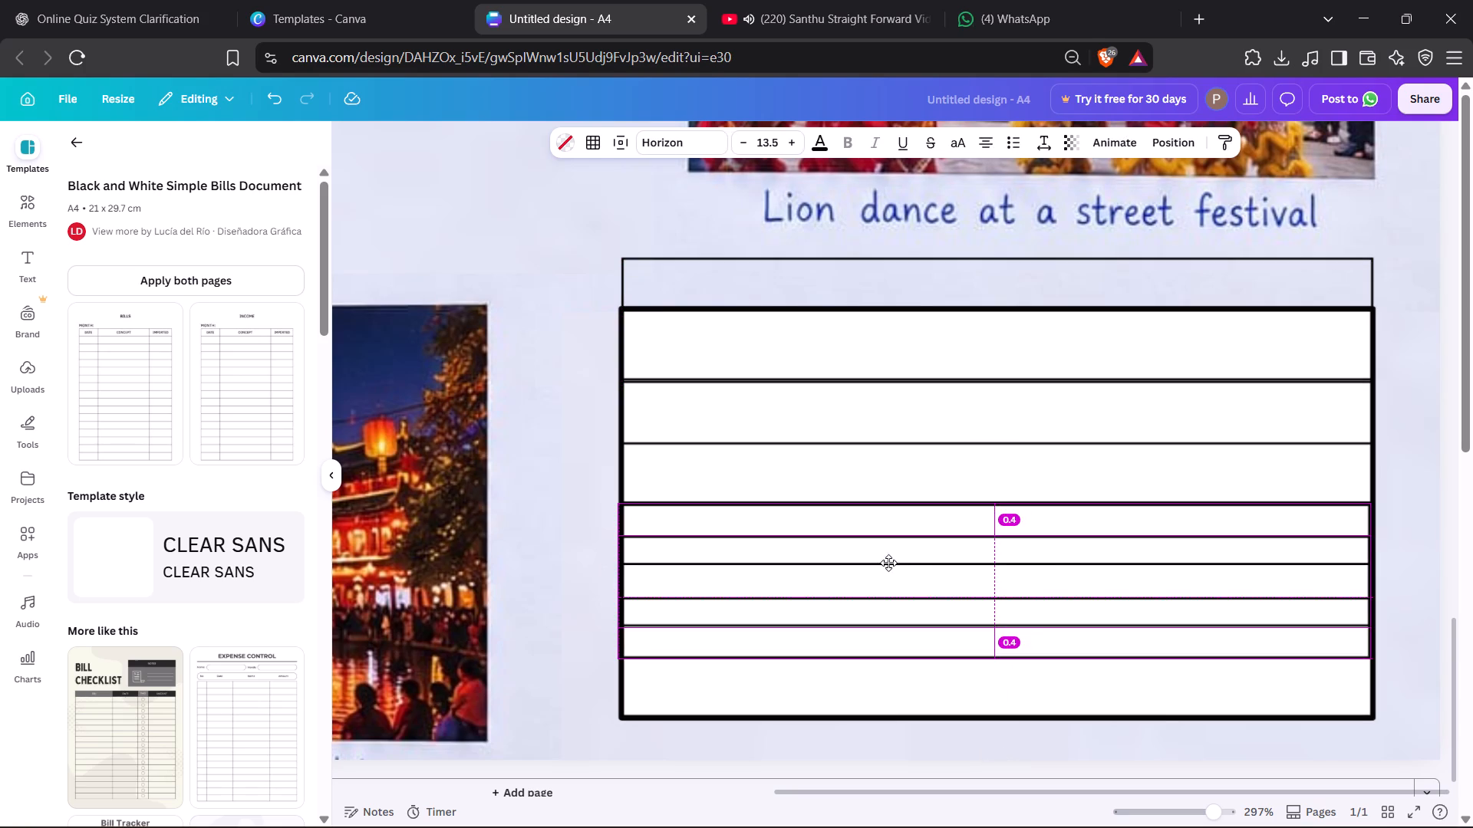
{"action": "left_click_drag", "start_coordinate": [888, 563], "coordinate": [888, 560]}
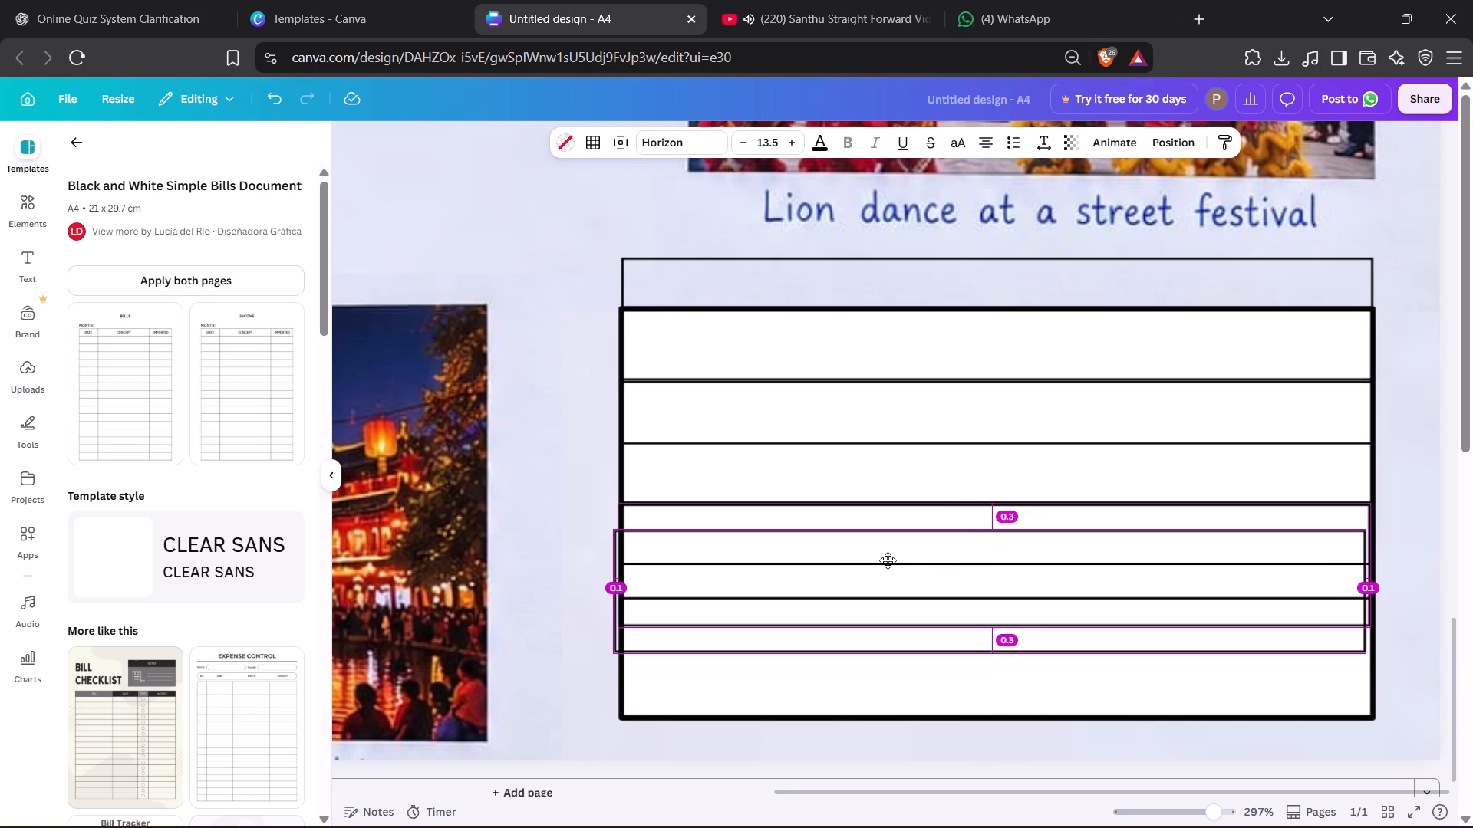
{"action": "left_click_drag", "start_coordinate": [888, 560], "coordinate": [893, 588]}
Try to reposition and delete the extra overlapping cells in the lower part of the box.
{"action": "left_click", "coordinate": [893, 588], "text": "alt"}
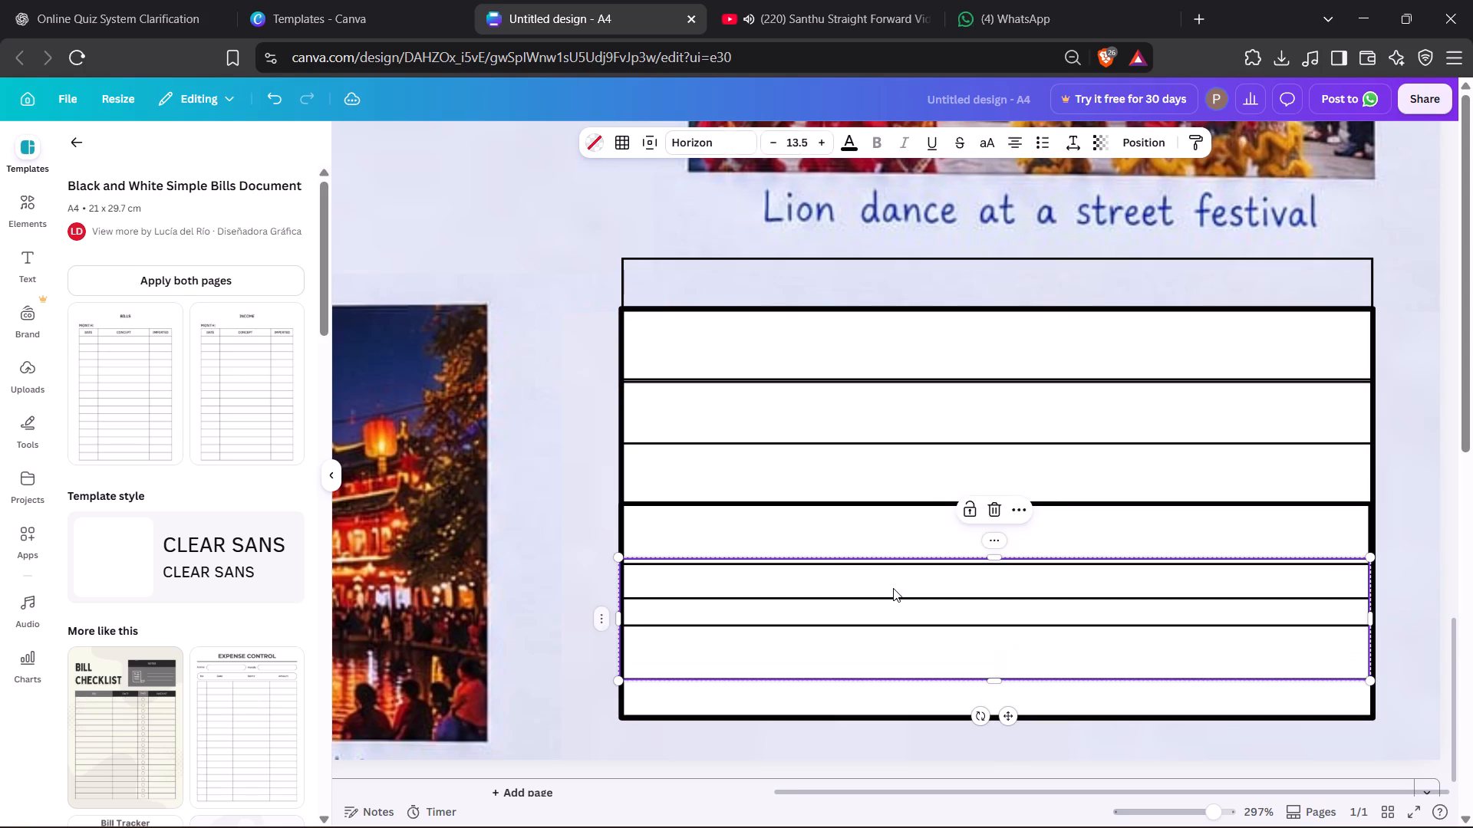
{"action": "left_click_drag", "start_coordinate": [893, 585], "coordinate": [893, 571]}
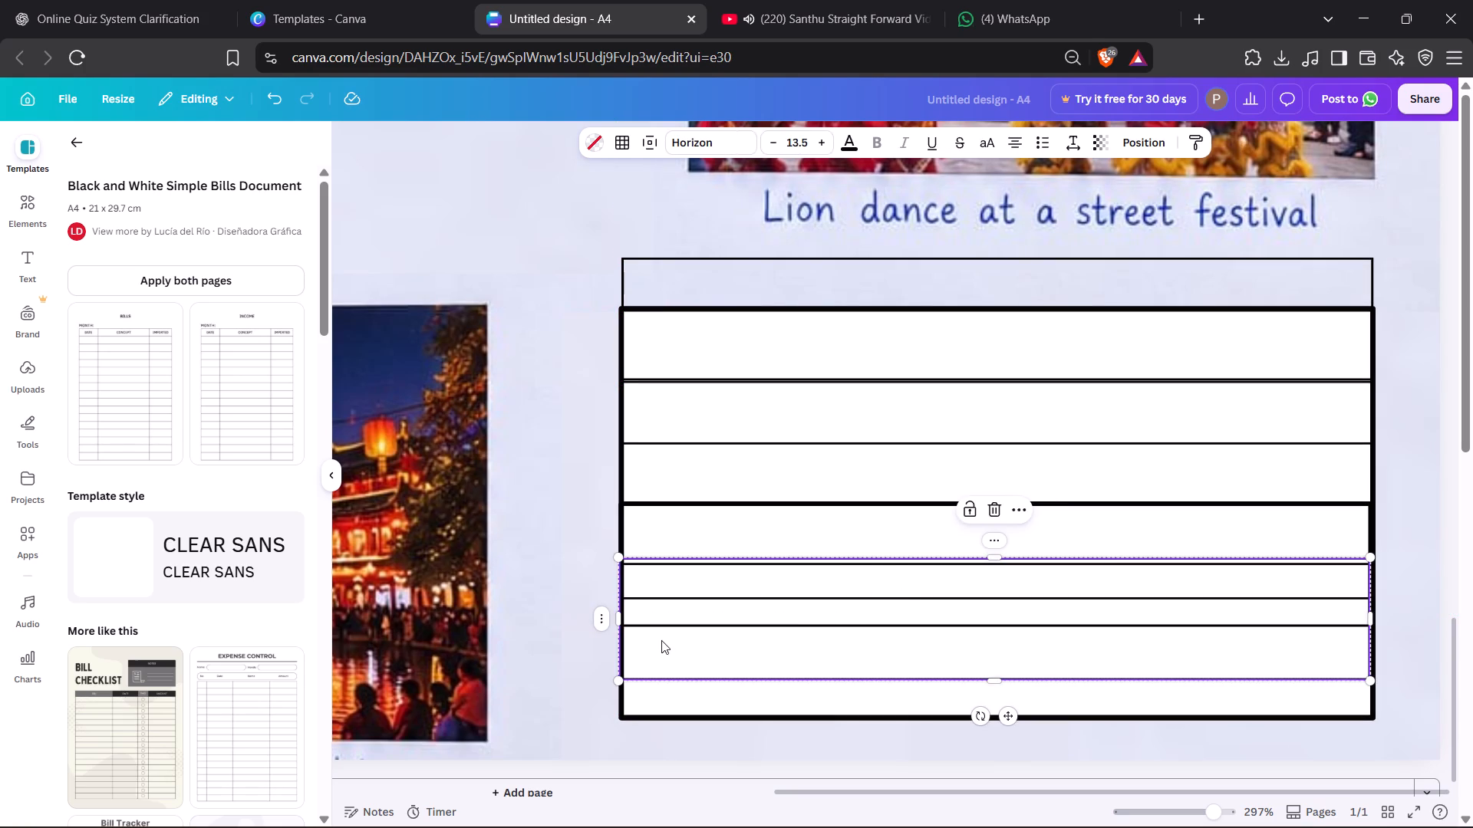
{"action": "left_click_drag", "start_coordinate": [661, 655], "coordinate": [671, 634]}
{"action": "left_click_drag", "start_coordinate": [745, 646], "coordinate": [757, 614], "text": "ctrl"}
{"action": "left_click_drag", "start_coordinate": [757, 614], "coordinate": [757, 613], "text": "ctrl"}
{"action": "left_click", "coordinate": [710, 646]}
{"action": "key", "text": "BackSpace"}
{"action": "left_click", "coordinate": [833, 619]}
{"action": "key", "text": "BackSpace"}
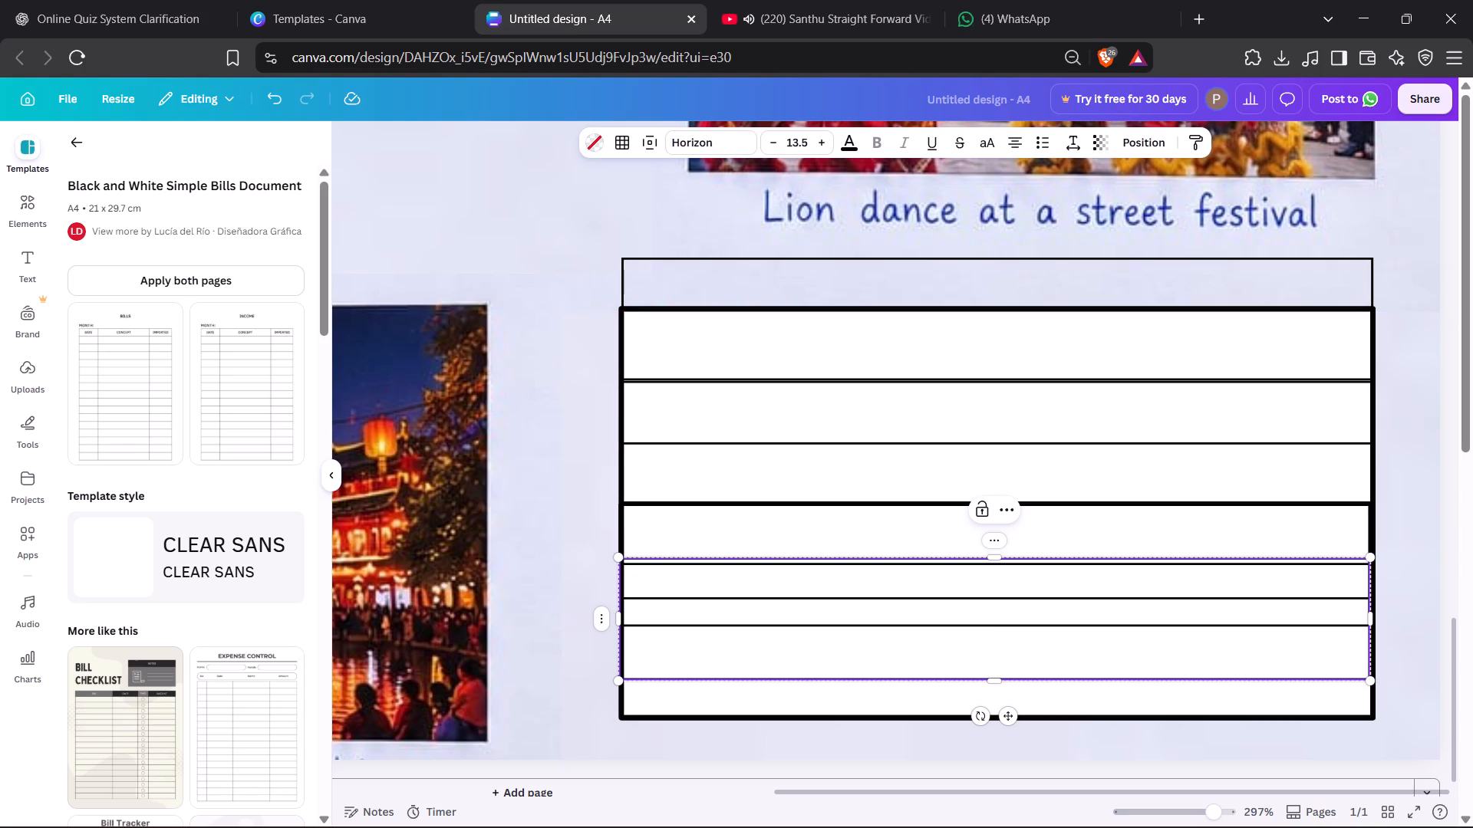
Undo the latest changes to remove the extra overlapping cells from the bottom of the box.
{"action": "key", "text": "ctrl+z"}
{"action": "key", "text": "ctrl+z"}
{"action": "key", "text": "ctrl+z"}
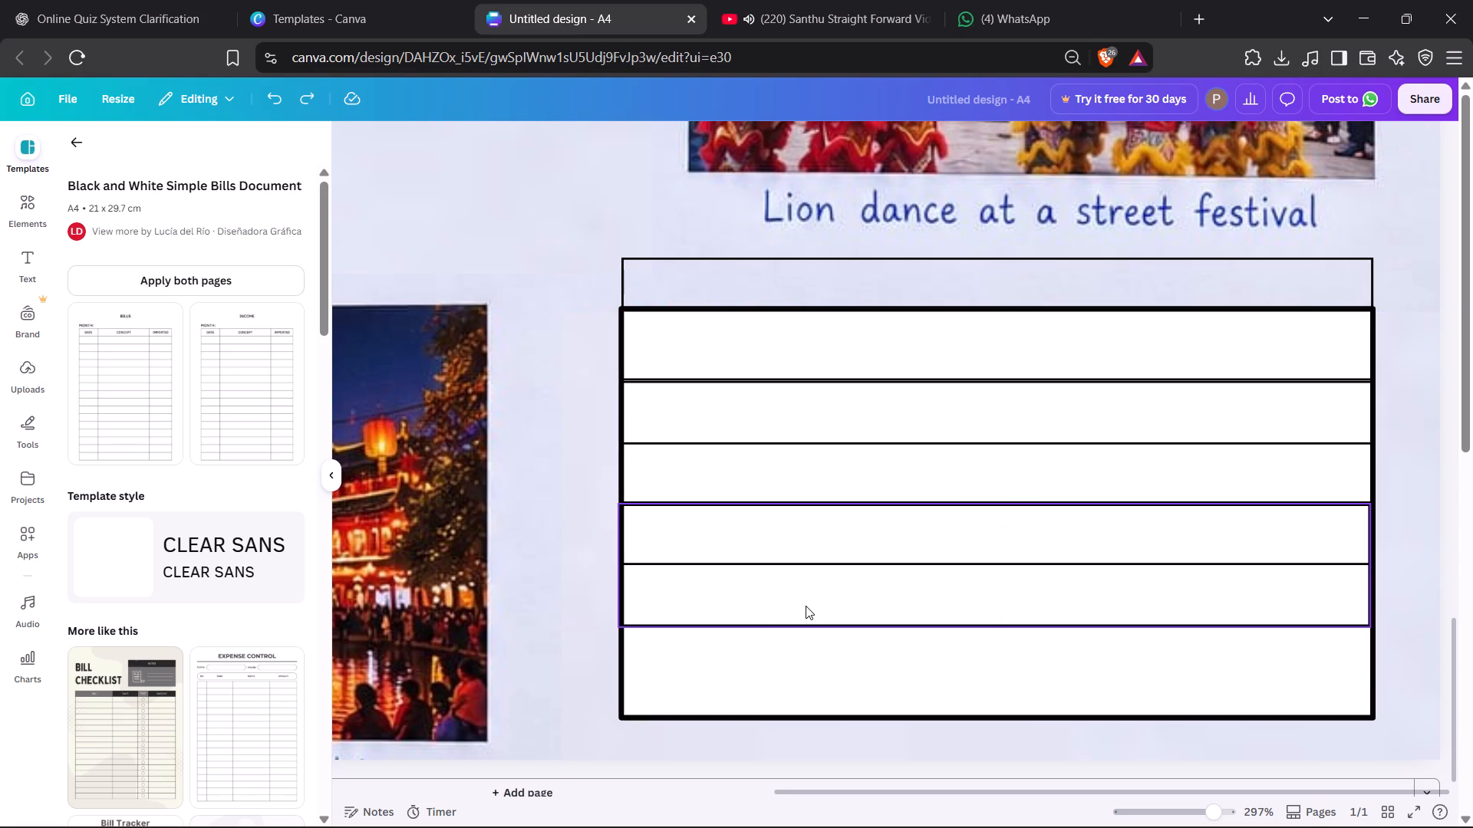
Move the lowest full-width cell down so its bottom edge meets the white box's bottom border.
{"action": "left_click", "coordinate": [782, 540]}
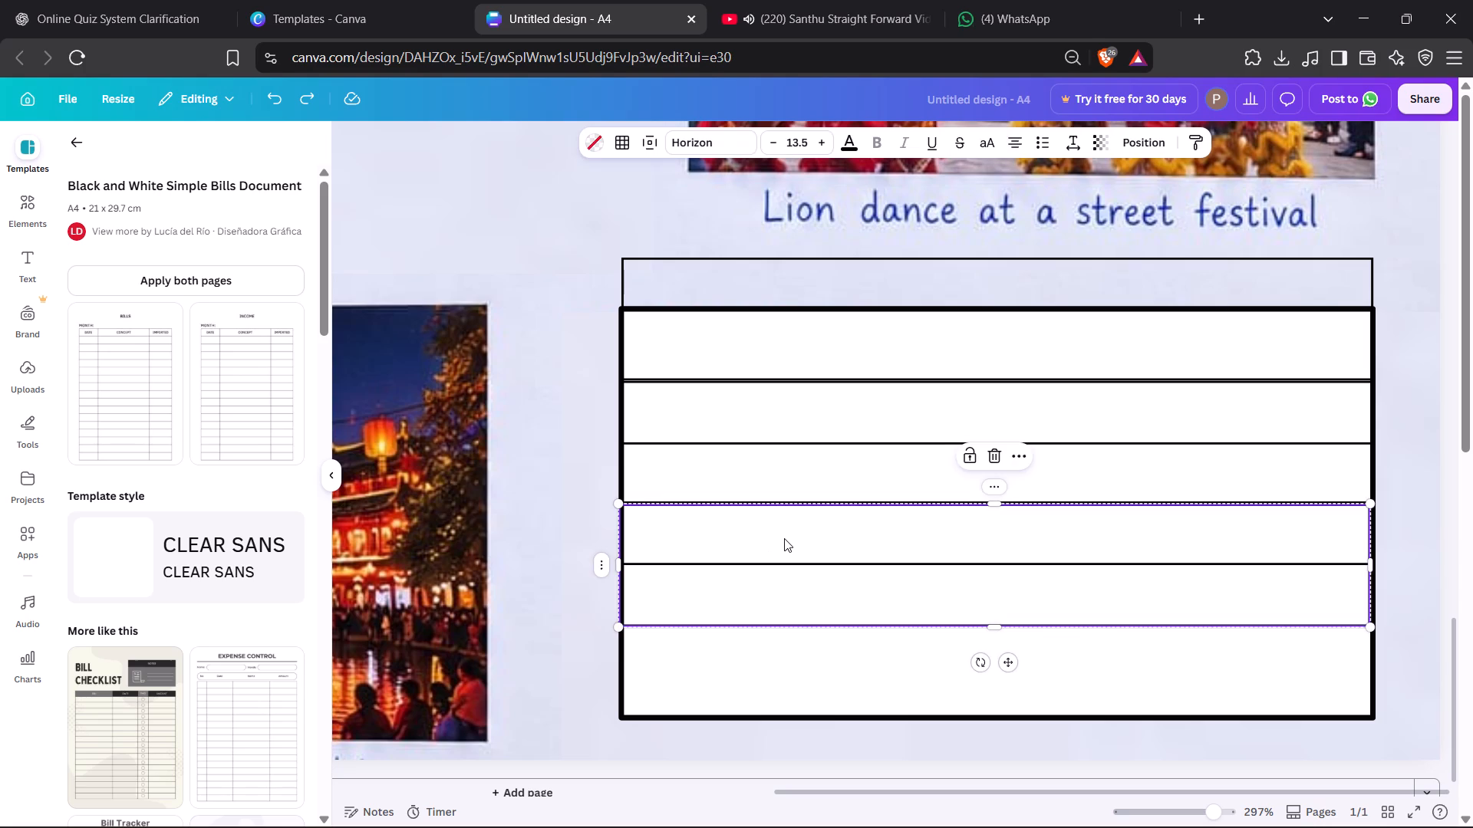
{"action": "left_click_drag", "start_coordinate": [784, 538], "coordinate": [786, 573]}
{"action": "left_click", "coordinate": [796, 534]}
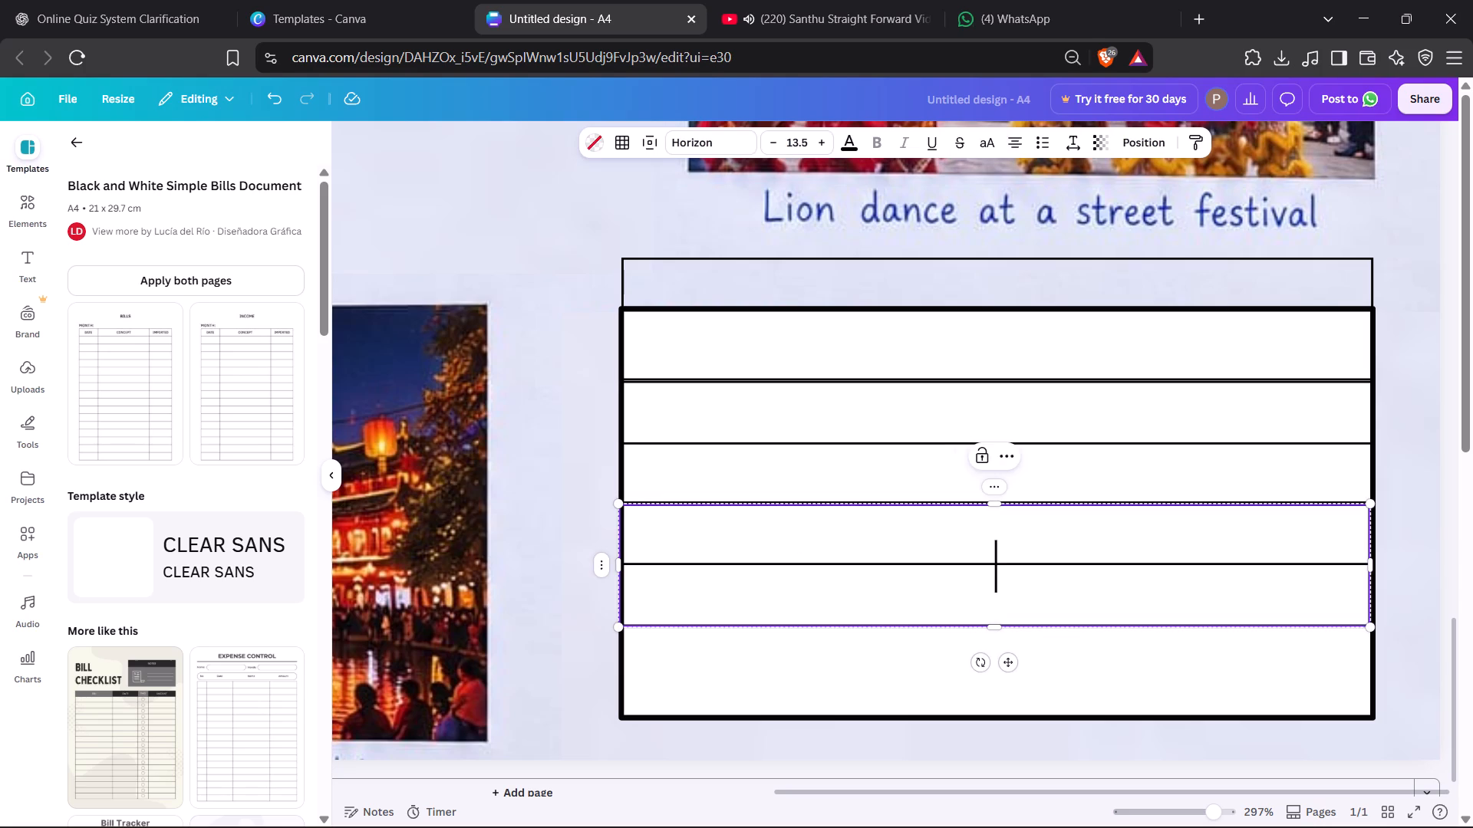
{"action": "left_click_drag", "start_coordinate": [1008, 659], "coordinate": [1010, 696]}
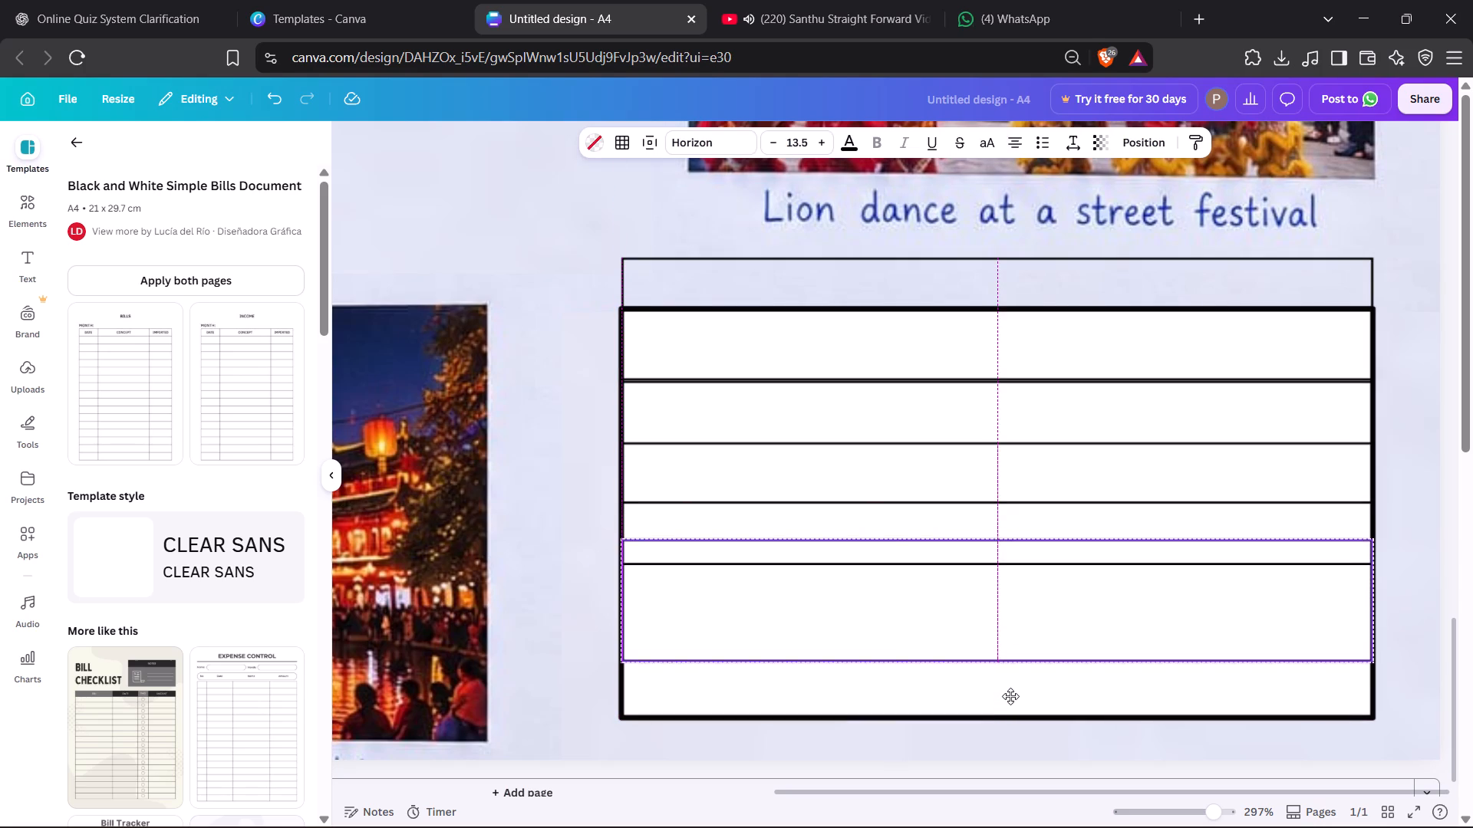
{"action": "left_click_drag", "start_coordinate": [1010, 696], "coordinate": [1008, 761]}
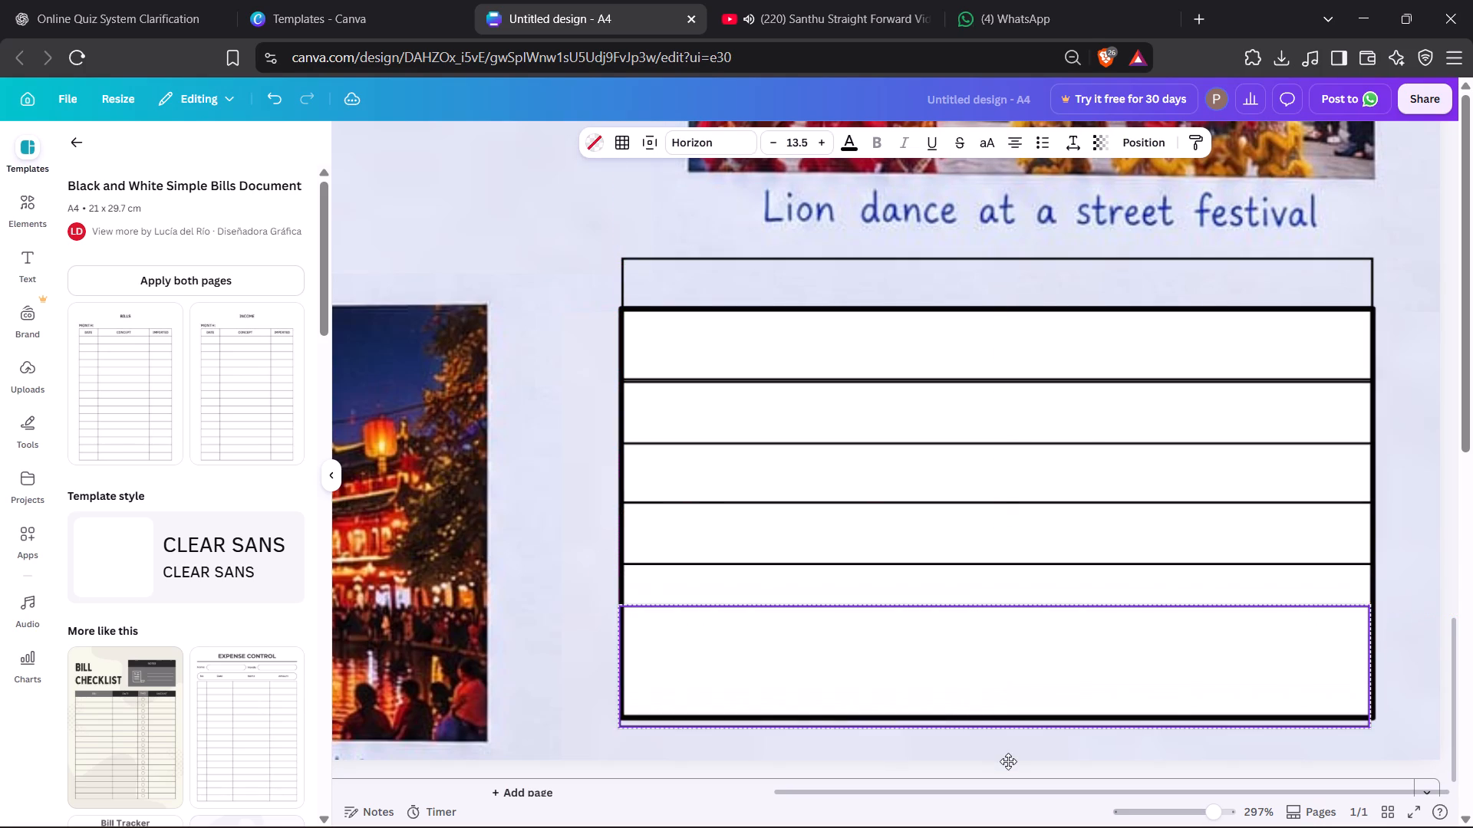
{"action": "left_click_drag", "start_coordinate": [1008, 761], "coordinate": [1005, 753]}
Move the cell above it down to overlap the bottom cell, its lower edge dividing that cell into two equal rows.
{"action": "left_click", "coordinate": [894, 535]}
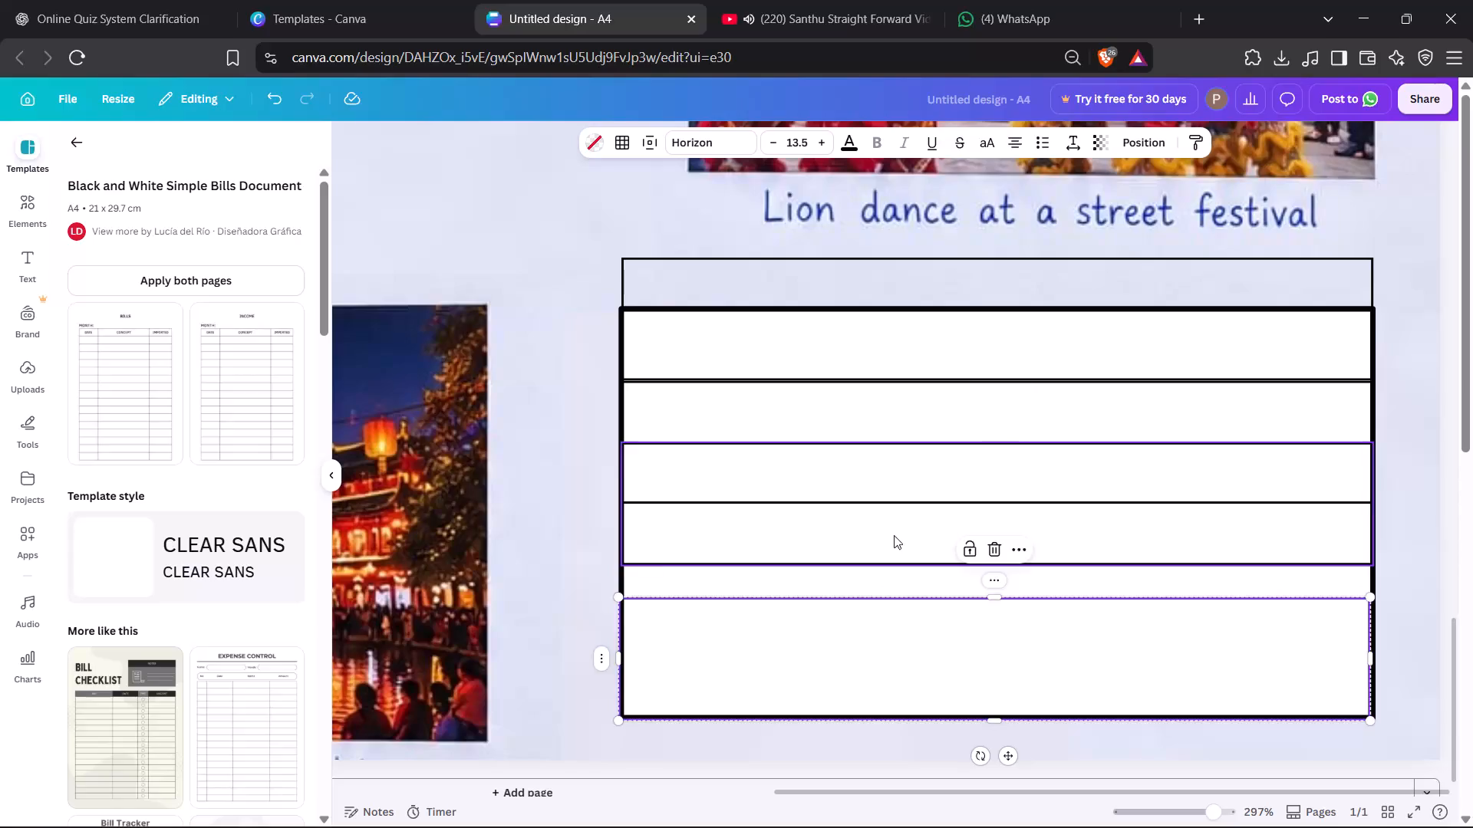
{"action": "left_click_drag", "start_coordinate": [1013, 599], "coordinate": [1008, 702]}
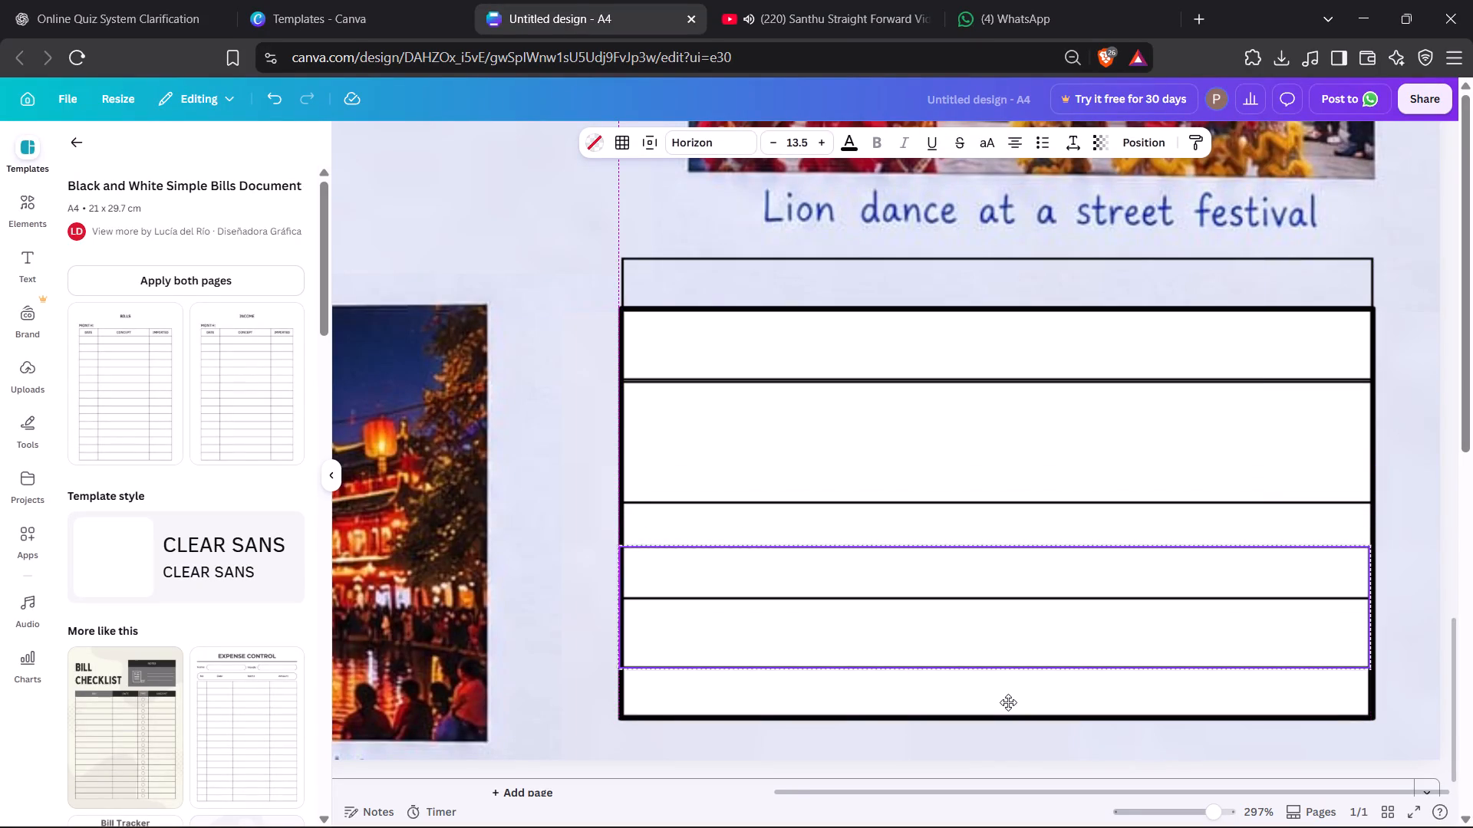
{"action": "left_click_drag", "start_coordinate": [1008, 702], "coordinate": [1008, 695]}
Move the cell below the top one down so its bottom edge meets the middle line of the lower rows.
{"action": "left_click", "coordinate": [964, 411]}
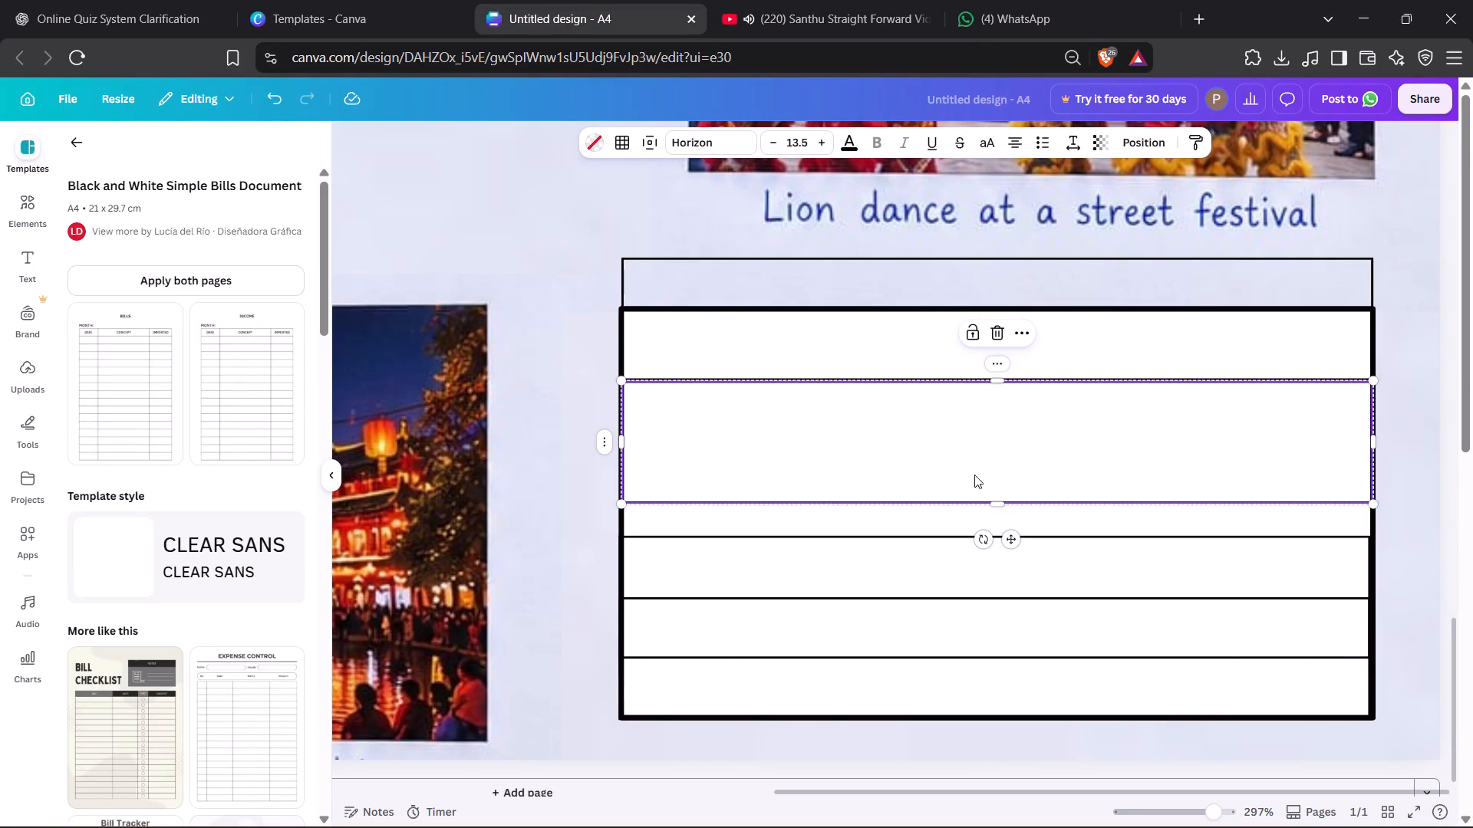
{"action": "left_click_drag", "start_coordinate": [1009, 538], "coordinate": [1010, 581]}
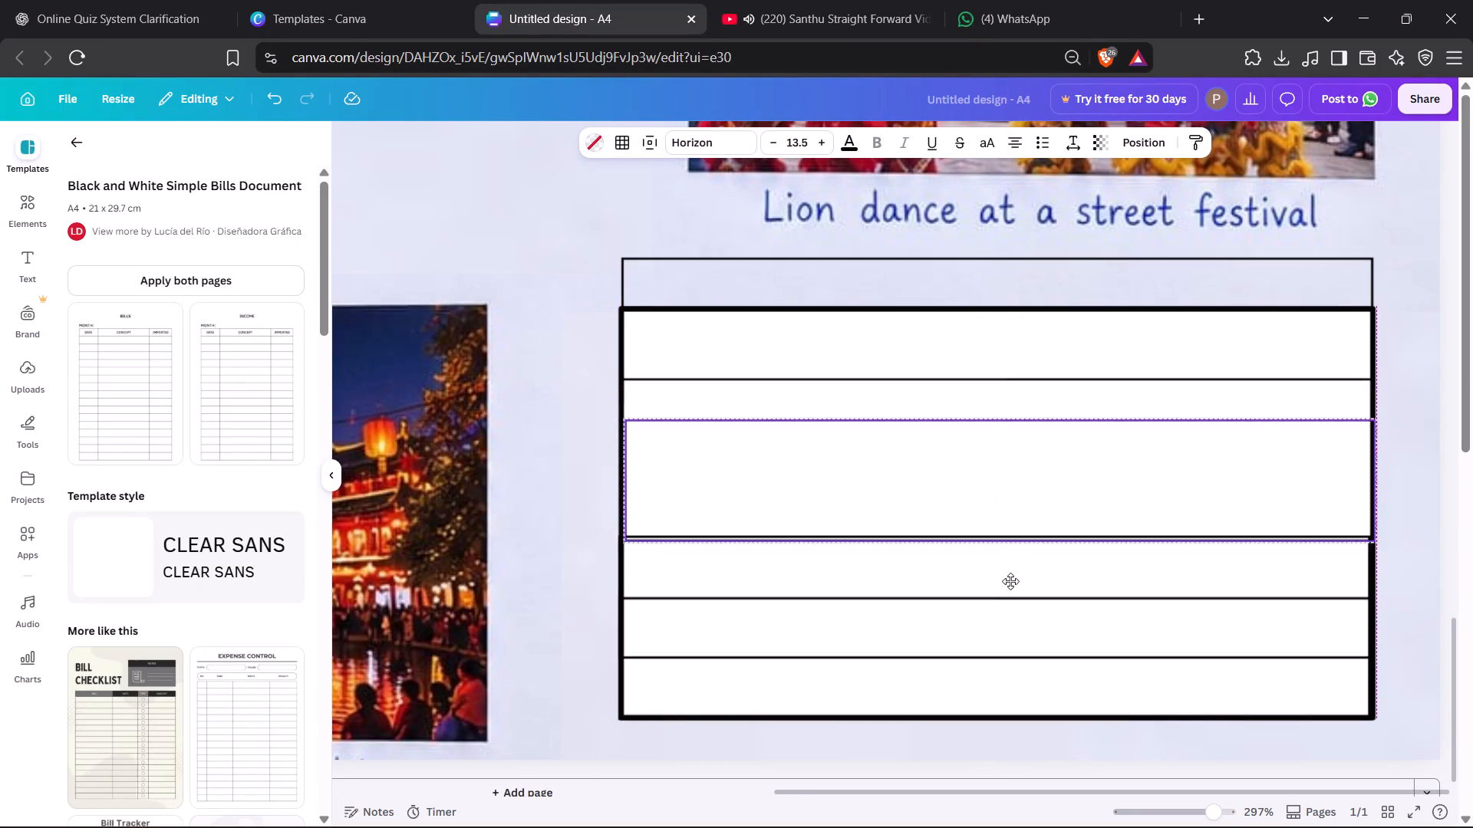
{"action": "left_click_drag", "start_coordinate": [1010, 581], "coordinate": [1004, 570]}
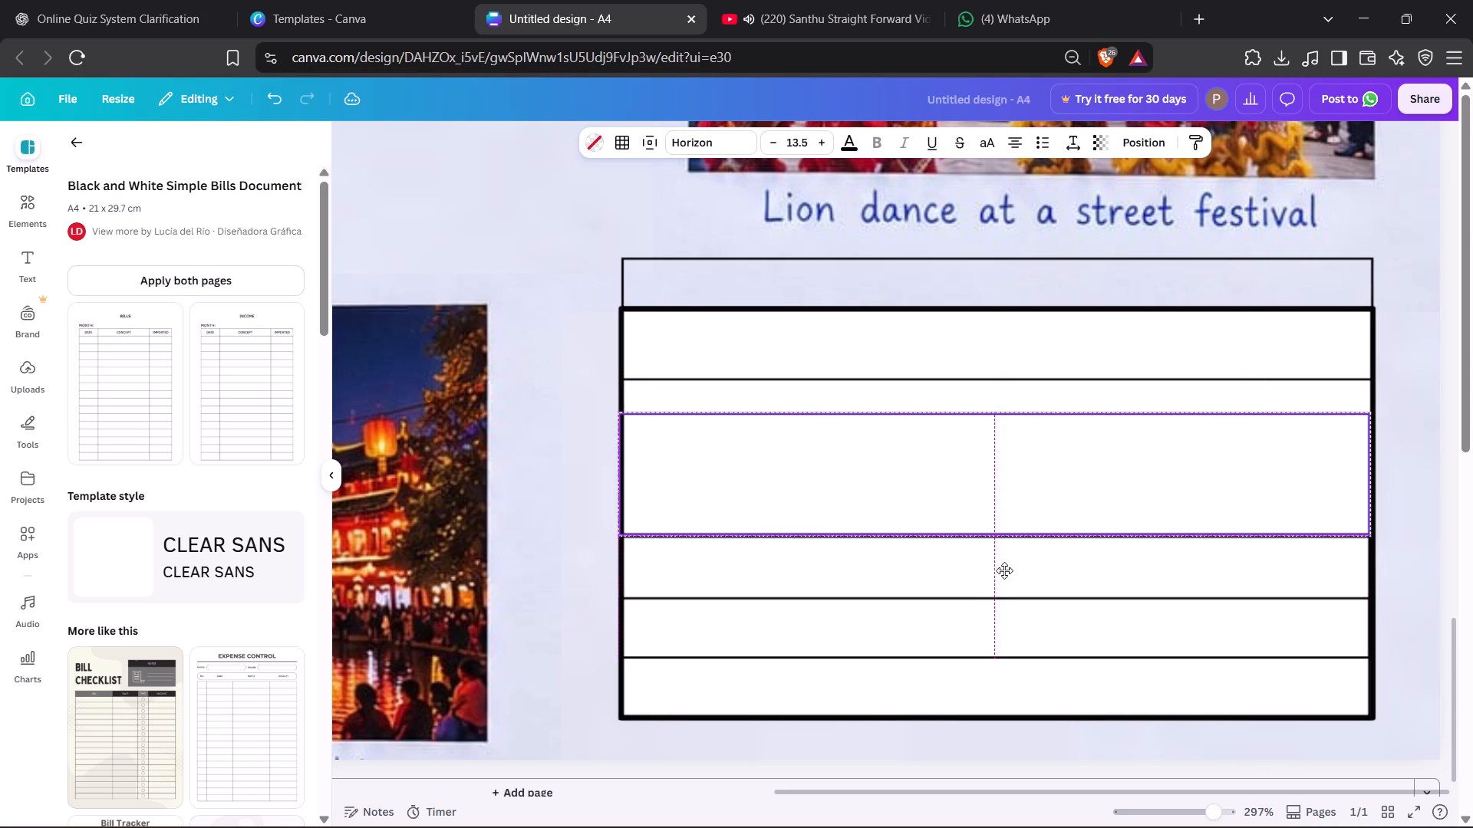
{"action": "left_click_drag", "start_coordinate": [1004, 570], "coordinate": [1006, 570]}
{"action": "left_click_drag", "start_coordinate": [1006, 570], "coordinate": [1014, 629]}
{"action": "left_click", "coordinate": [1139, 412]}
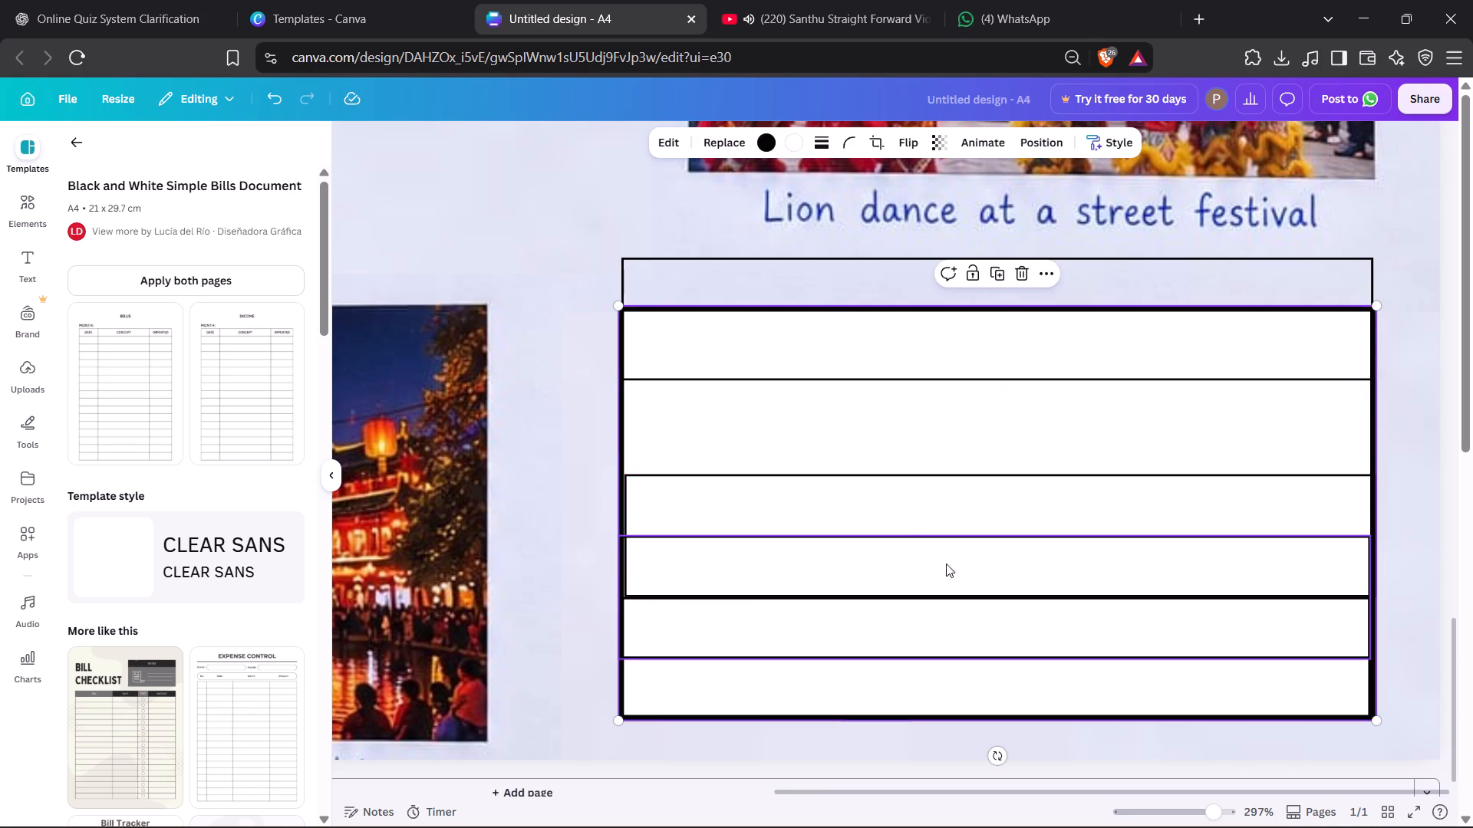
{"action": "left_click", "coordinate": [907, 511]}
{"action": "left_click_drag", "start_coordinate": [907, 511], "coordinate": [911, 481], "text": "alt"}
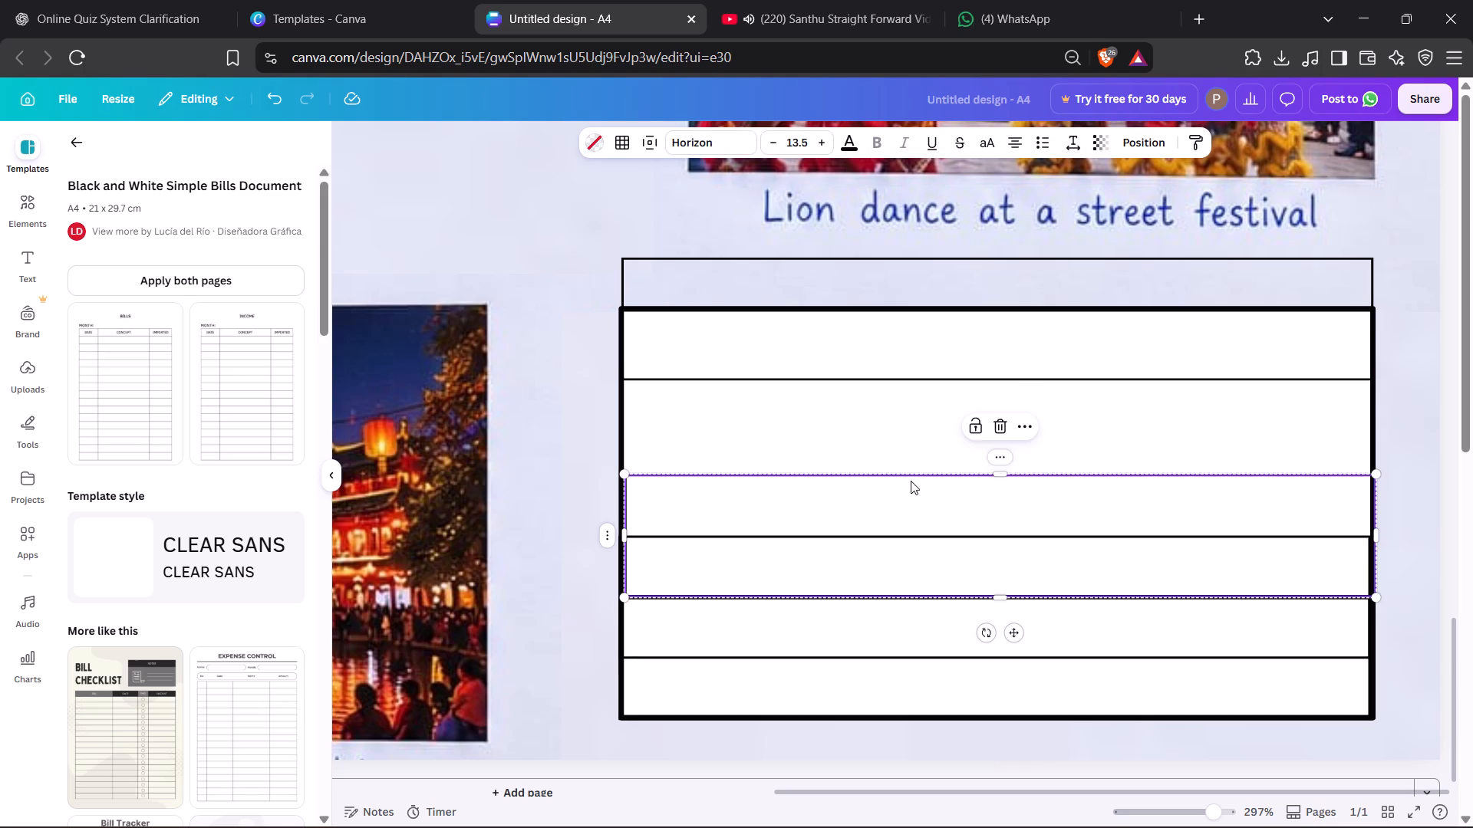
{"action": "left_click_drag", "start_coordinate": [911, 481], "coordinate": [911, 507], "text": "alt"}
{"action": "left_click_drag", "start_coordinate": [911, 507], "coordinate": [911, 450], "text": "alt"}
Bring the cell protruding above the white box down inside it, resting on the upper edge of the ruled rows.
{"action": "left_click", "coordinate": [855, 352]}
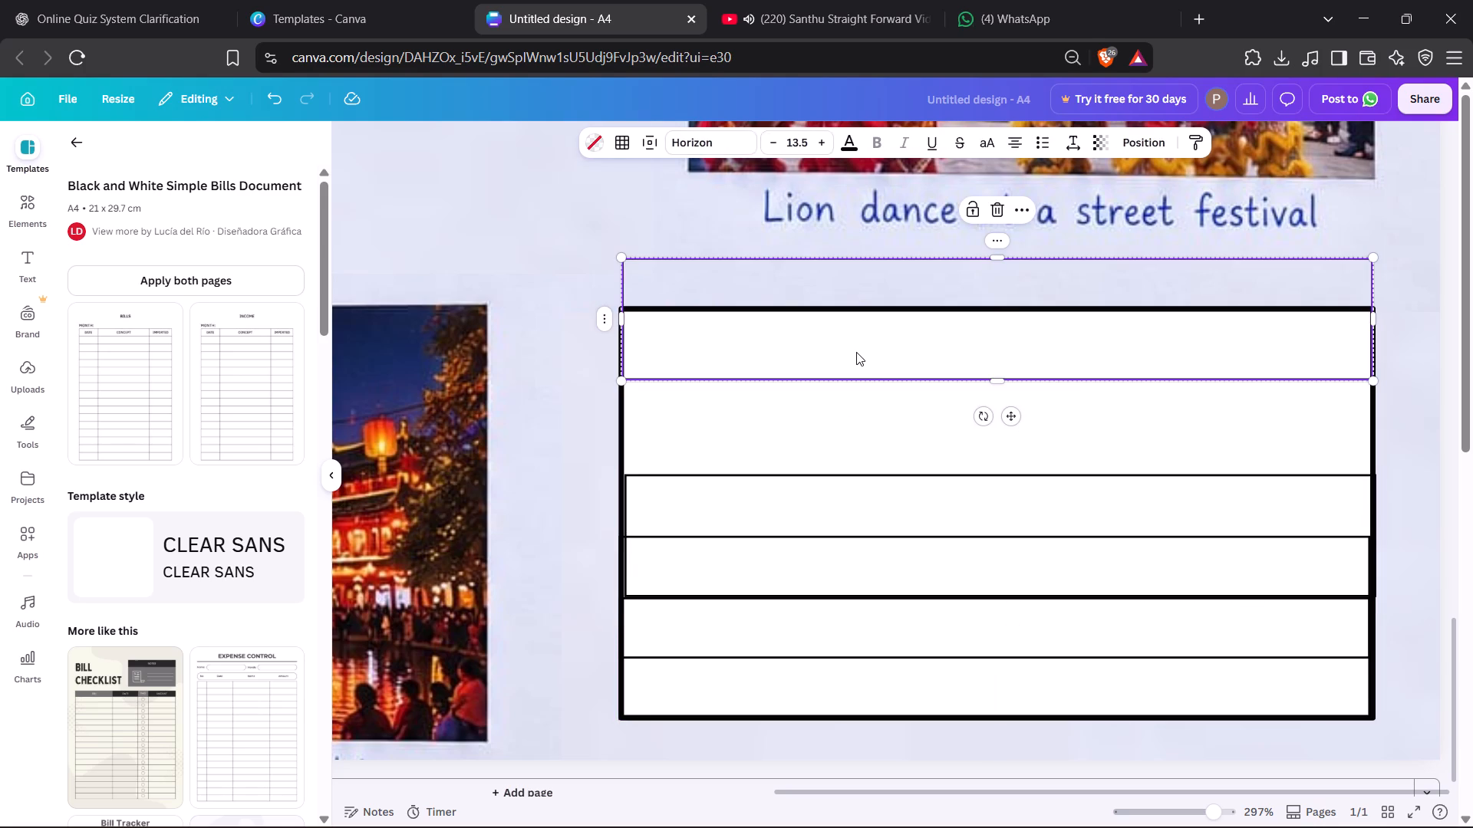
{"action": "left_click_drag", "start_coordinate": [1015, 417], "coordinate": [1015, 500]}
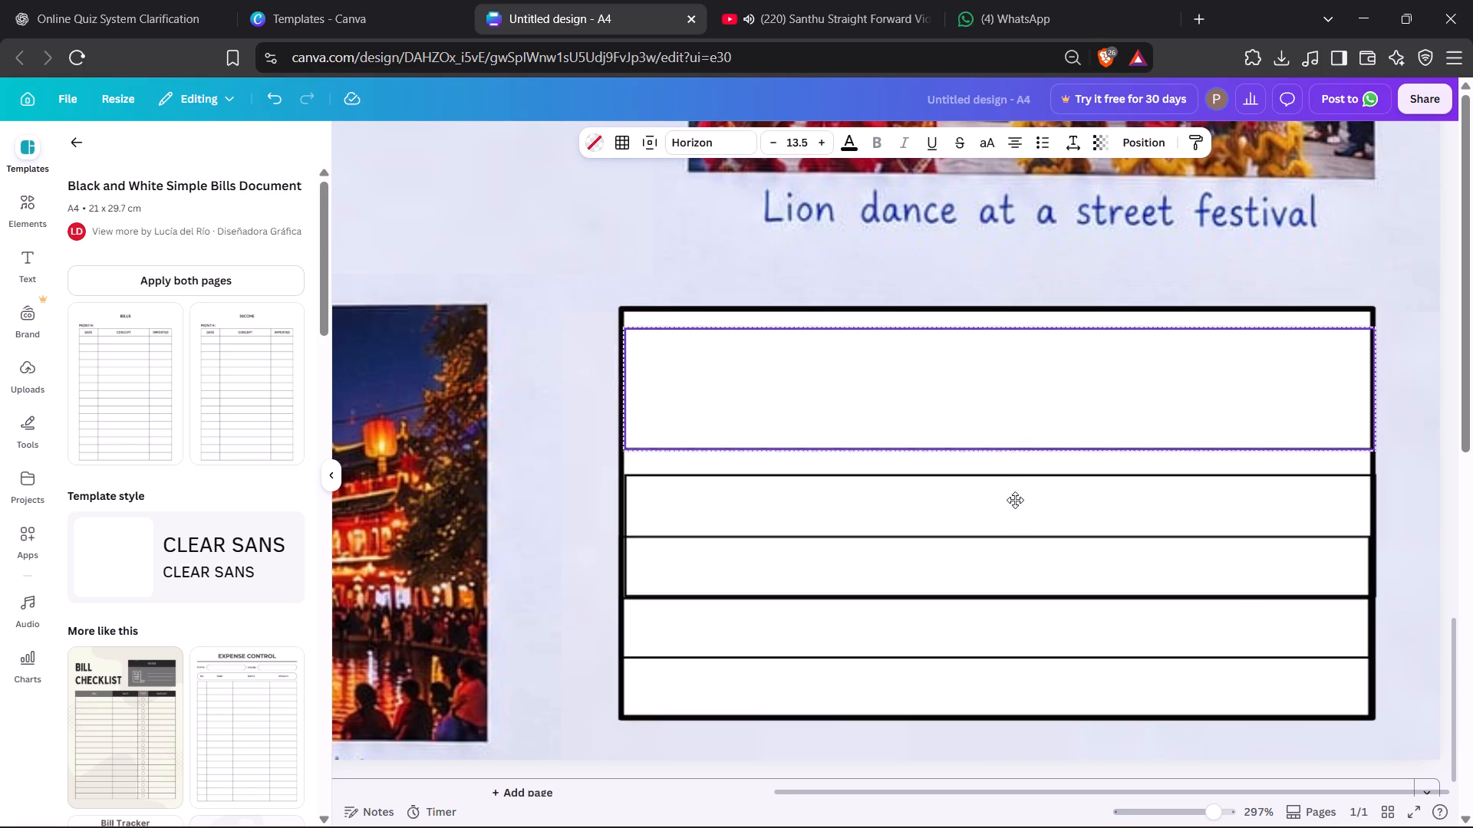
{"action": "left_click_drag", "start_coordinate": [1015, 500], "coordinate": [1017, 508]}
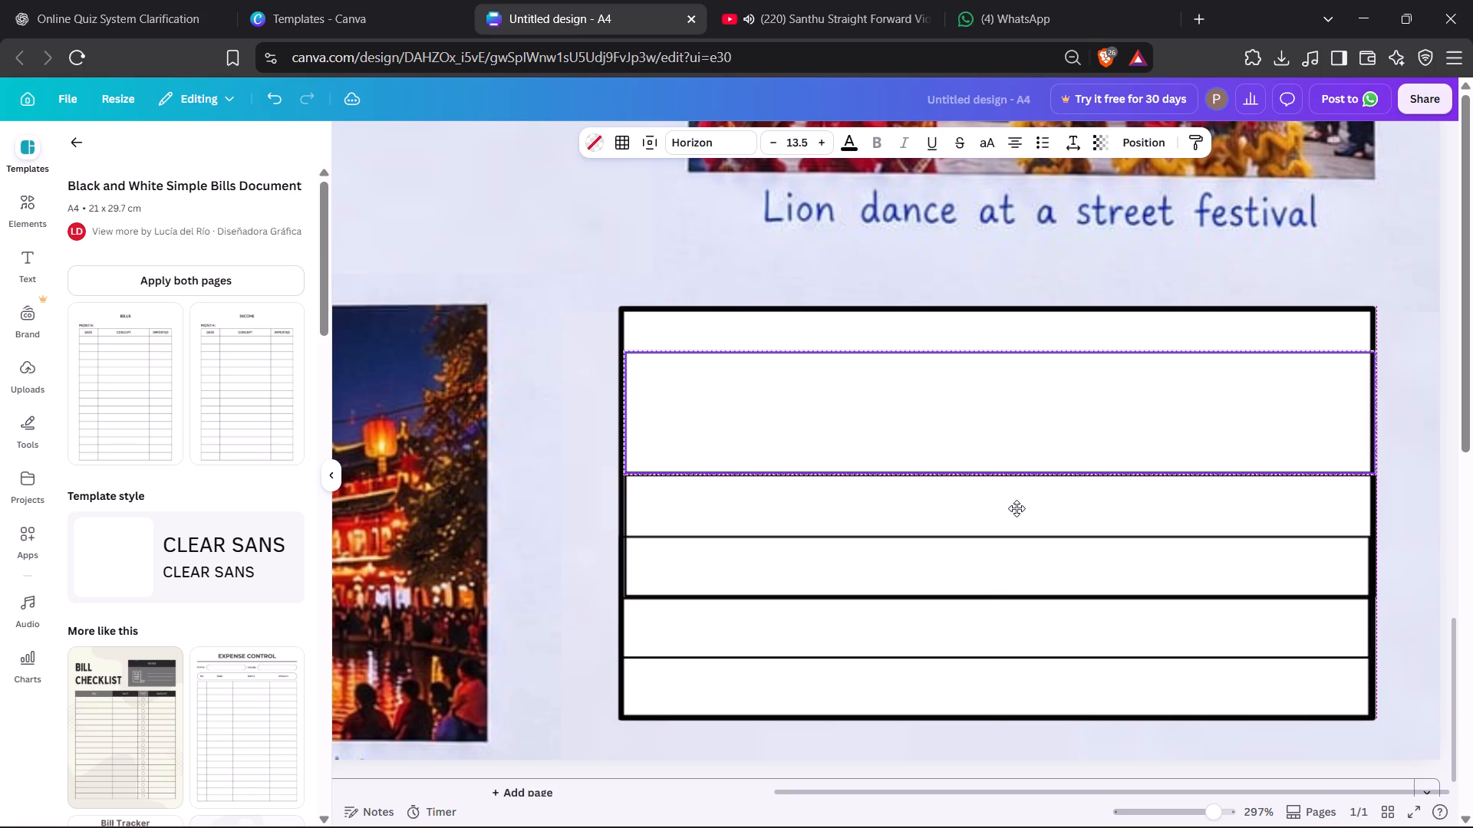
{"action": "left_click_drag", "start_coordinate": [1017, 508], "coordinate": [1013, 508]}
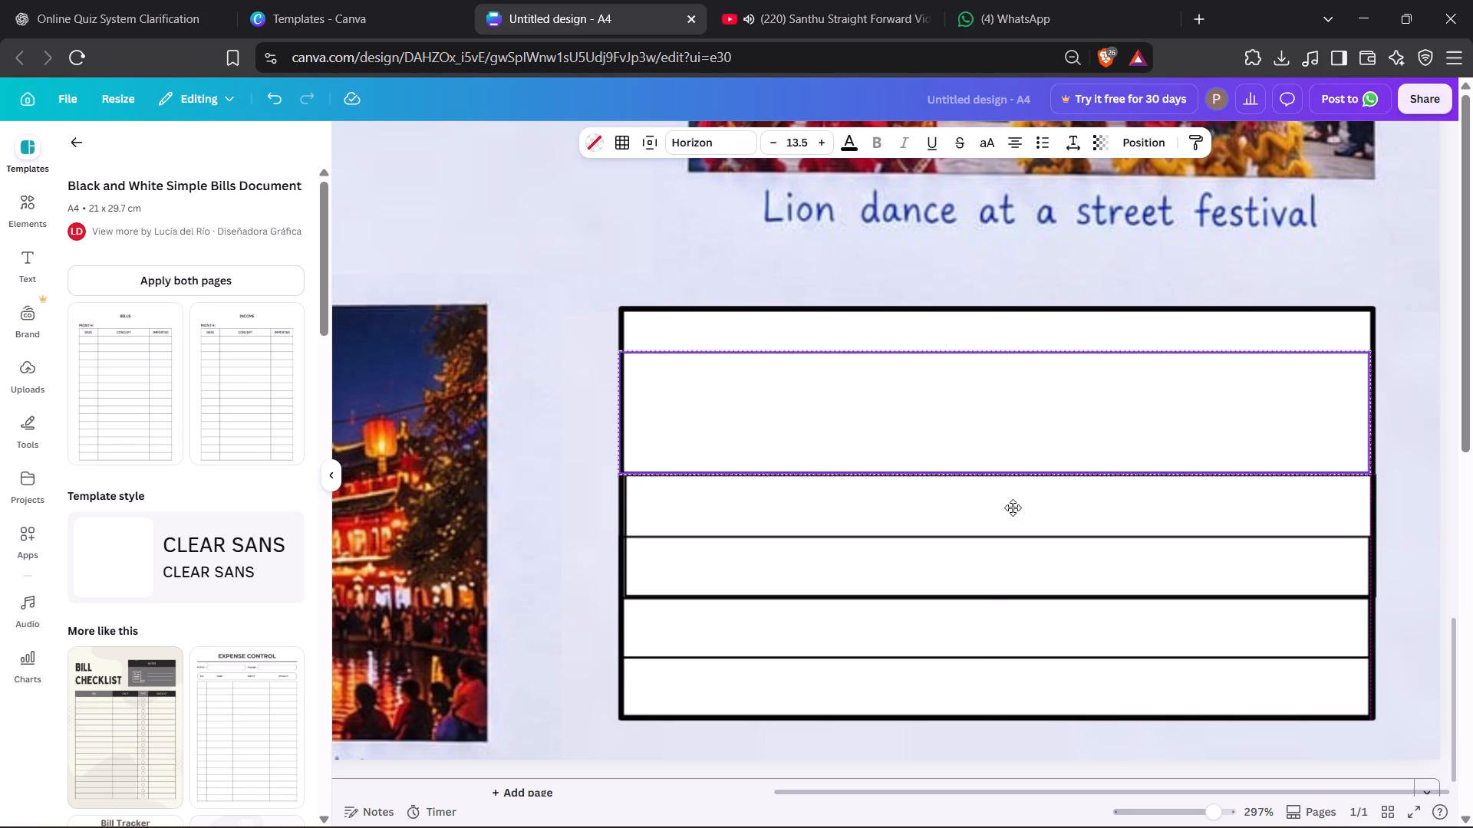
{"action": "left_click_drag", "start_coordinate": [1013, 508], "coordinate": [1013, 508]}
Widen the uppermost cell to about 8.7 so it reaches the white box's outer border.
{"action": "left_click", "coordinate": [1099, 410]}
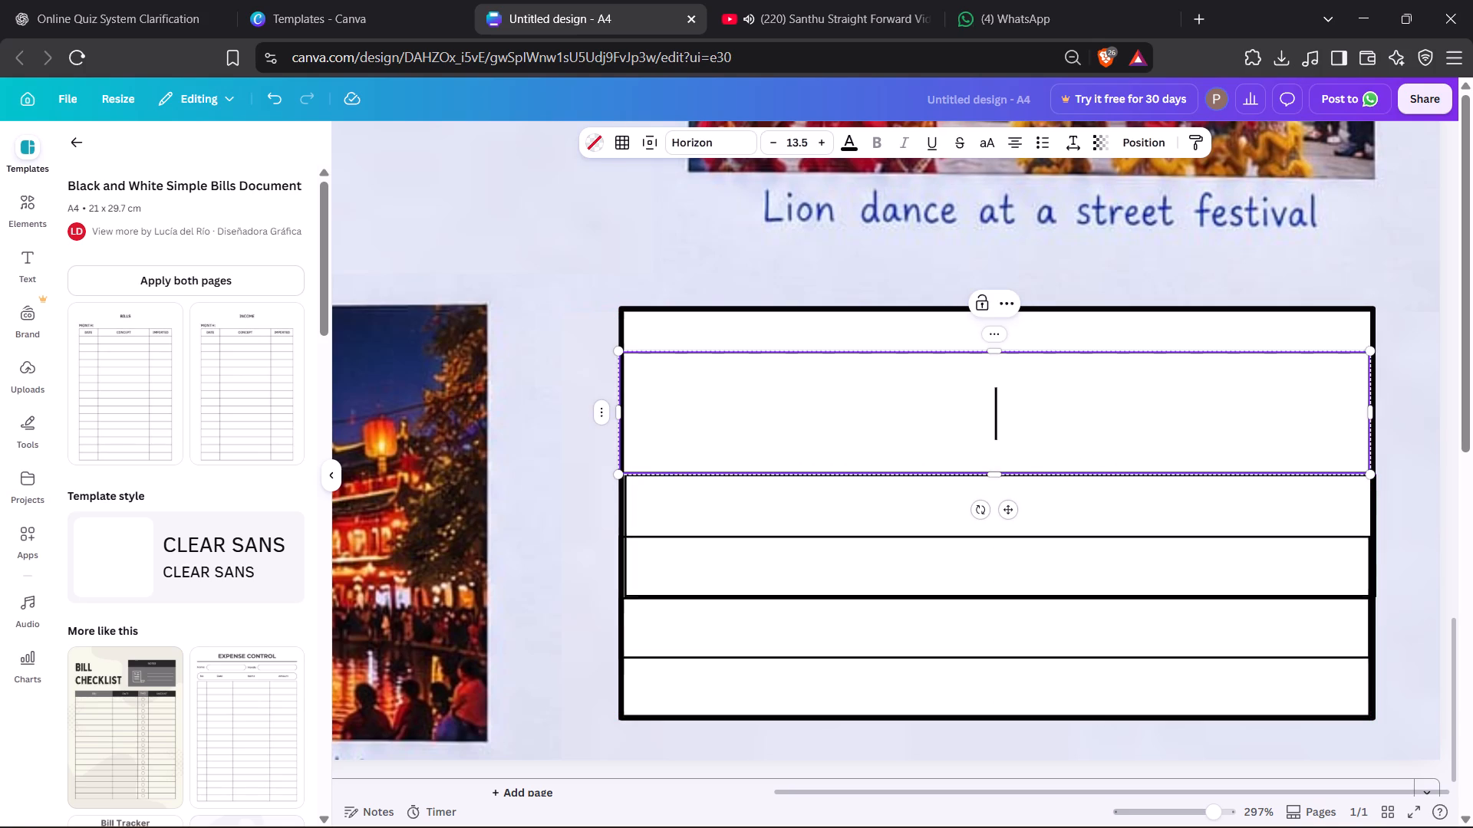
{"action": "left_click", "coordinate": [1395, 399]}
{"action": "left_click", "coordinate": [1125, 429]}
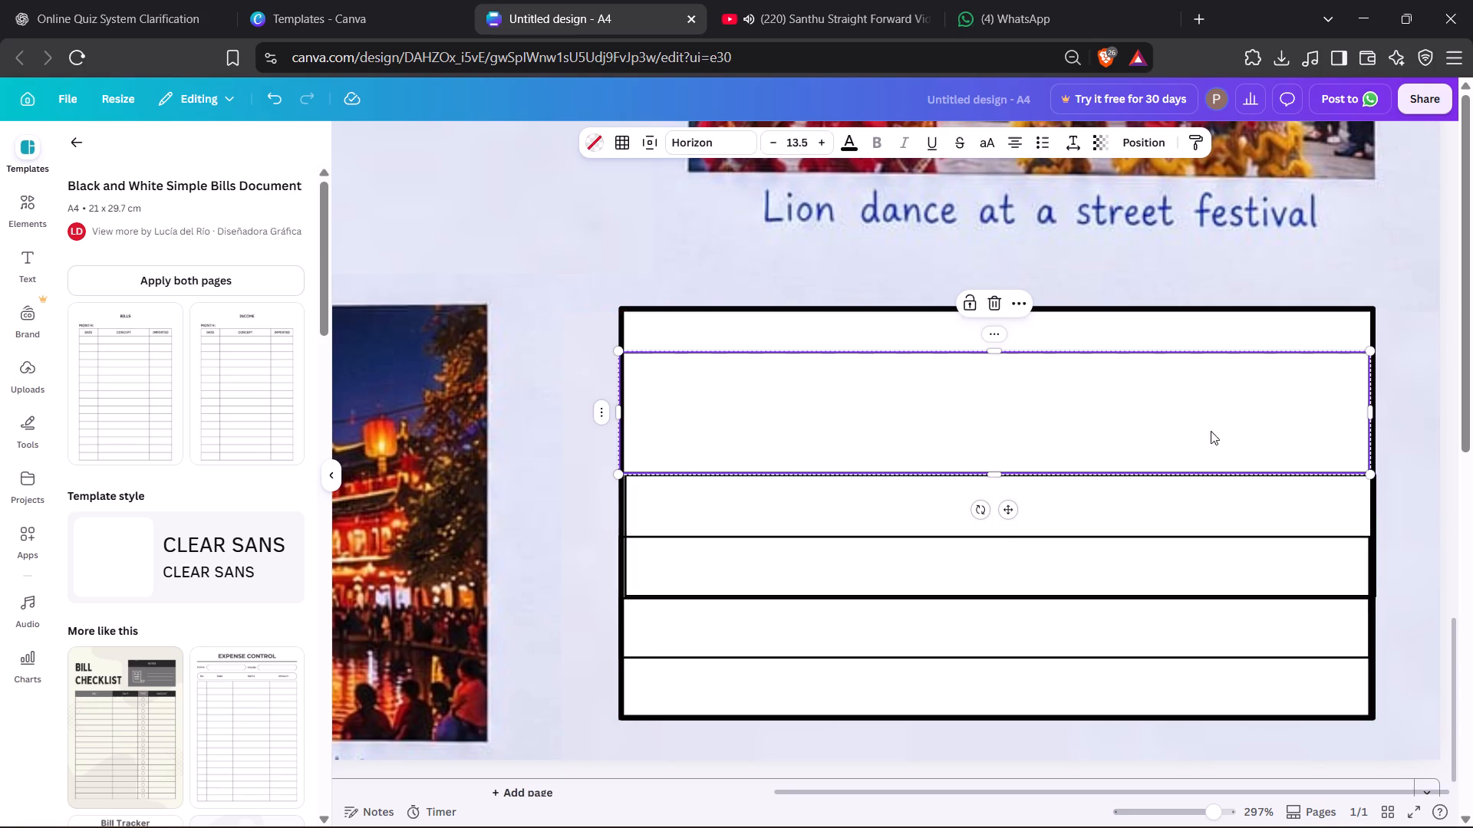
{"action": "left_click", "coordinate": [1373, 412]}
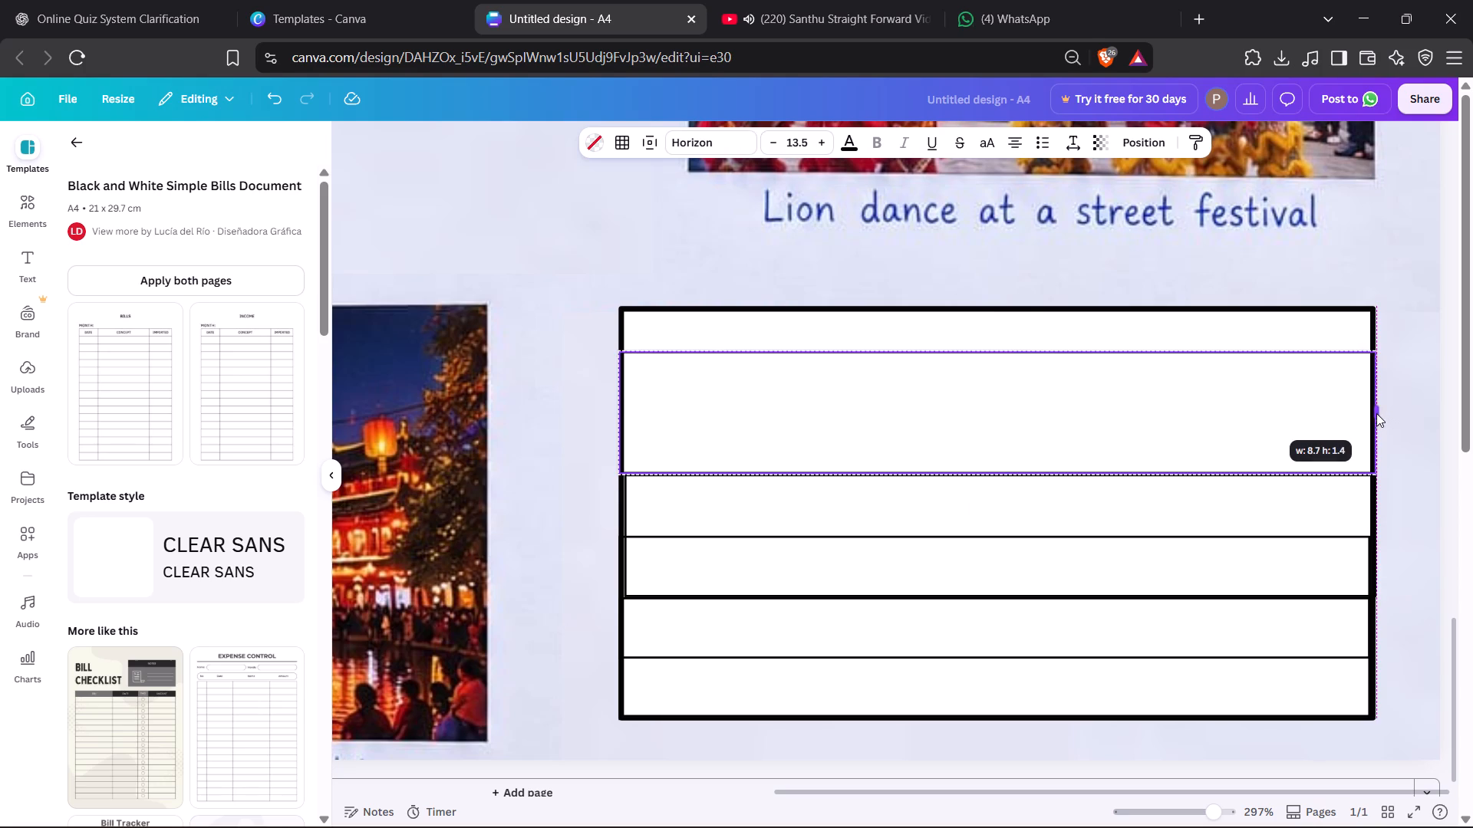
Extend the inset middle cell sideways so its edge lines up with the white box's border beside the lantern picture.
{"action": "scroll", "coordinate": [758, 427], "scroll_direction": "down", "scroll_amount": 2, "text": "ctrl"}
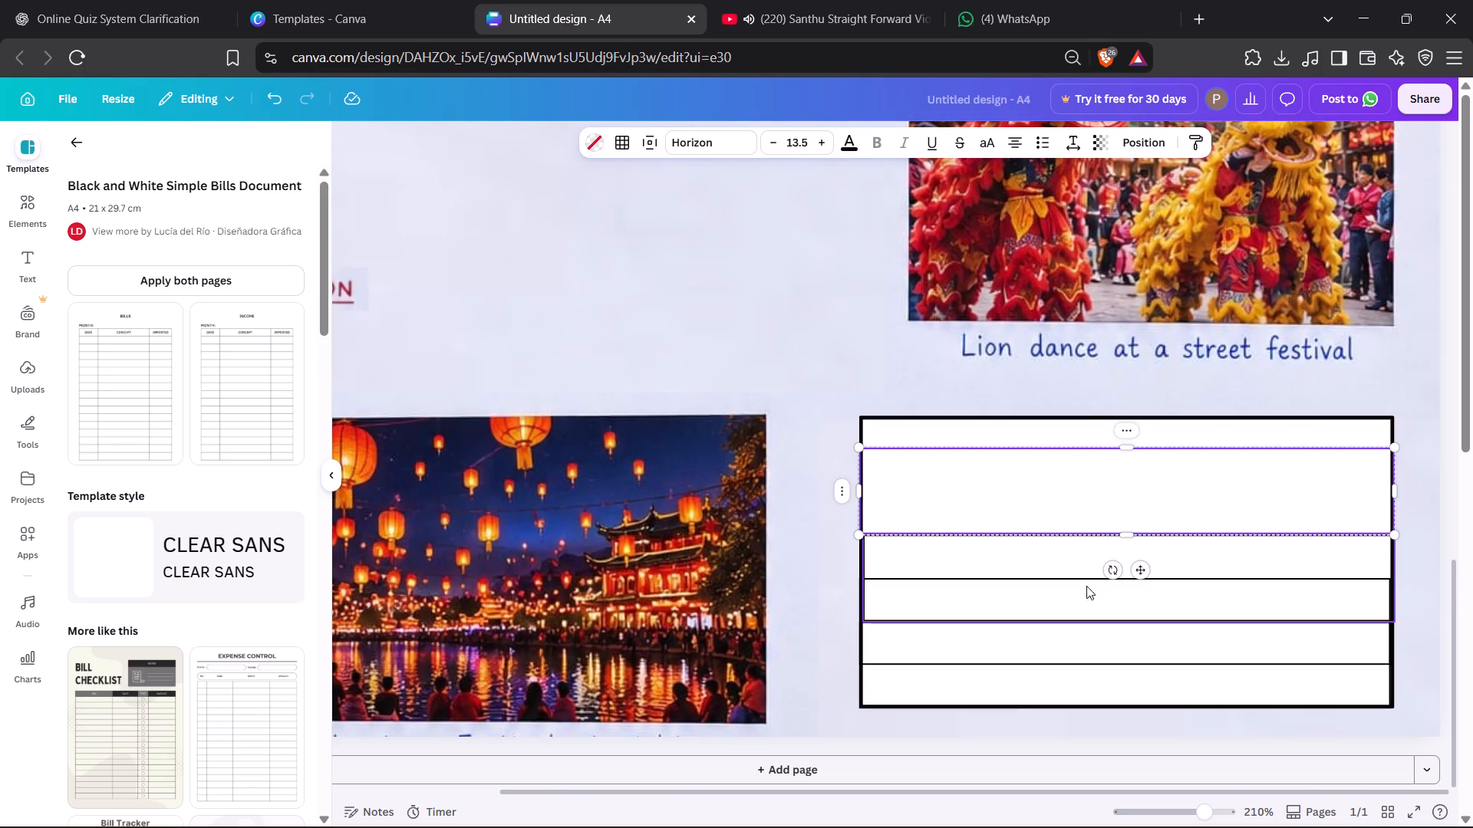
{"action": "scroll", "coordinate": [970, 596], "scroll_direction": "up", "scroll_amount": 6, "text": "ctrl"}
{"action": "left_click", "coordinate": [764, 569]}
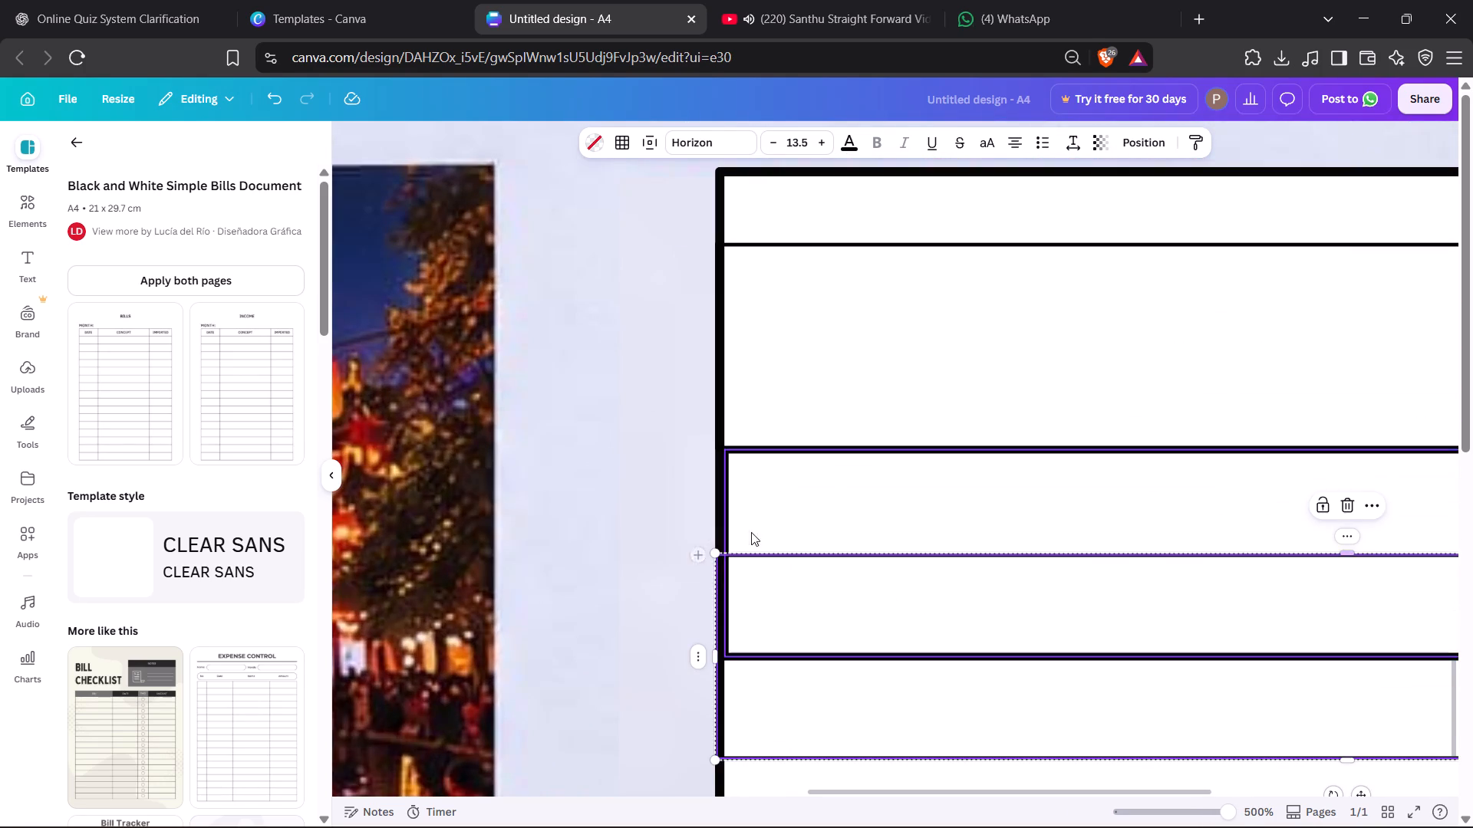
{"action": "left_click", "coordinate": [741, 508]}
{"action": "left_click", "coordinate": [726, 553]}
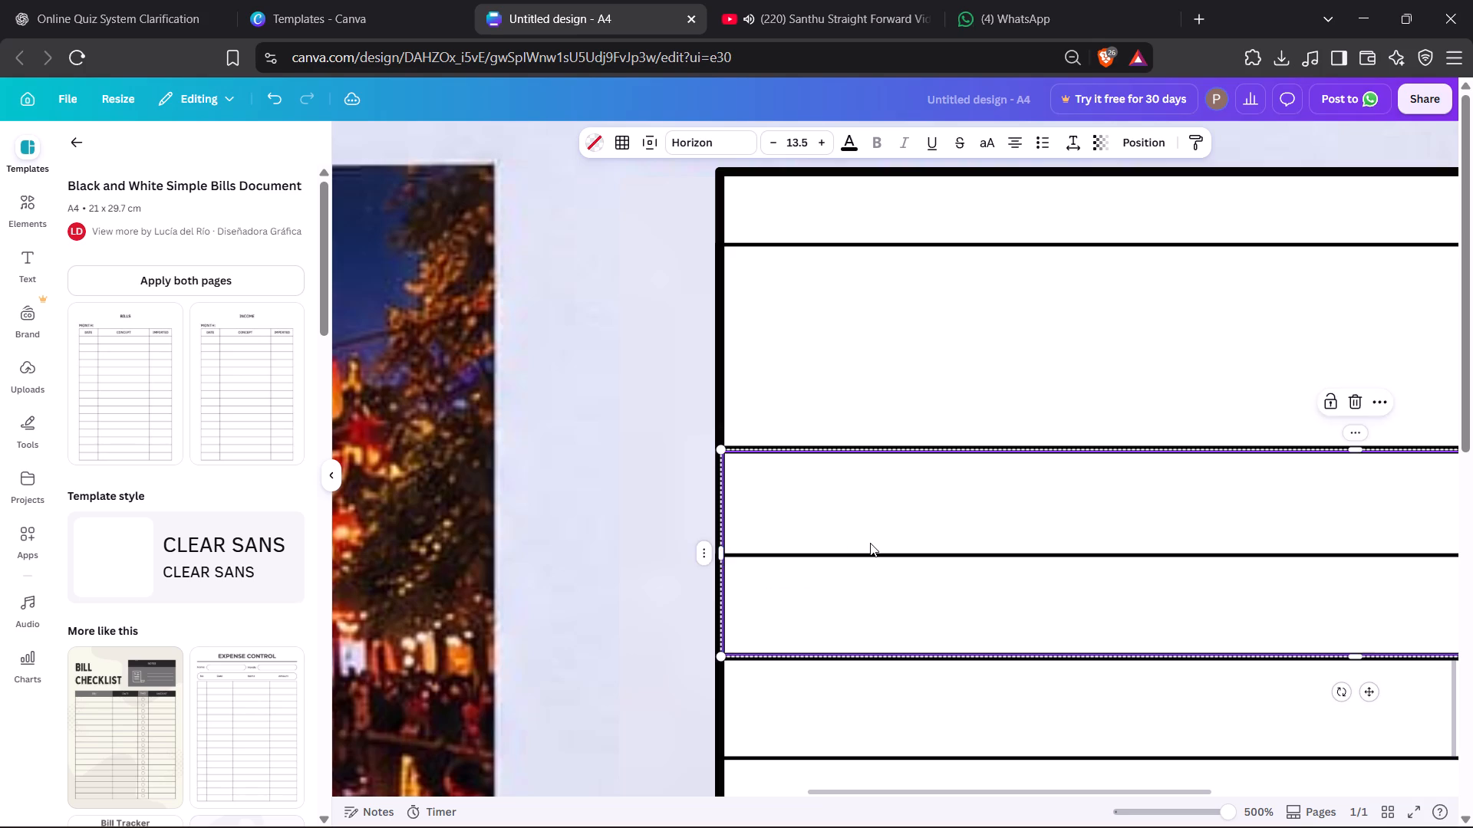
Stretch the middle cell's bottom edge slightly downward to close the doubled line with the cell below.
{"action": "scroll", "coordinate": [870, 543], "scroll_direction": "up", "scroll_amount": 5, "text": "shift"}
{"action": "scroll", "coordinate": [915, 544], "scroll_direction": "down", "scroll_amount": 3}
{"action": "scroll", "coordinate": [916, 545], "scroll_direction": "left", "scroll_amount": 6}
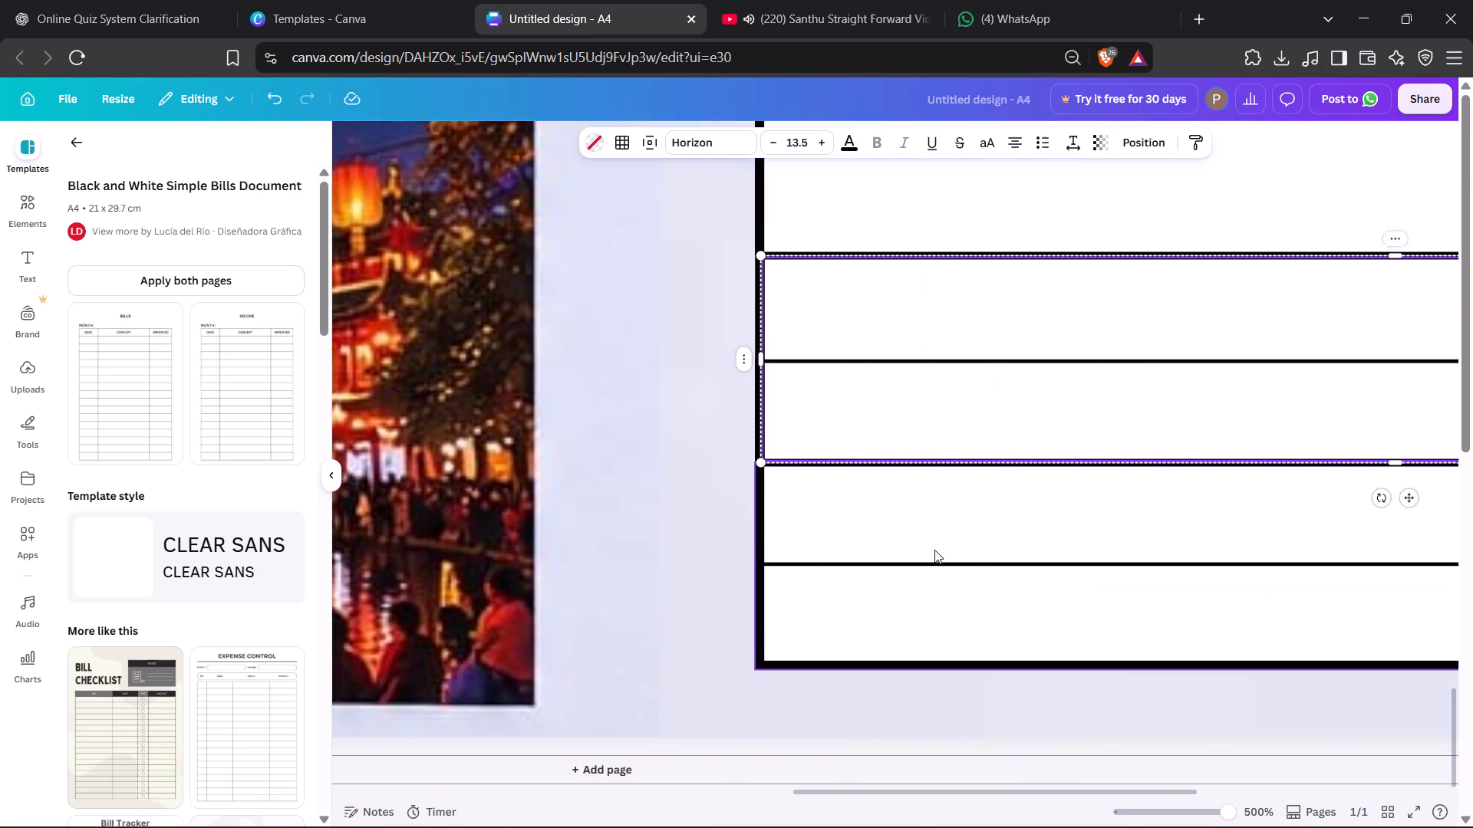
{"action": "scroll", "coordinate": [934, 549], "scroll_direction": "left", "scroll_amount": 5}
{"action": "left_click", "coordinate": [980, 625]}
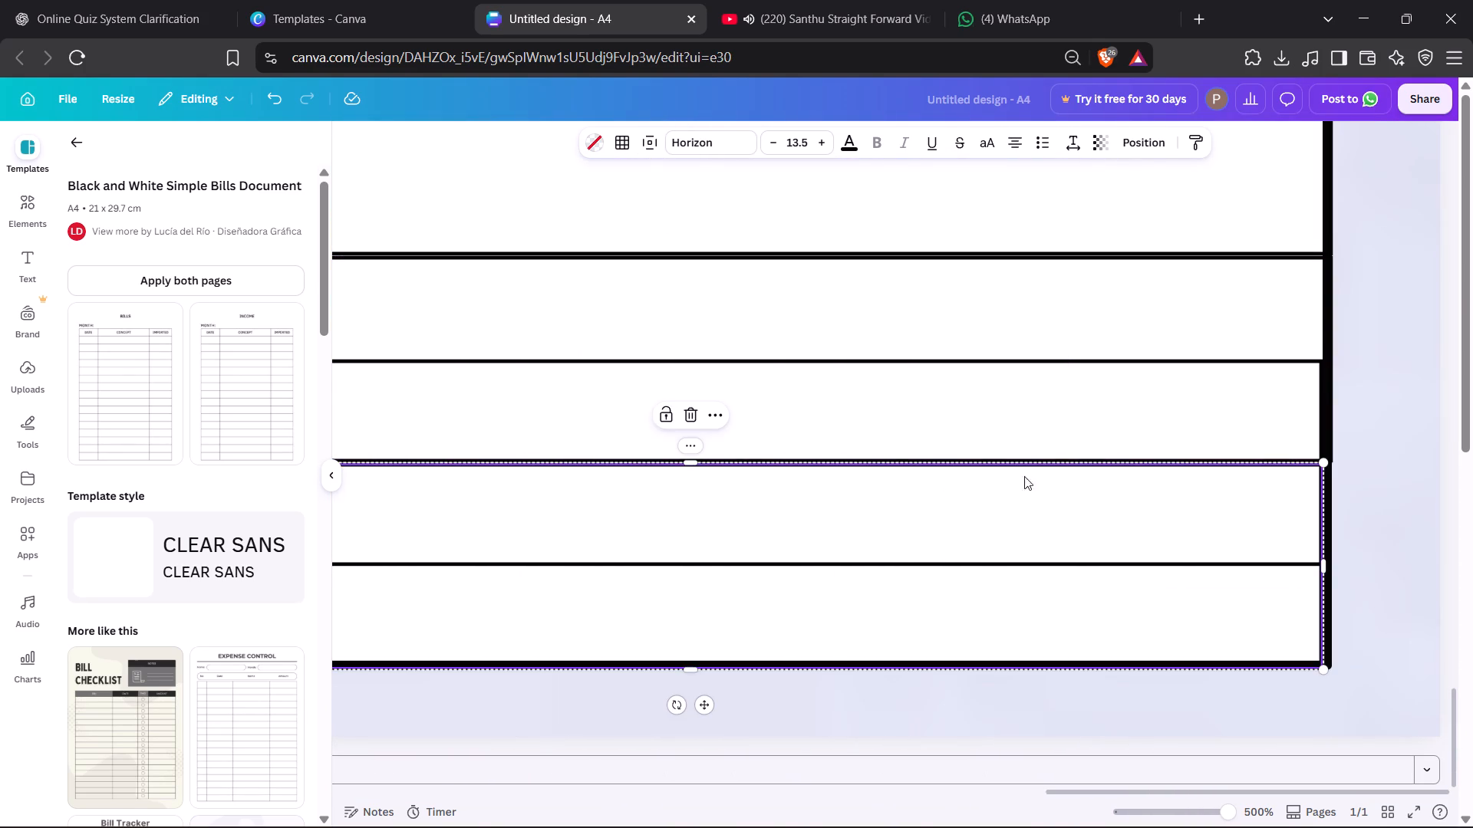
{"action": "left_click", "coordinate": [1038, 434]}
{"action": "left_click", "coordinate": [1097, 390]}
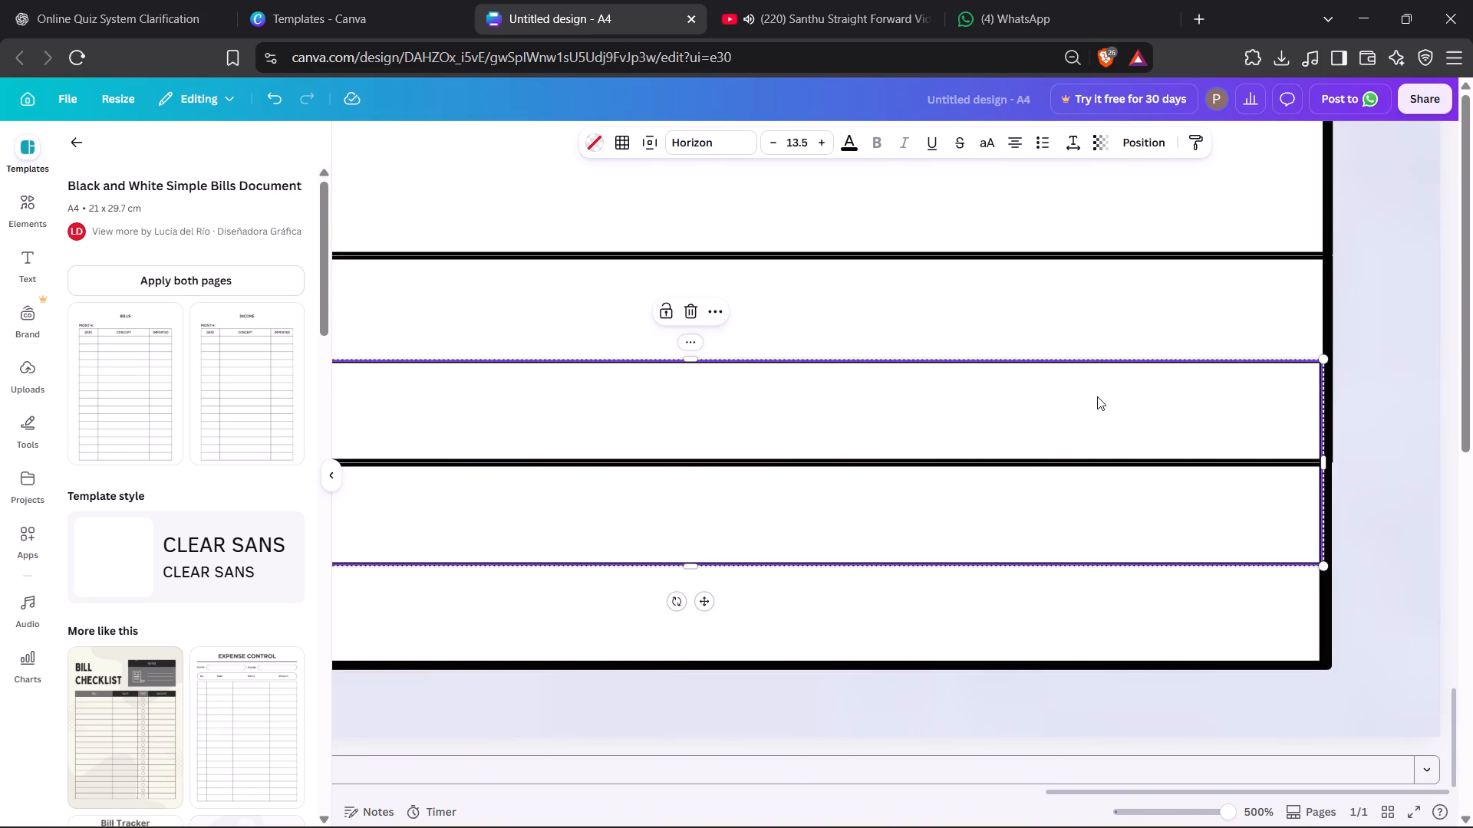
{"action": "left_click", "coordinate": [1101, 317]}
{"action": "left_click_drag", "start_coordinate": [1101, 301], "coordinate": [1099, 312]}
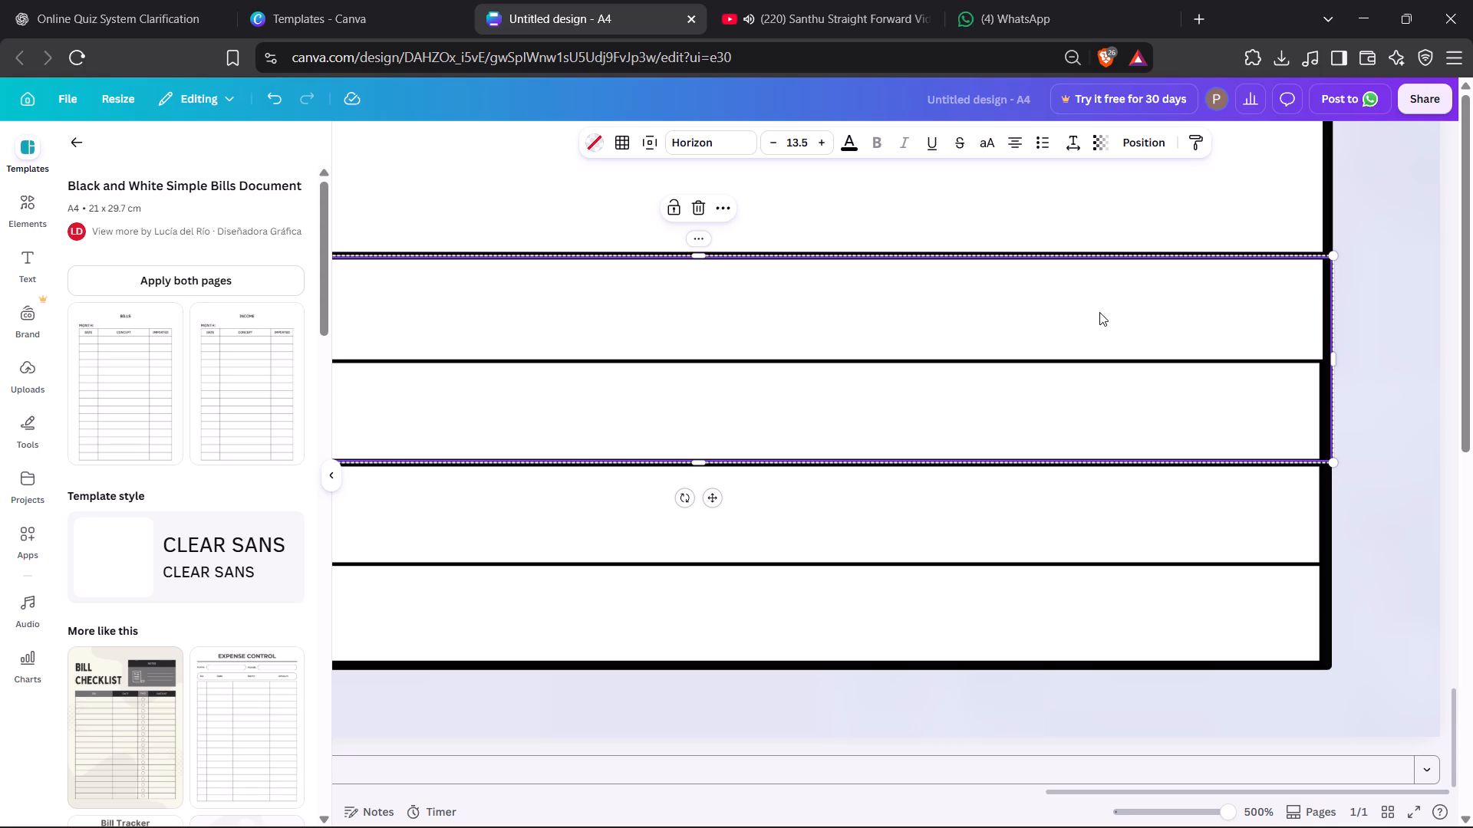
{"action": "left_click", "coordinate": [697, 462]}
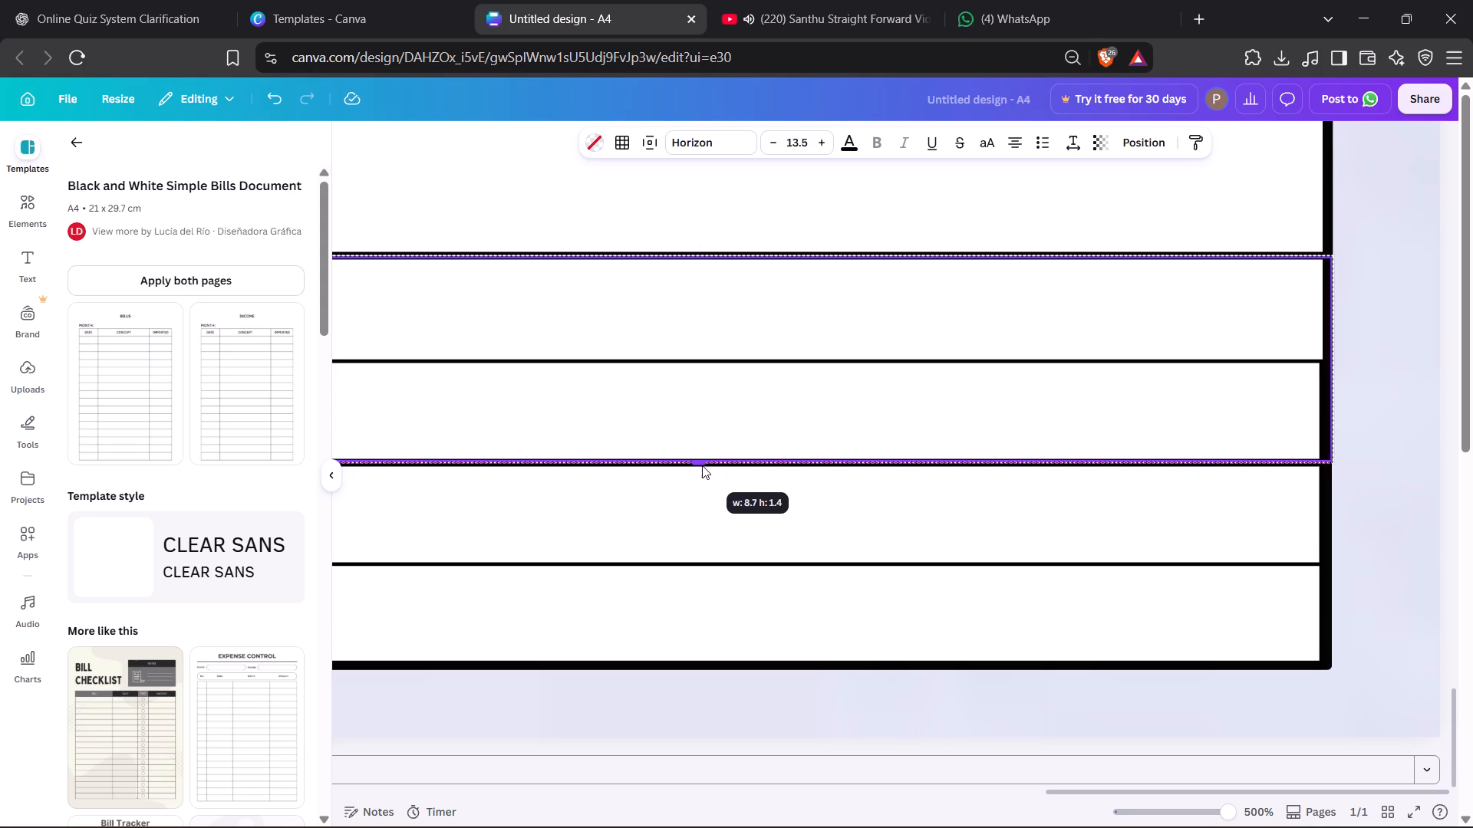
Examine the ruled box's row spacing and cell alignment against the surrounding pictures.
{"action": "left_click", "coordinate": [1362, 341]}
{"action": "scroll", "coordinate": [966, 458], "scroll_direction": "up", "scroll_amount": 4}
{"action": "scroll", "coordinate": [966, 458], "scroll_direction": "down", "scroll_amount": 5}
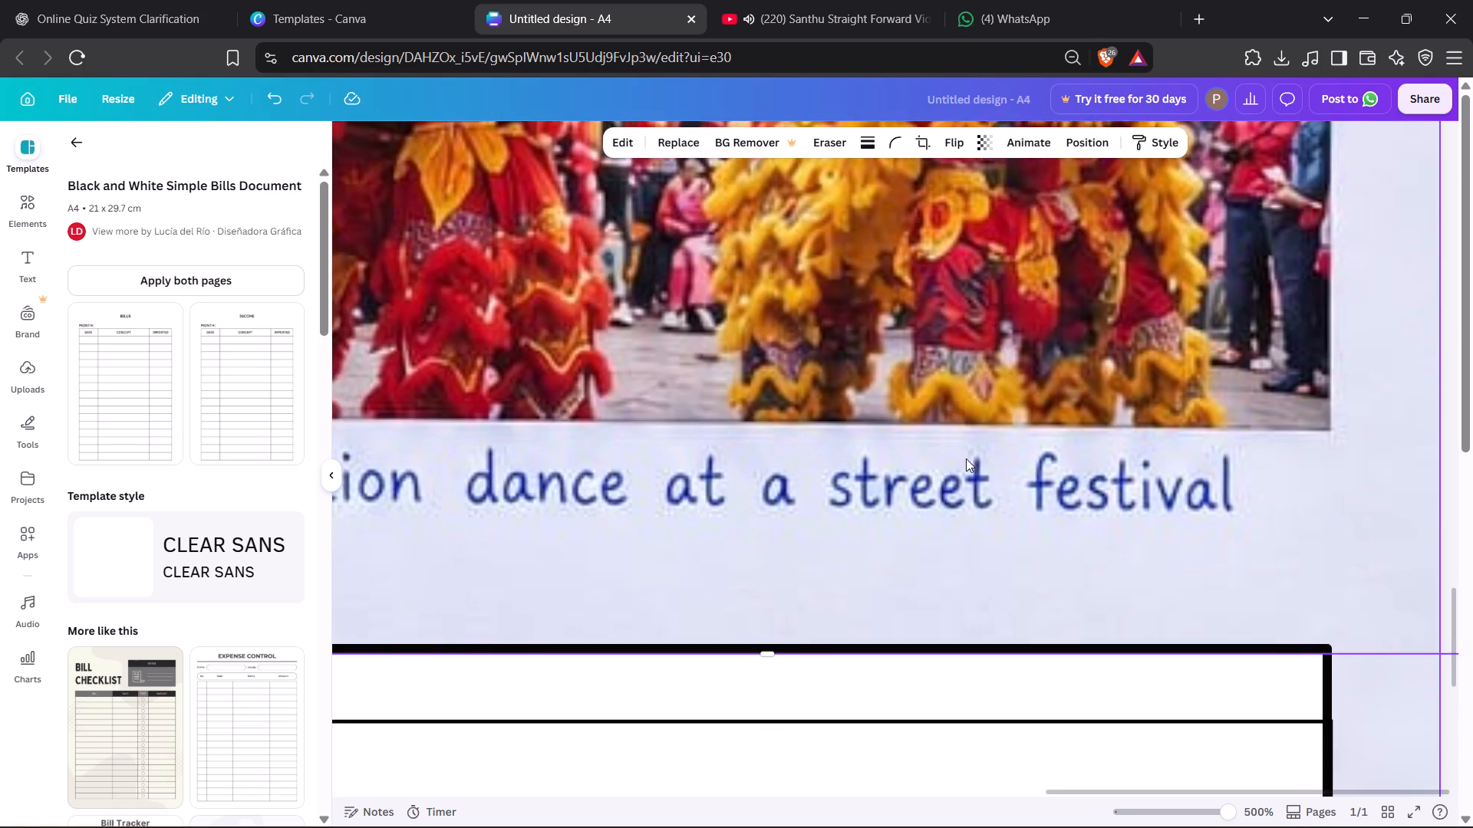
{"action": "scroll", "coordinate": [851, 524], "scroll_direction": "up", "scroll_amount": 11, "text": "ctrl"}
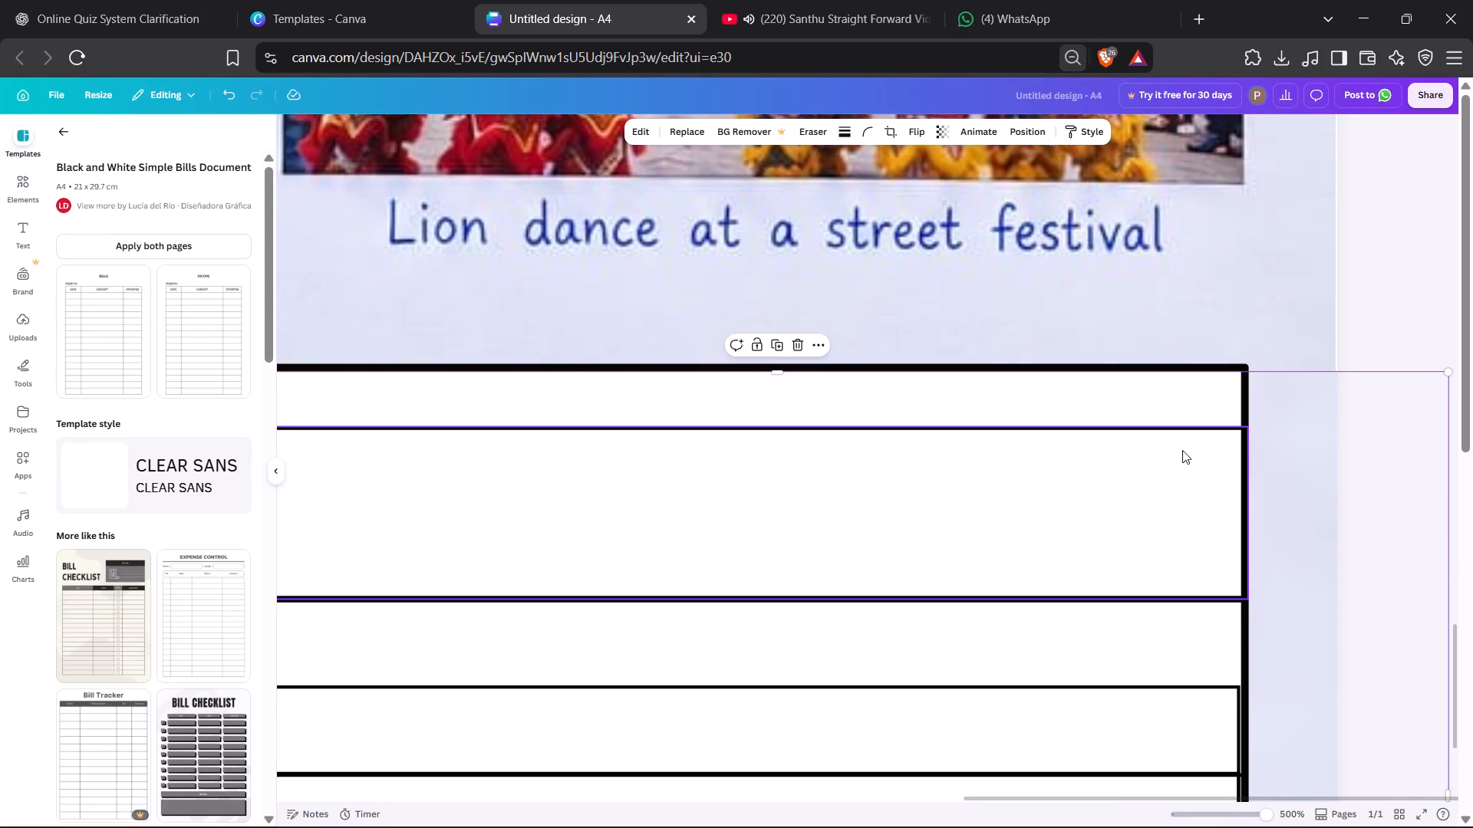
{"action": "scroll", "coordinate": [1183, 457], "scroll_direction": "up", "scroll_amount": 5, "text": "ctrl"}
{"action": "scroll", "coordinate": [898, 485], "scroll_direction": "down", "scroll_amount": 8, "text": "ctrl"}
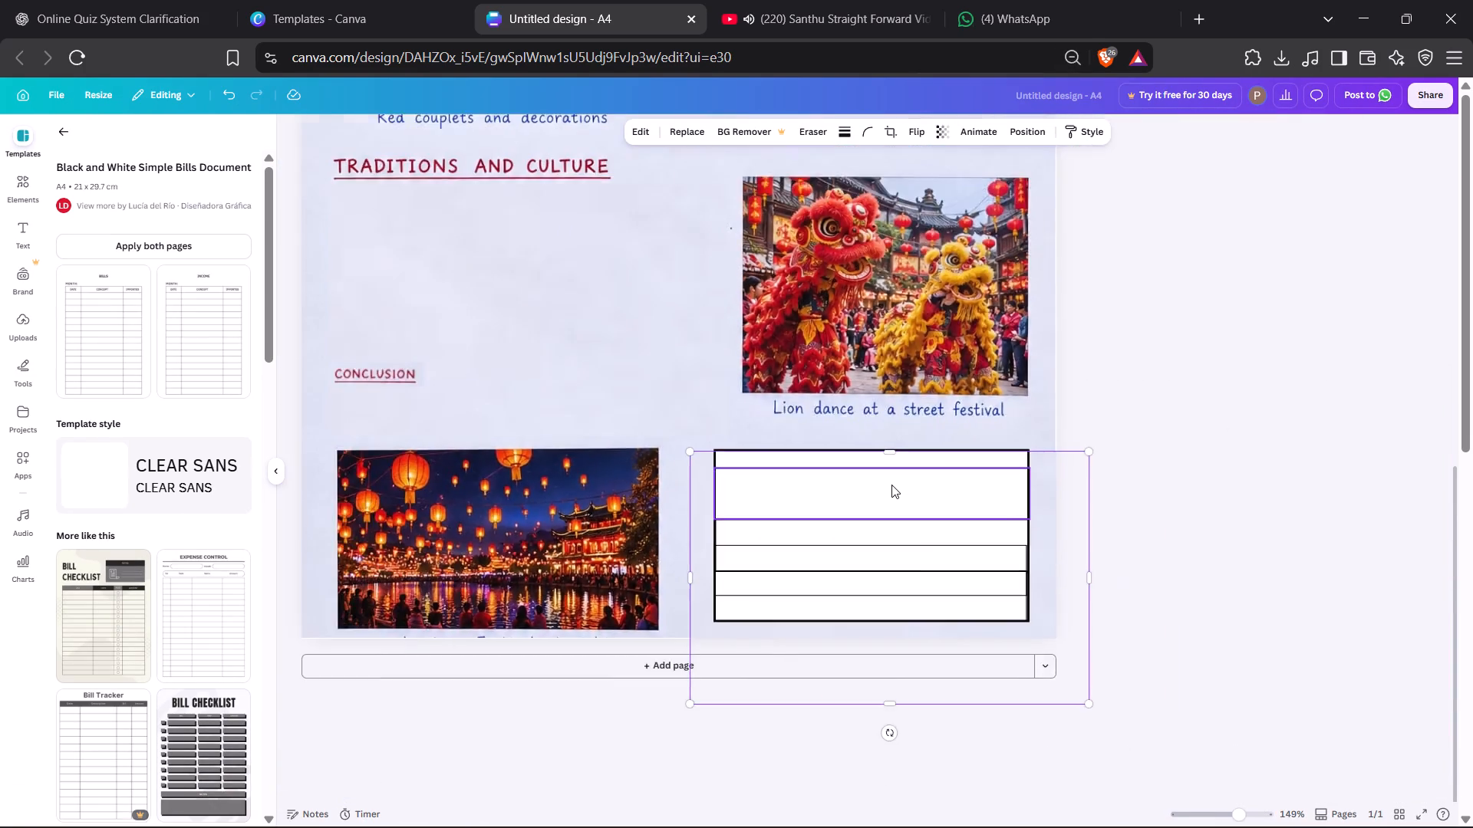
{"action": "scroll", "coordinate": [906, 488], "scroll_direction": "up", "scroll_amount": 2, "text": "ctrl"}
{"action": "scroll", "coordinate": [1079, 528], "scroll_direction": "left", "scroll_amount": 4}
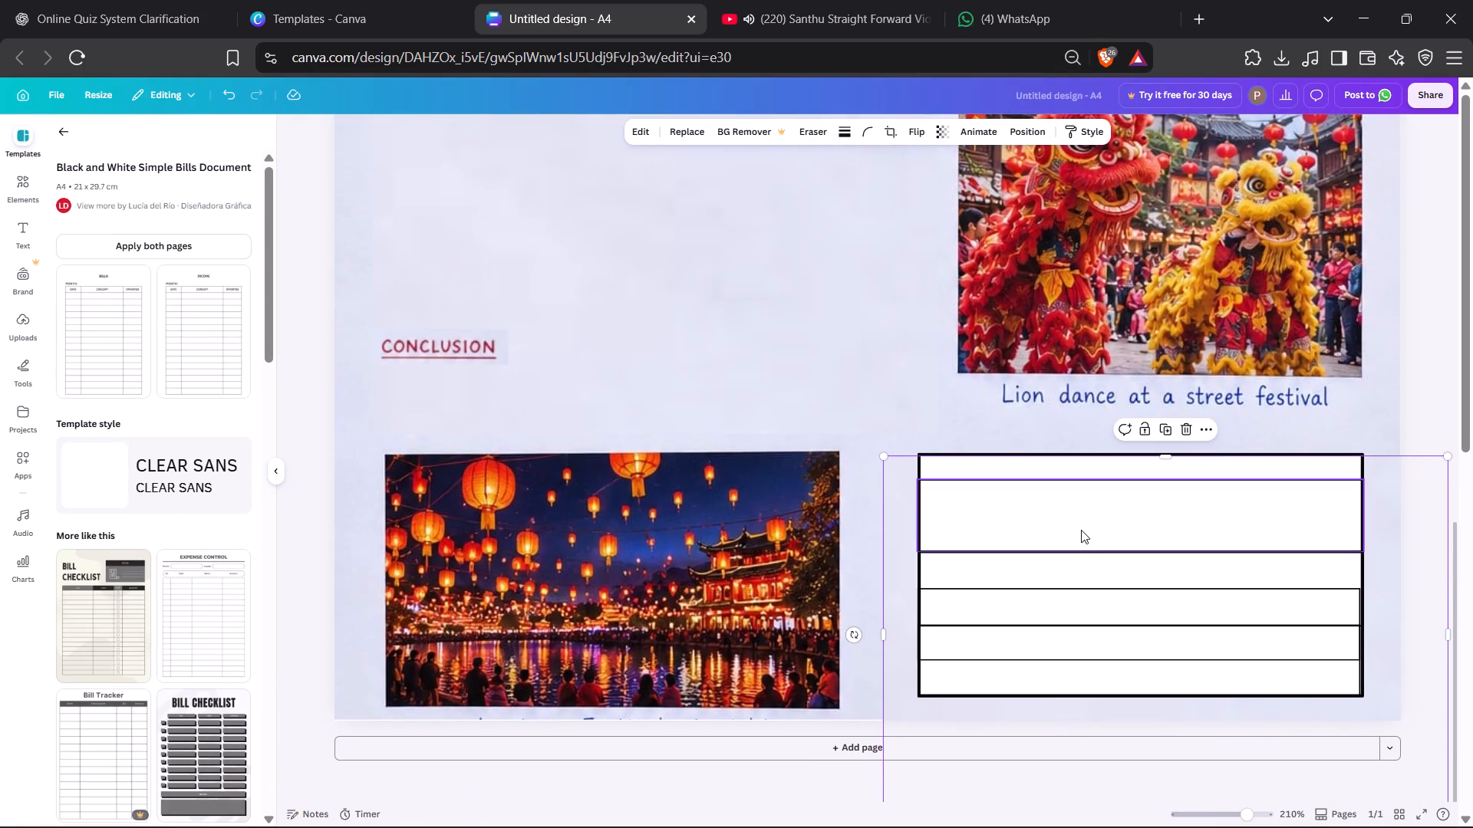
{"action": "scroll", "coordinate": [1081, 530], "scroll_direction": "left", "scroll_amount": 1}
{"action": "left_click", "coordinate": [1019, 464]}
{"action": "left_click", "coordinate": [1042, 552]}
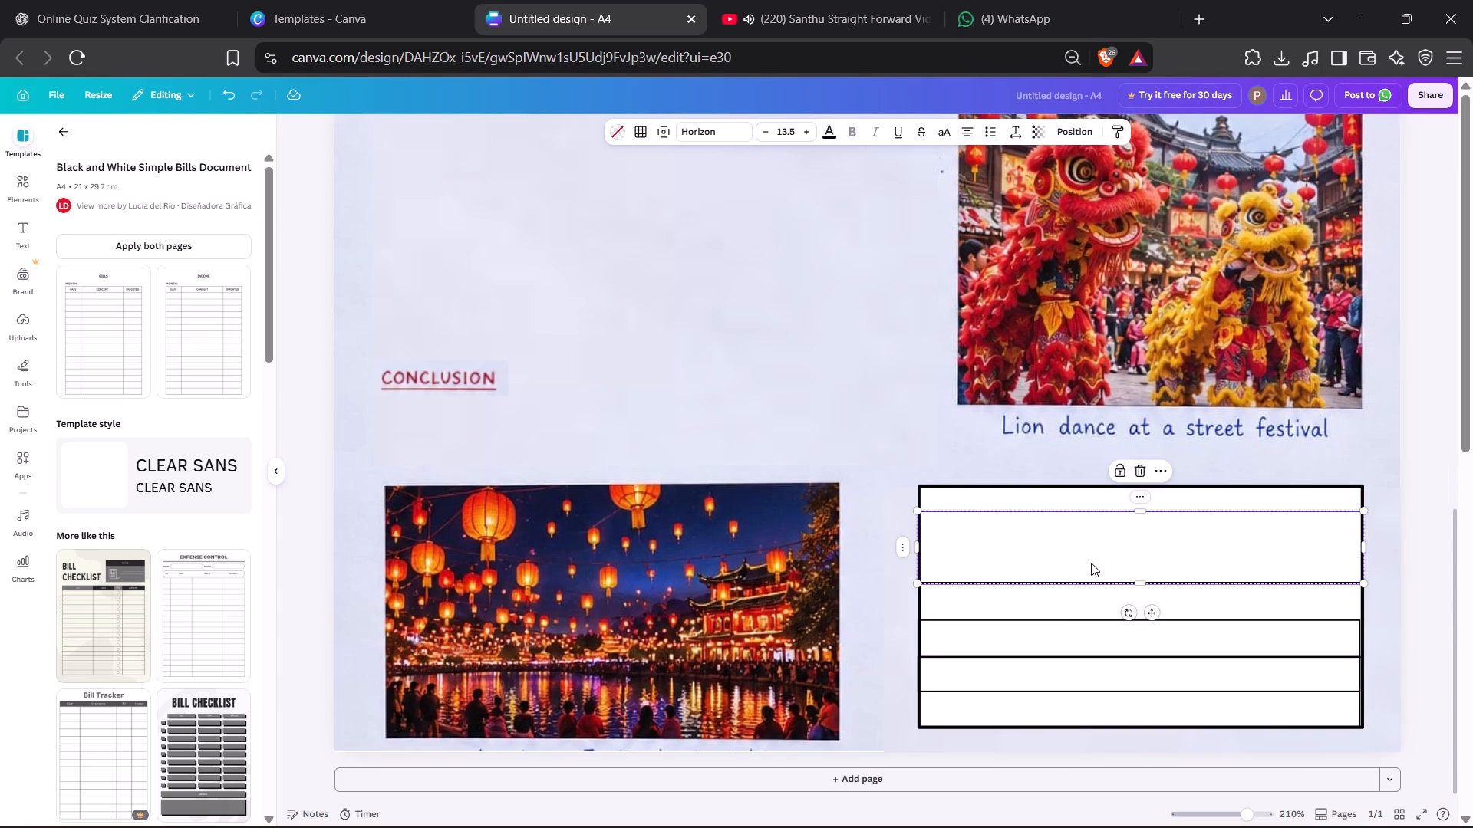
{"action": "left_click", "coordinate": [1012, 600]}
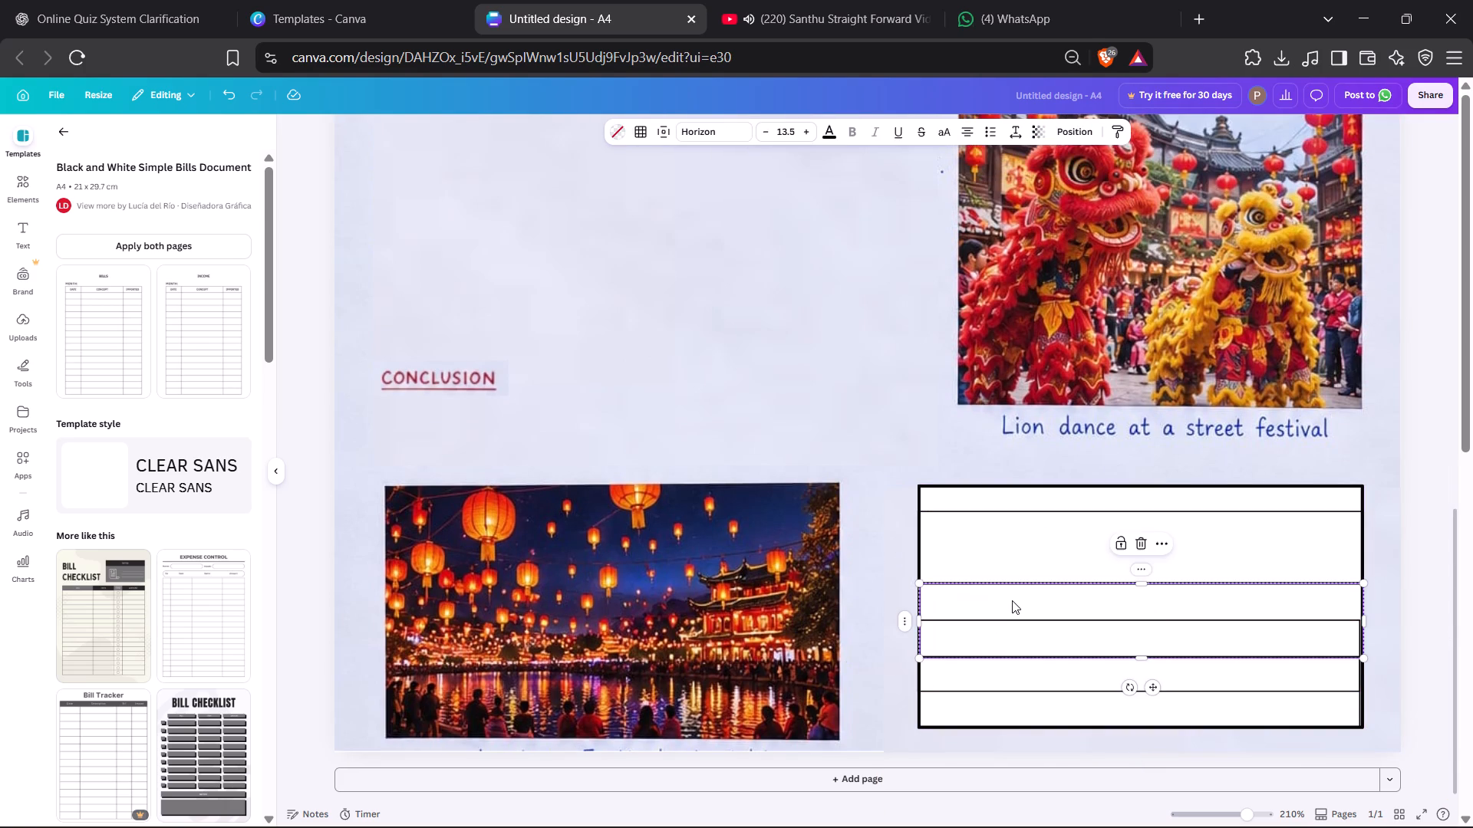
Duplicate the middle cell upward and offset the copy by half its height, splitting the box's remaining tall row into two even rows.
{"action": "left_click_drag", "start_coordinate": [1012, 600], "coordinate": [1016, 547], "text": "alt"}
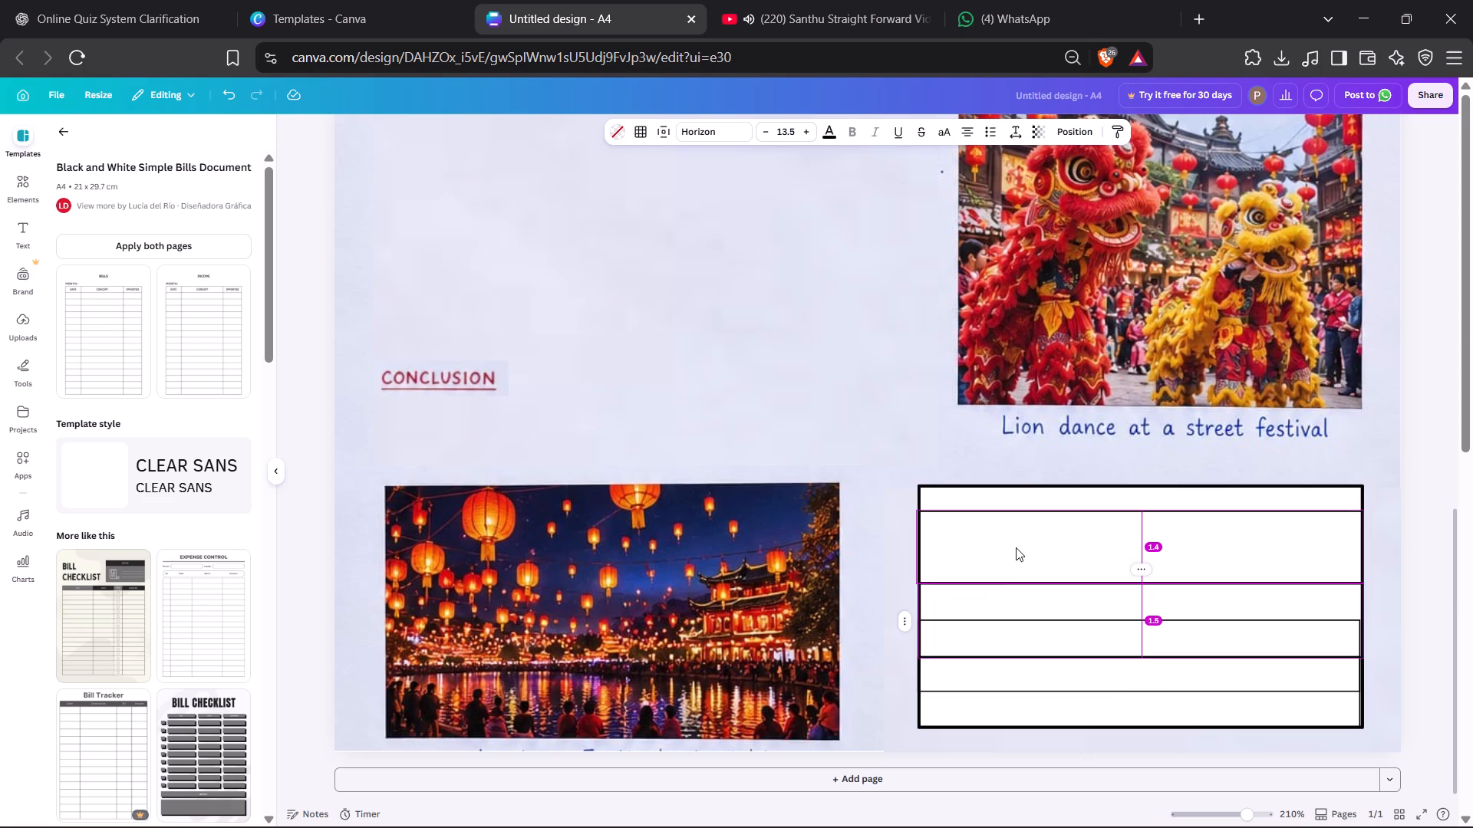
{"action": "left_click_drag", "start_coordinate": [1016, 547], "coordinate": [1021, 534], "text": "alt"}
{"action": "left_click", "coordinate": [1039, 553]}
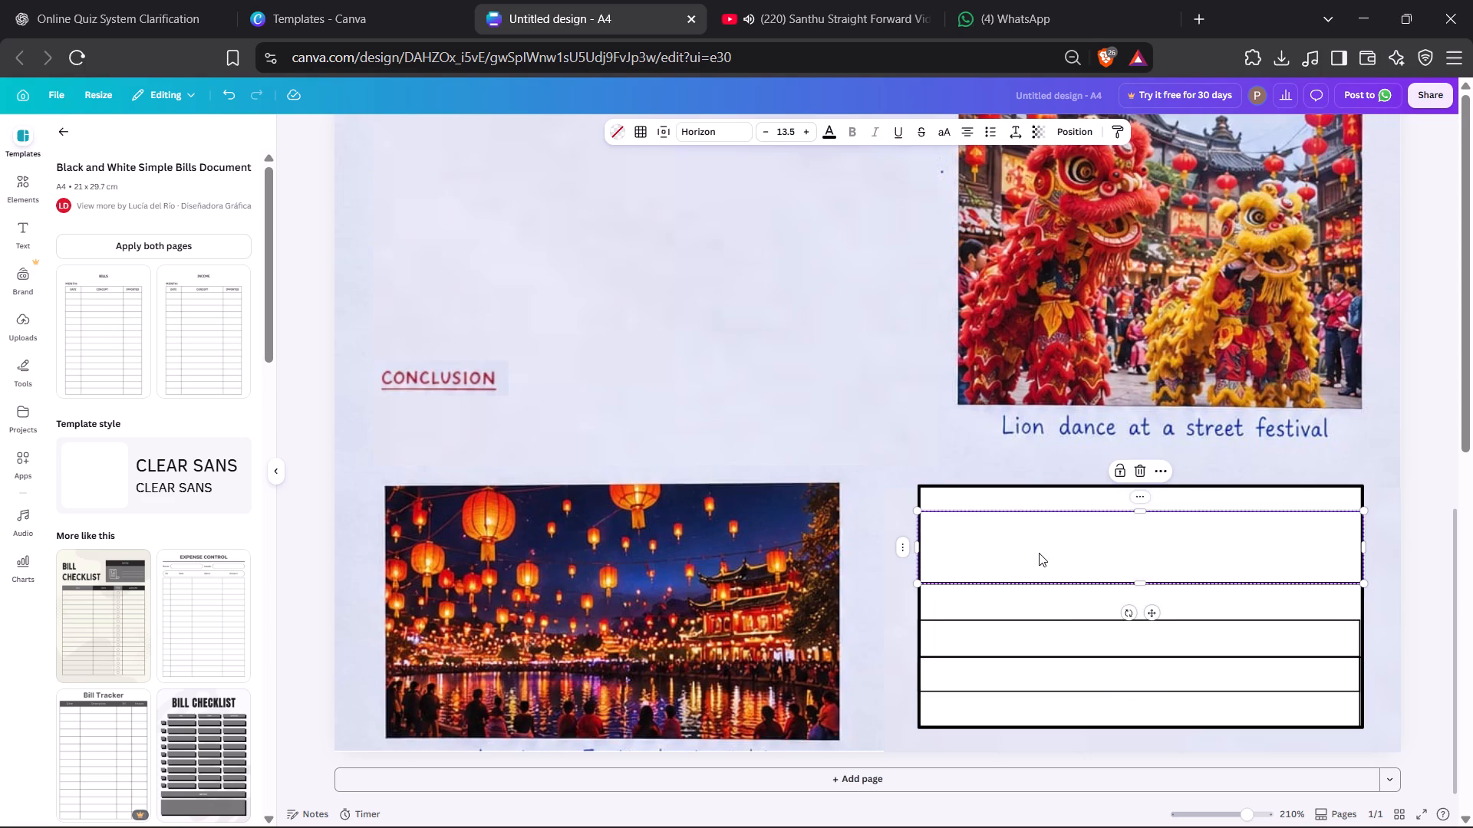
{"action": "left_click", "coordinate": [1039, 546], "text": "alt"}
{"action": "left_click", "coordinate": [1042, 546]}
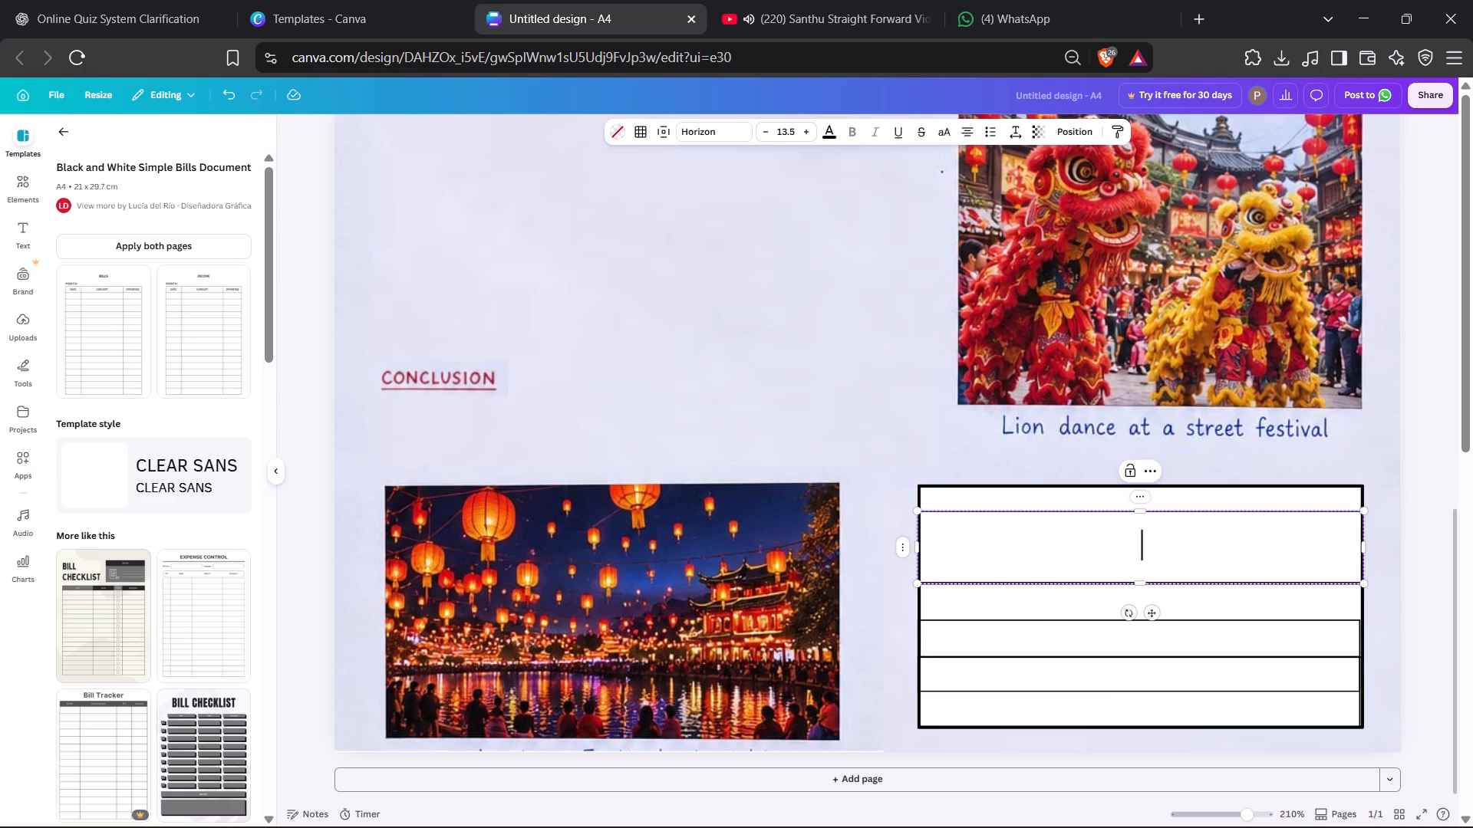
{"action": "left_click", "coordinate": [885, 495]}
{"action": "left_click", "coordinate": [986, 546]}
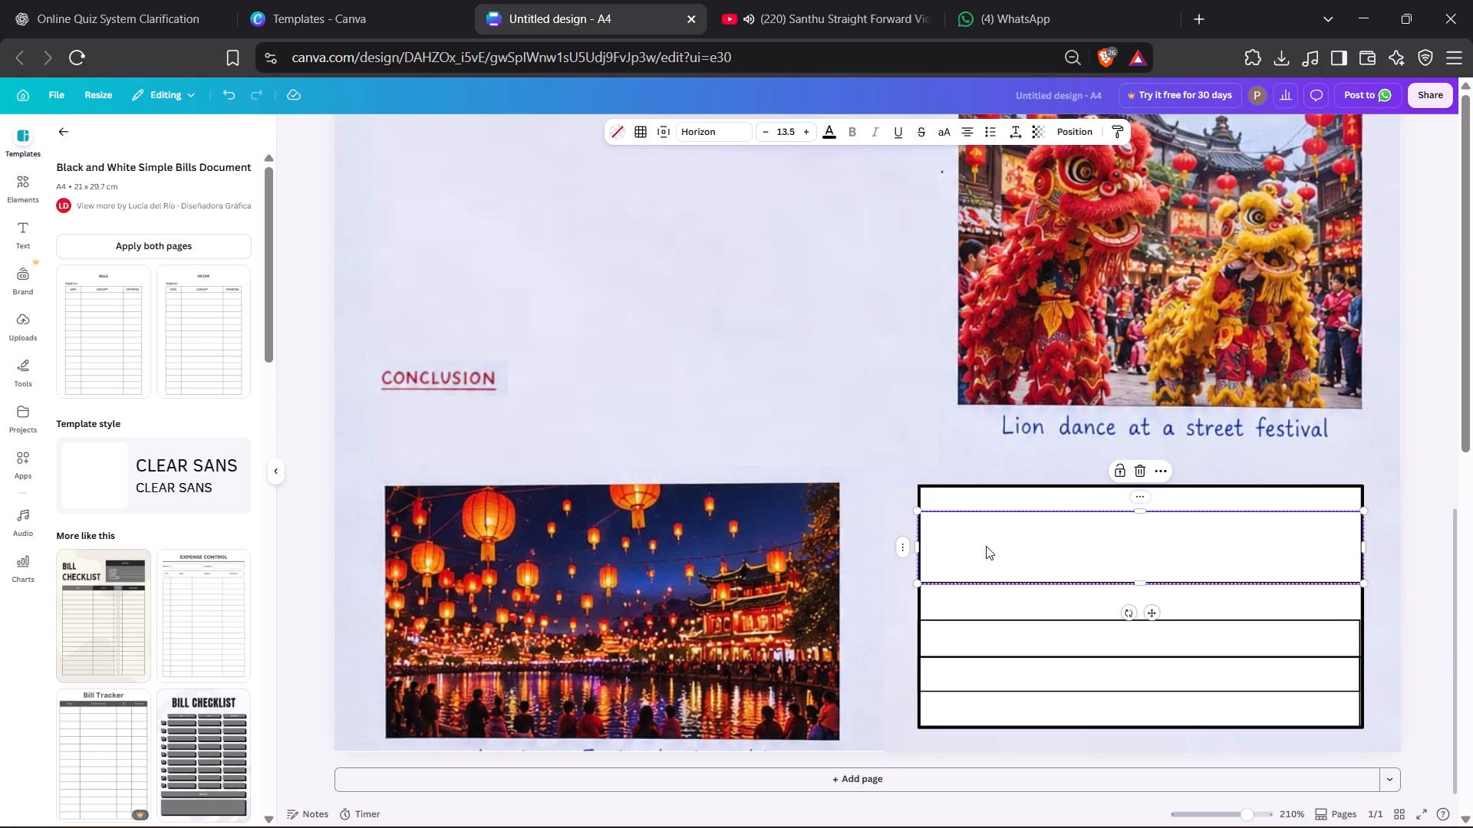
{"action": "left_click_drag", "start_coordinate": [1039, 549], "coordinate": [1042, 565], "text": "alt"}
{"action": "left_click_drag", "start_coordinate": [1042, 565], "coordinate": [1042, 588], "text": "alt"}
{"action": "left_click", "coordinate": [886, 480]}
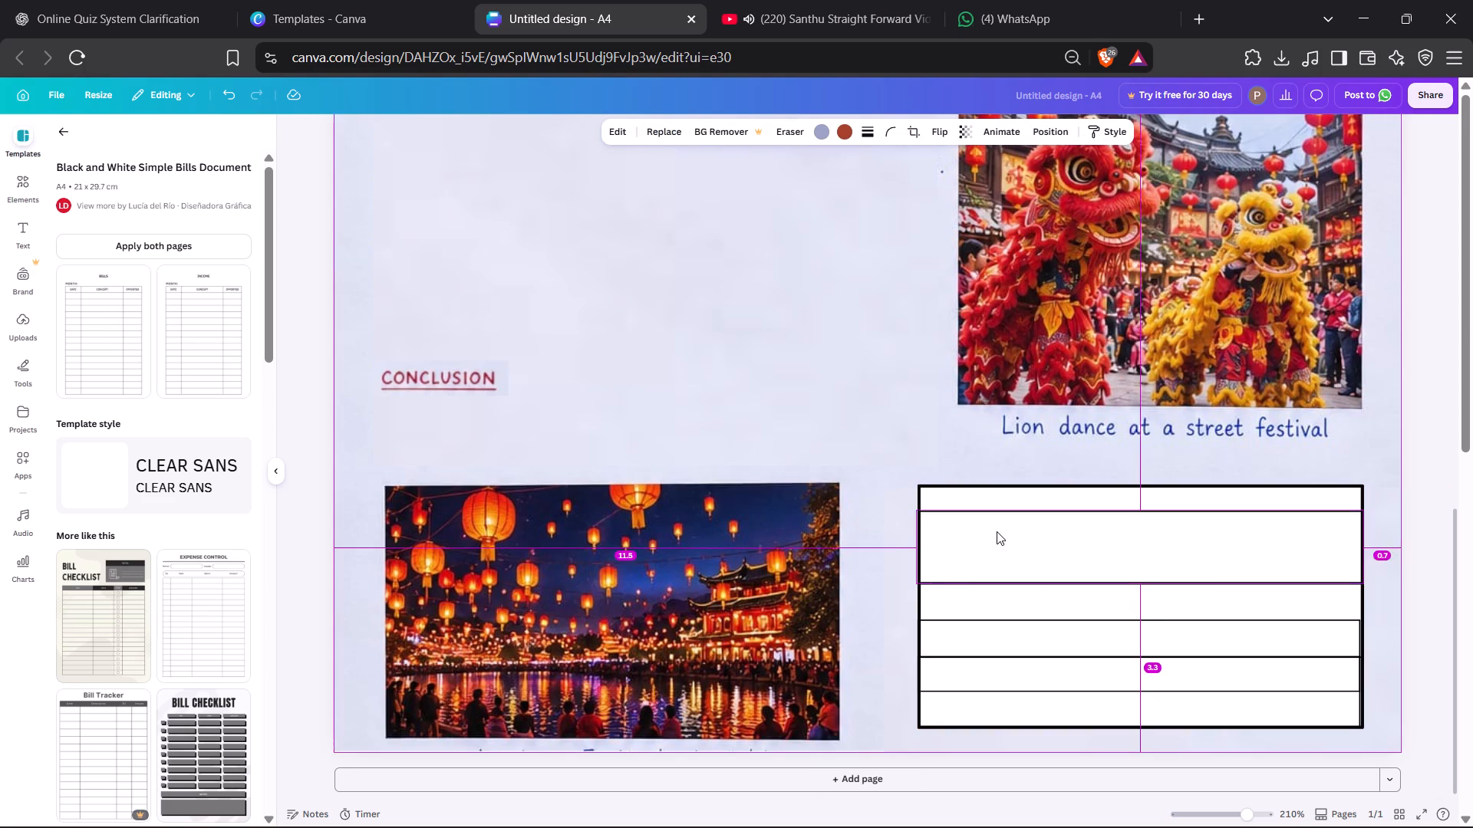
{"action": "left_click_drag", "start_coordinate": [997, 531], "coordinate": [997, 558], "text": "alt"}
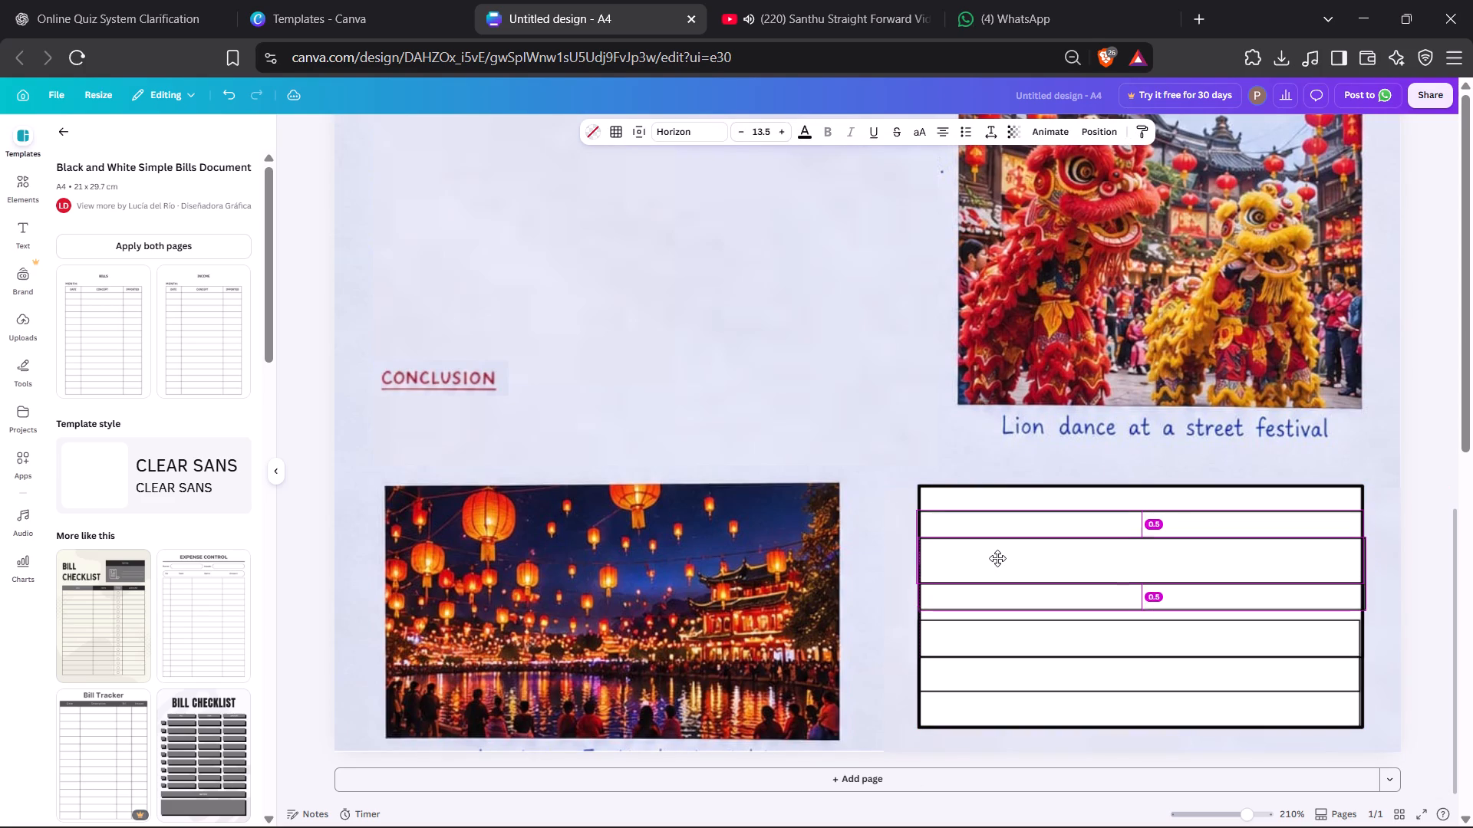
{"action": "left_click_drag", "start_coordinate": [997, 558], "coordinate": [997, 566], "text": "alt"}
{"action": "left_click", "coordinate": [865, 485]}
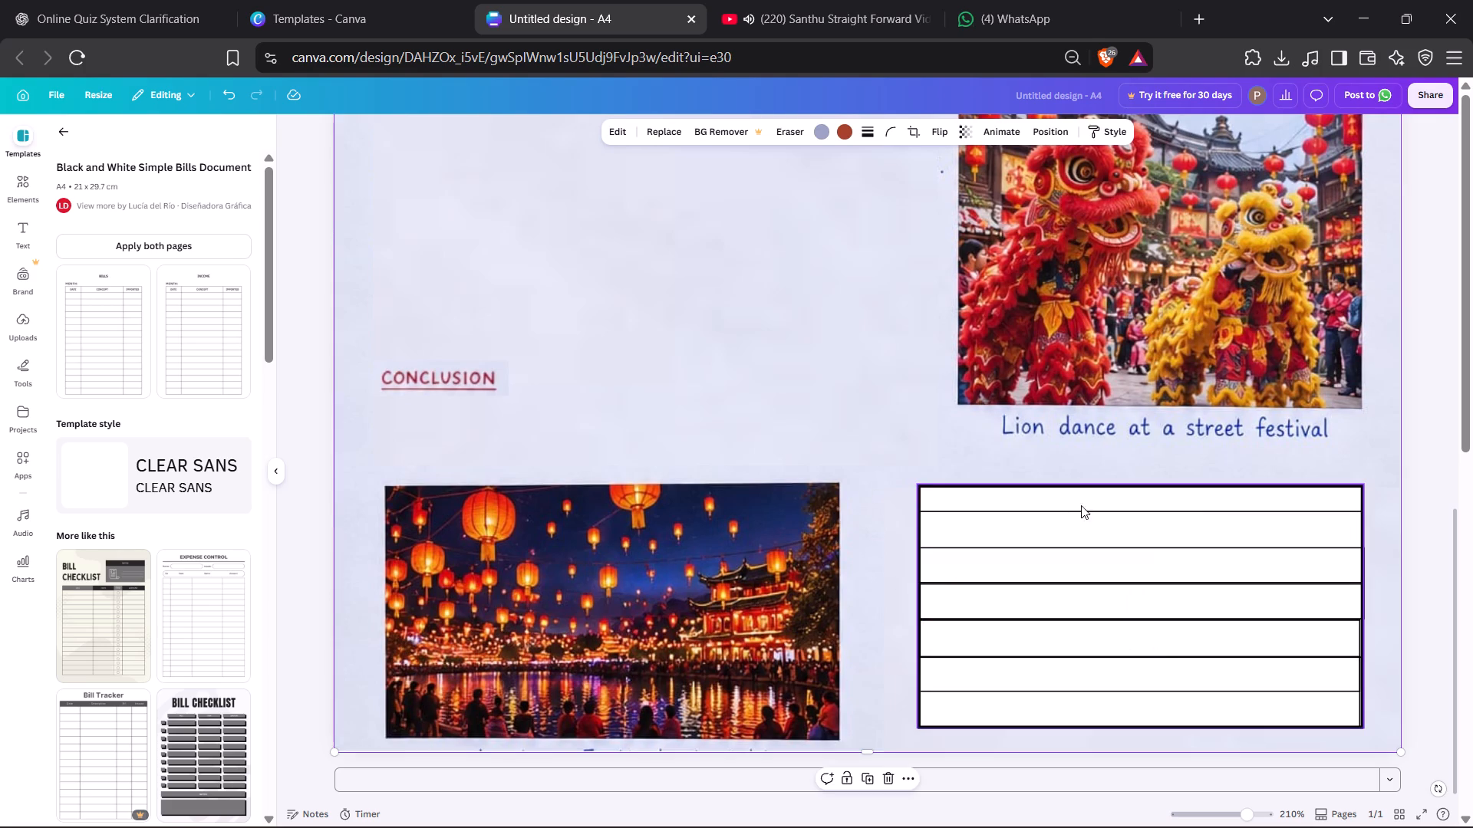
Enlarge the white outlined box slightly upward and outward from its upper outer corner.
{"action": "left_click", "coordinate": [1076, 485]}
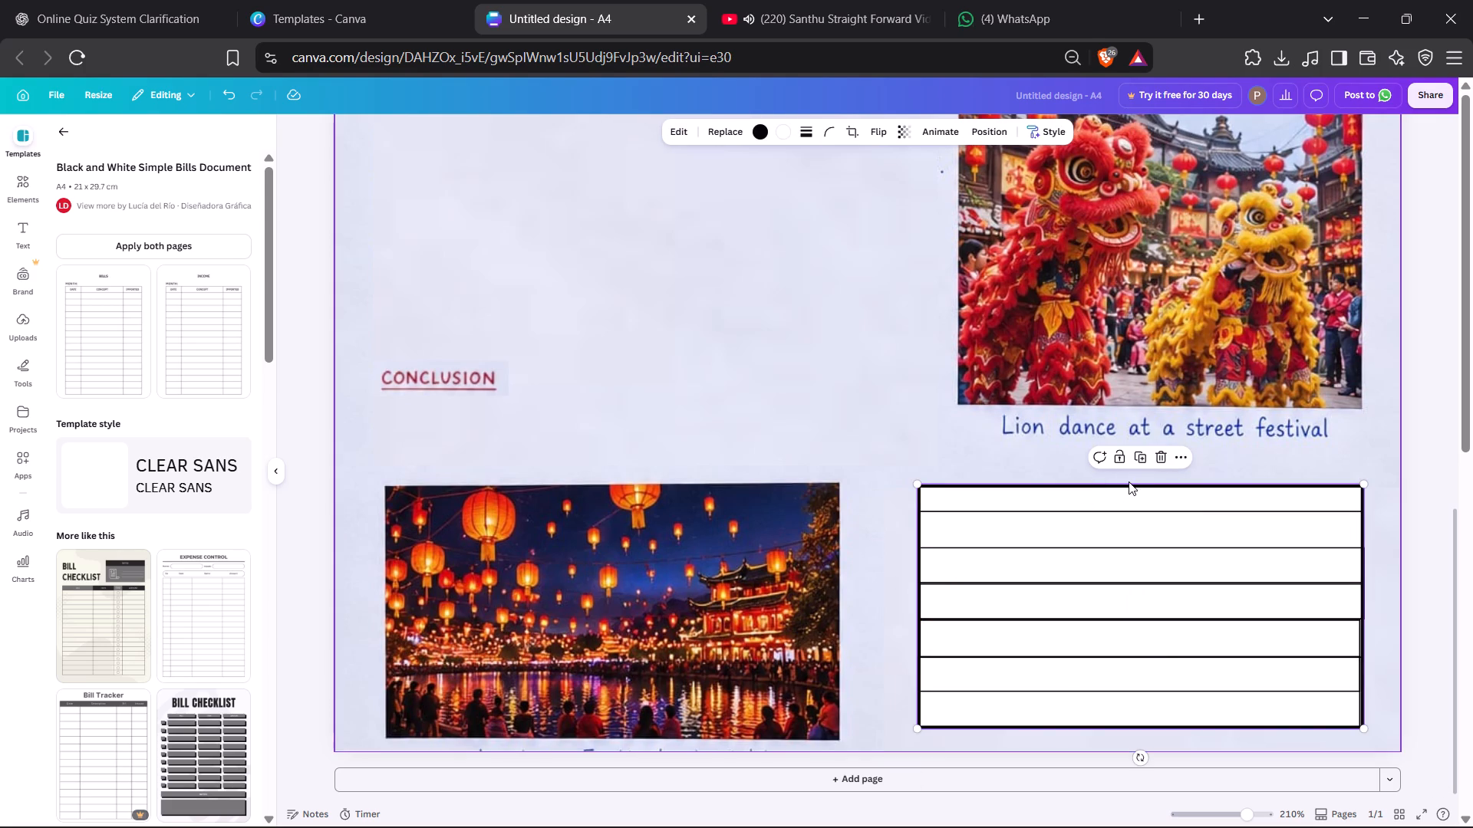
{"action": "left_click", "coordinate": [1119, 488]}
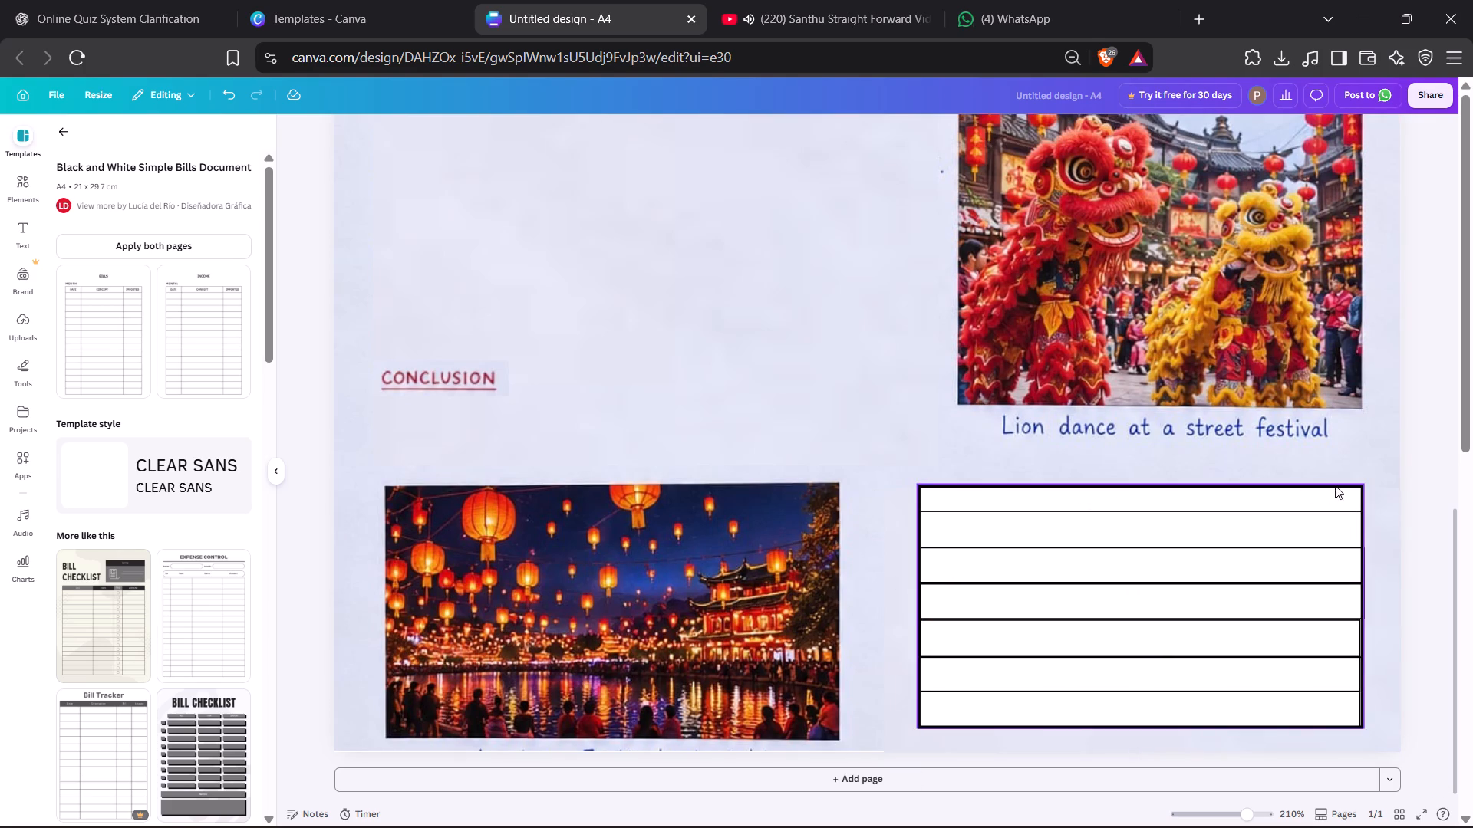
{"action": "left_click", "coordinate": [1301, 488]}
{"action": "left_click_drag", "start_coordinate": [1361, 485], "coordinate": [1363, 481]}
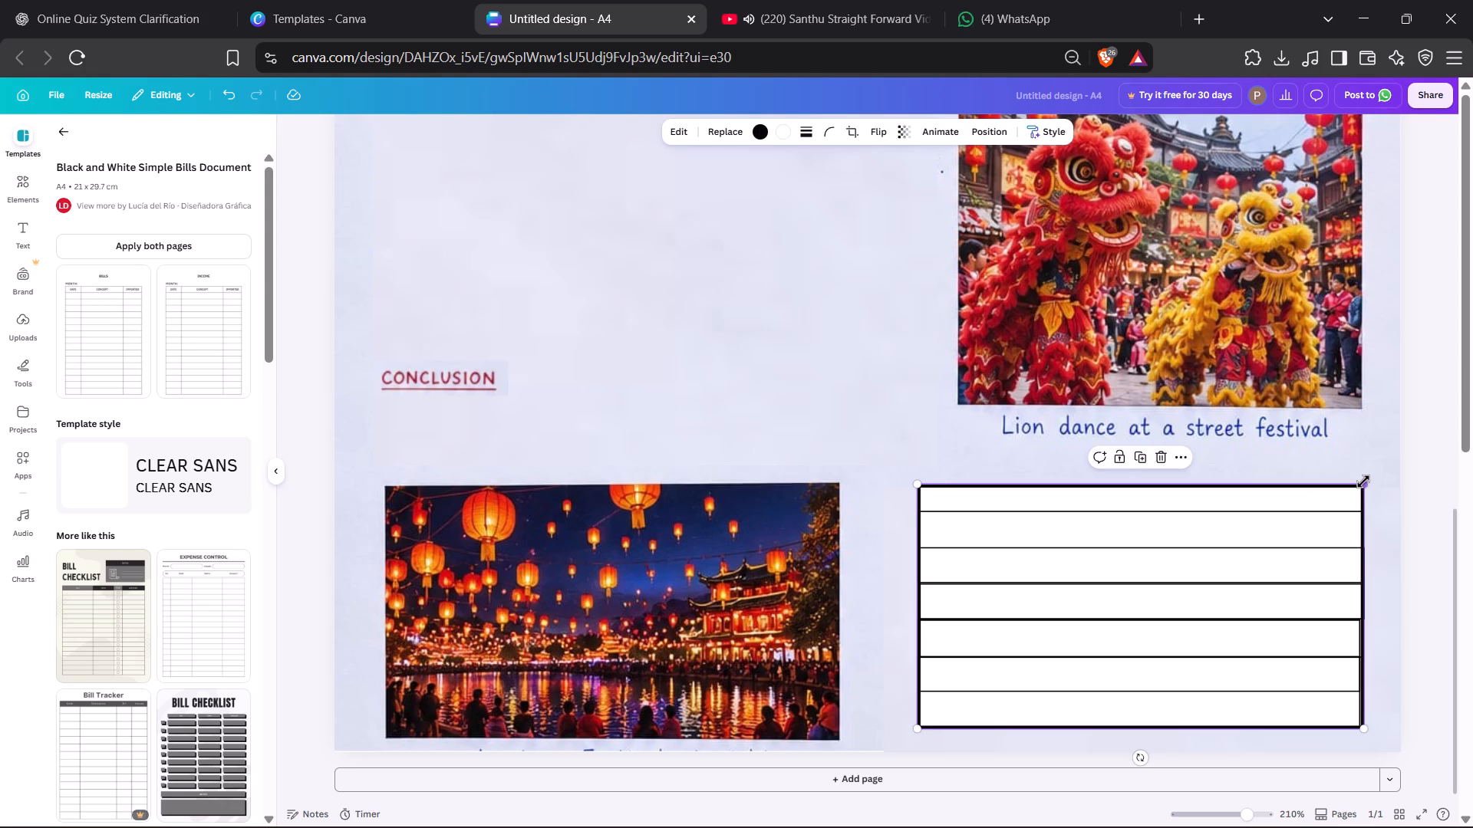
{"action": "left_click_drag", "start_coordinate": [1363, 481], "coordinate": [1362, 466]}
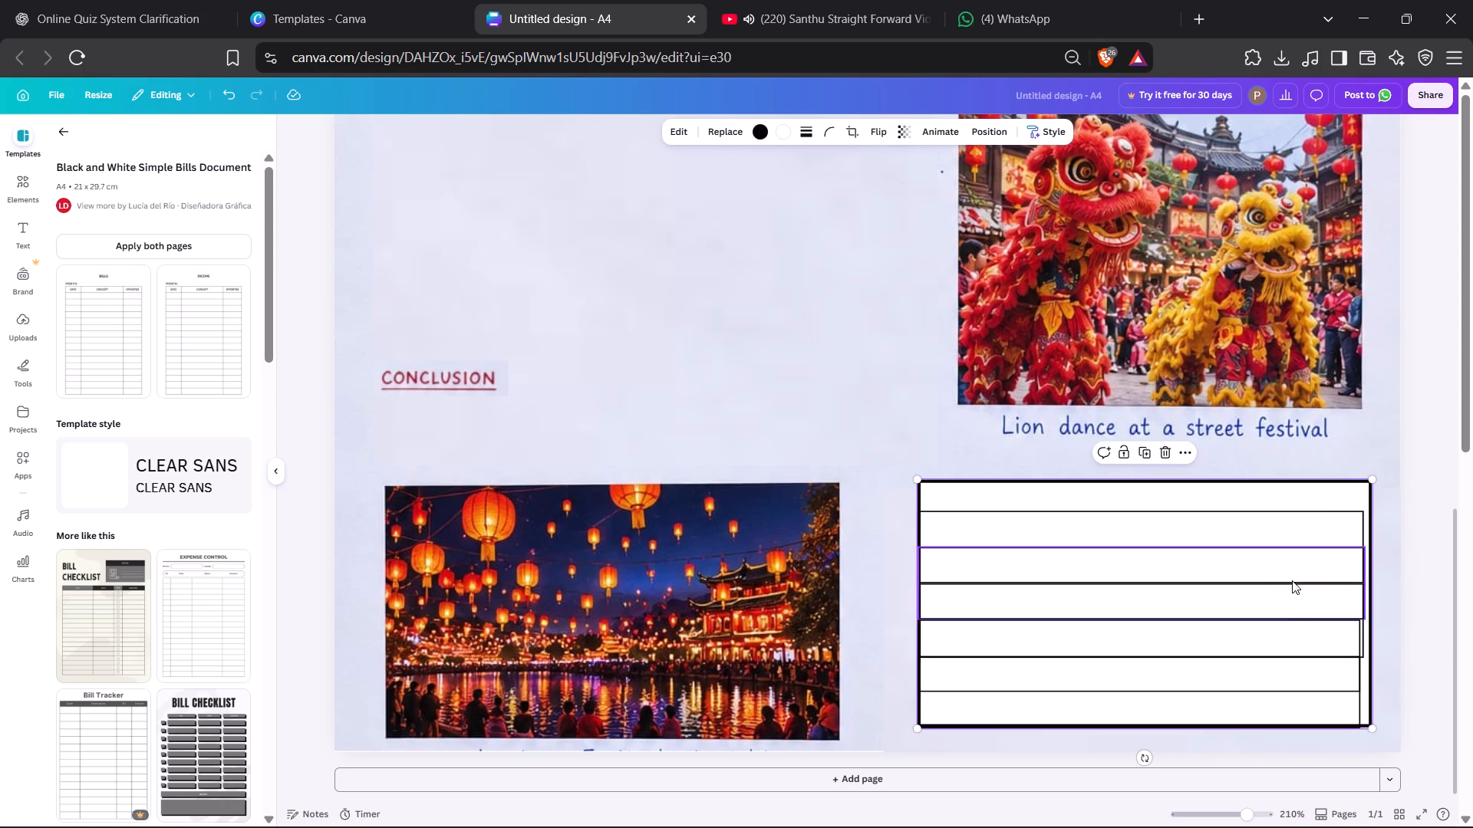
Widen each of the stacked ruled cells so their outer edges line up with the enlarged white box's border.
{"action": "left_click", "coordinate": [1287, 714]}
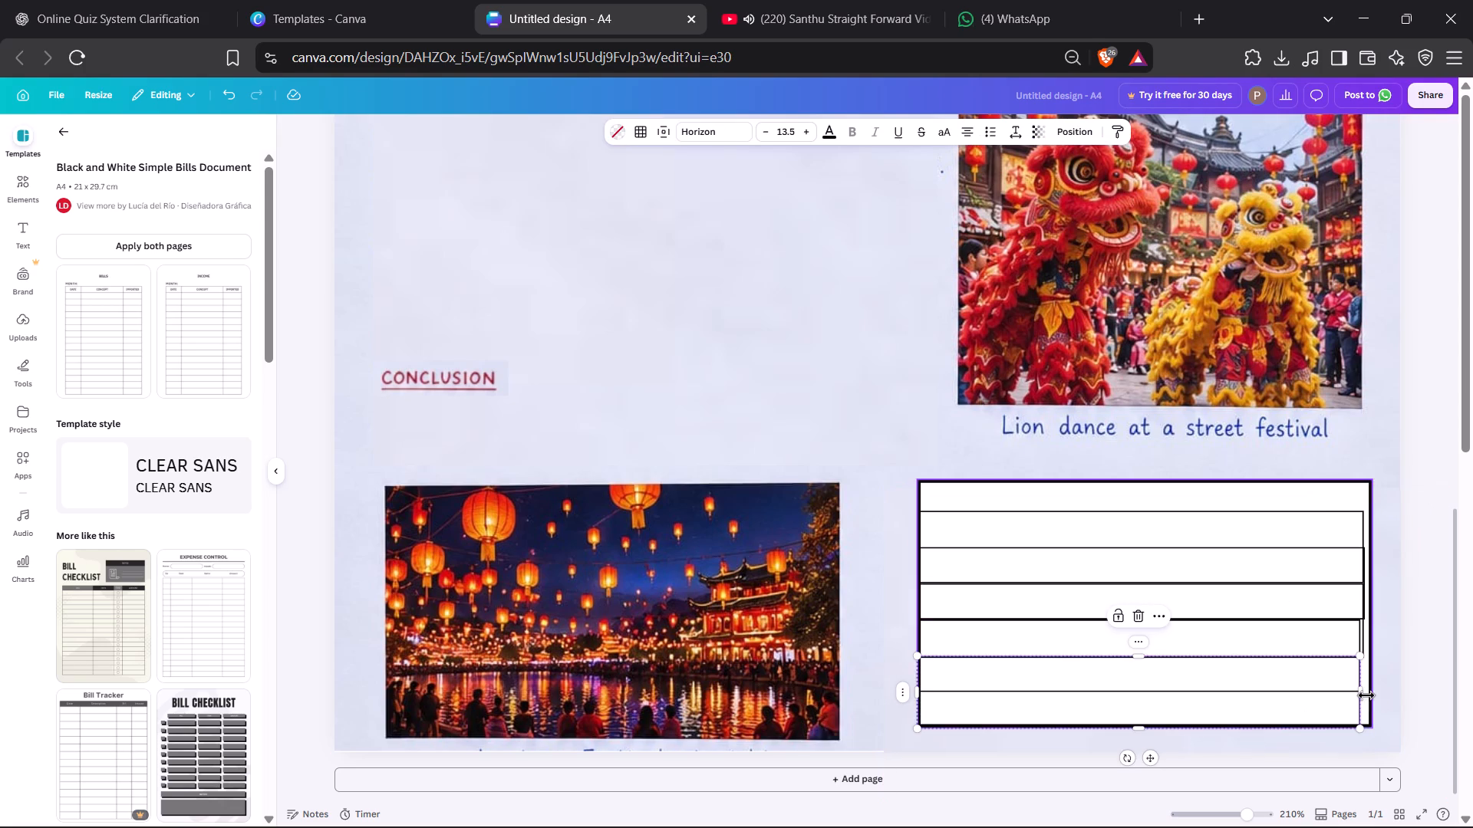
{"action": "left_click_drag", "start_coordinate": [1365, 695], "coordinate": [1374, 697]}
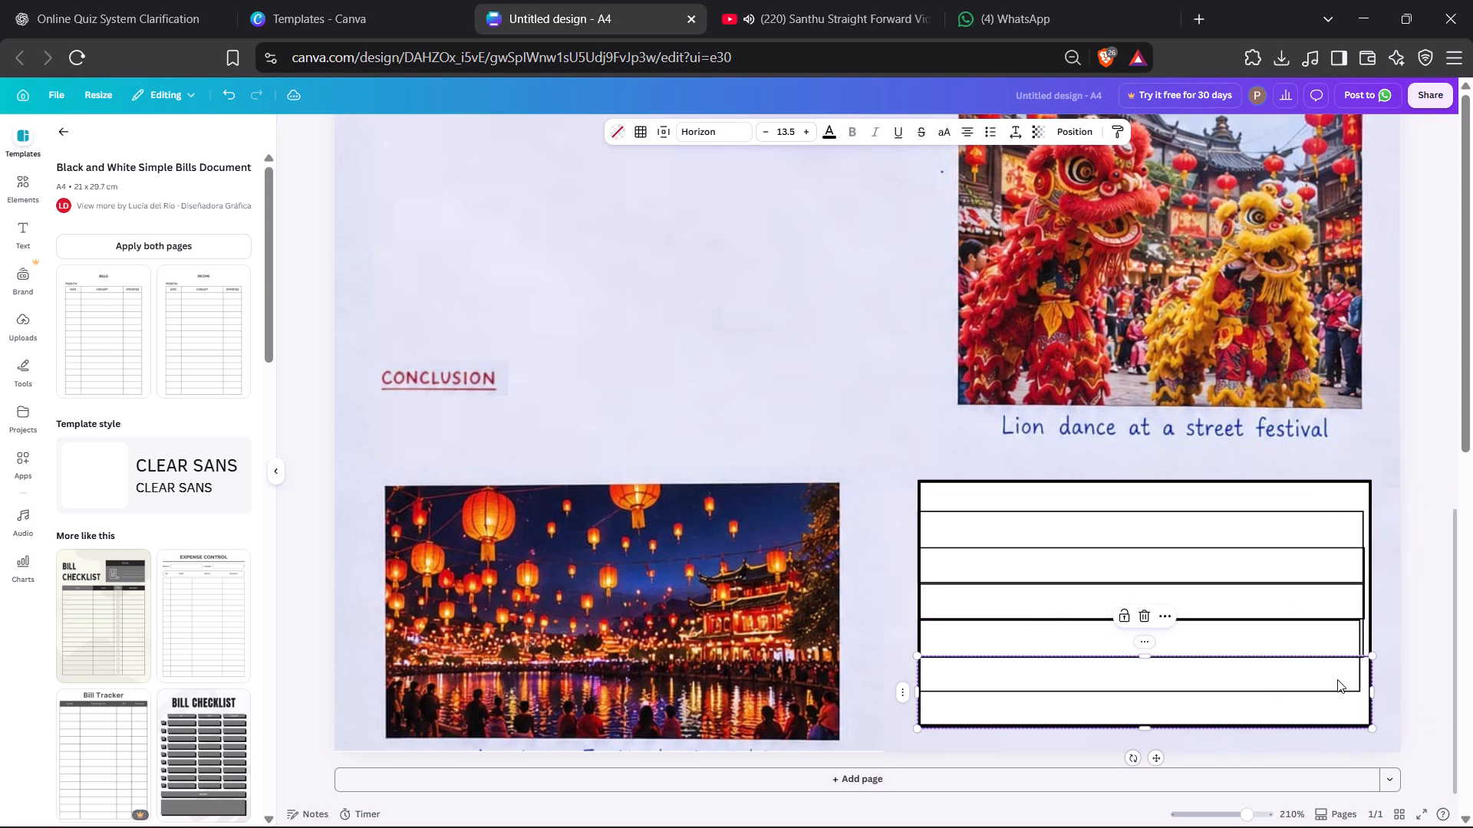
{"action": "left_click", "coordinate": [1336, 679]}
{"action": "left_click", "coordinate": [1338, 677]}
{"action": "left_click", "coordinate": [1266, 645]}
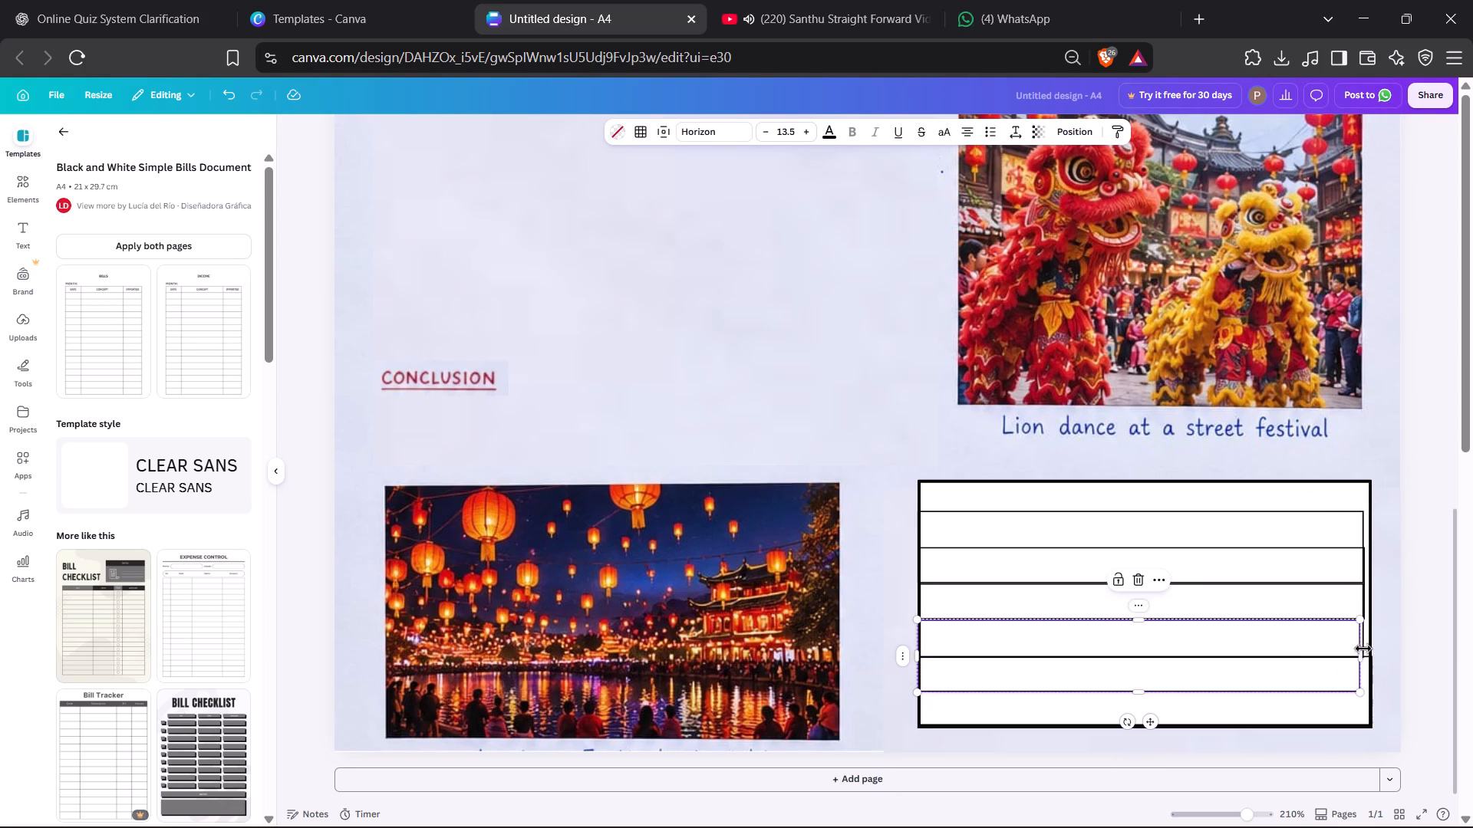
{"action": "left_click_drag", "start_coordinate": [1366, 656], "coordinate": [1376, 658]}
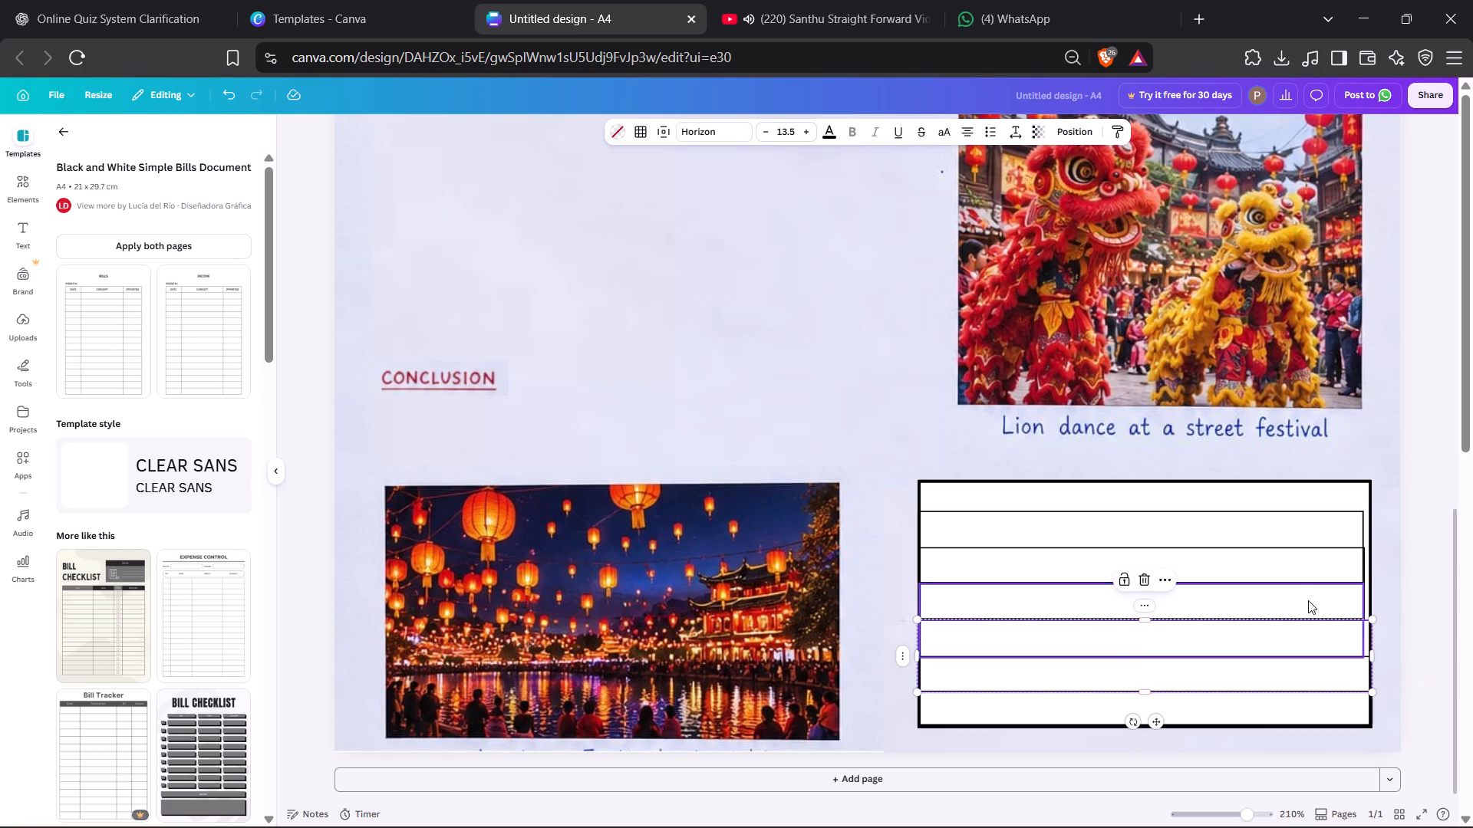
{"action": "left_click", "coordinate": [1308, 600]}
{"action": "left_click_drag", "start_coordinate": [1366, 620], "coordinate": [1374, 622]}
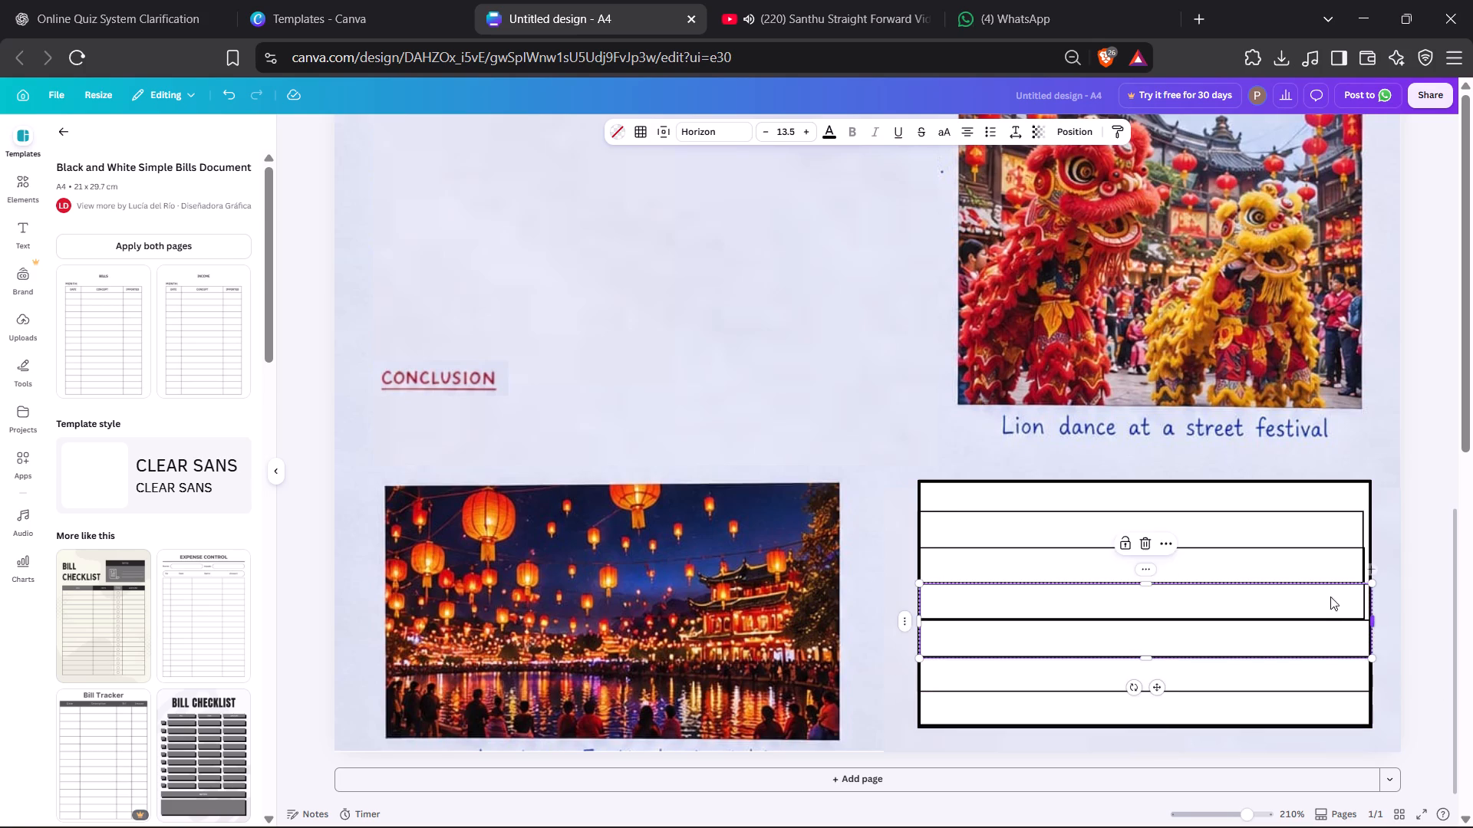
{"action": "left_click", "coordinate": [1316, 565]}
{"action": "left_click_drag", "start_coordinate": [1366, 583], "coordinate": [1373, 584]}
{"action": "left_click", "coordinate": [1320, 536]}
{"action": "left_click_drag", "start_coordinate": [1364, 552], "coordinate": [1366, 552]}
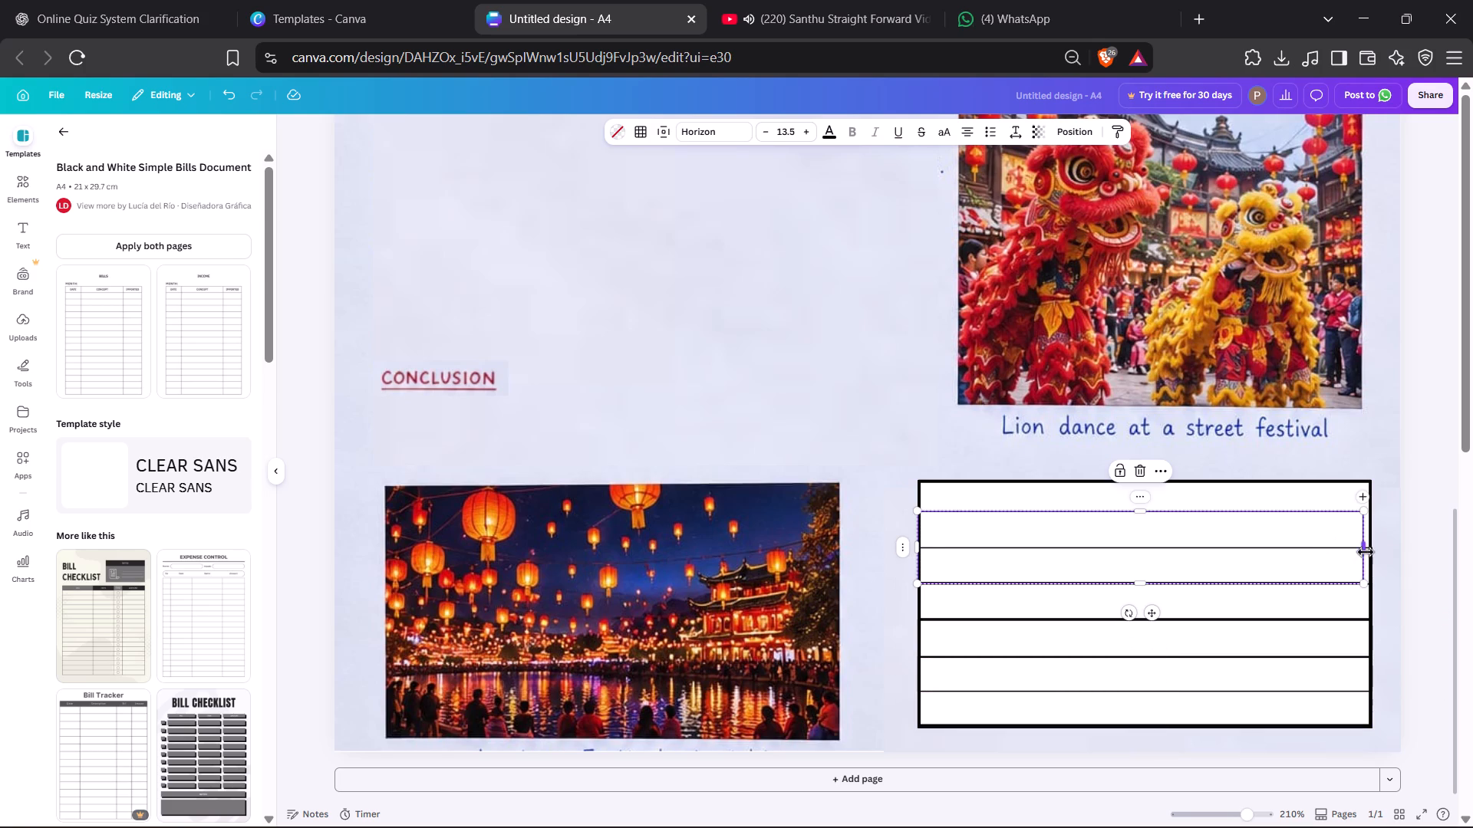
{"action": "left_click_drag", "start_coordinate": [1366, 552], "coordinate": [1372, 552]}
{"action": "left_click", "coordinate": [1386, 452]}
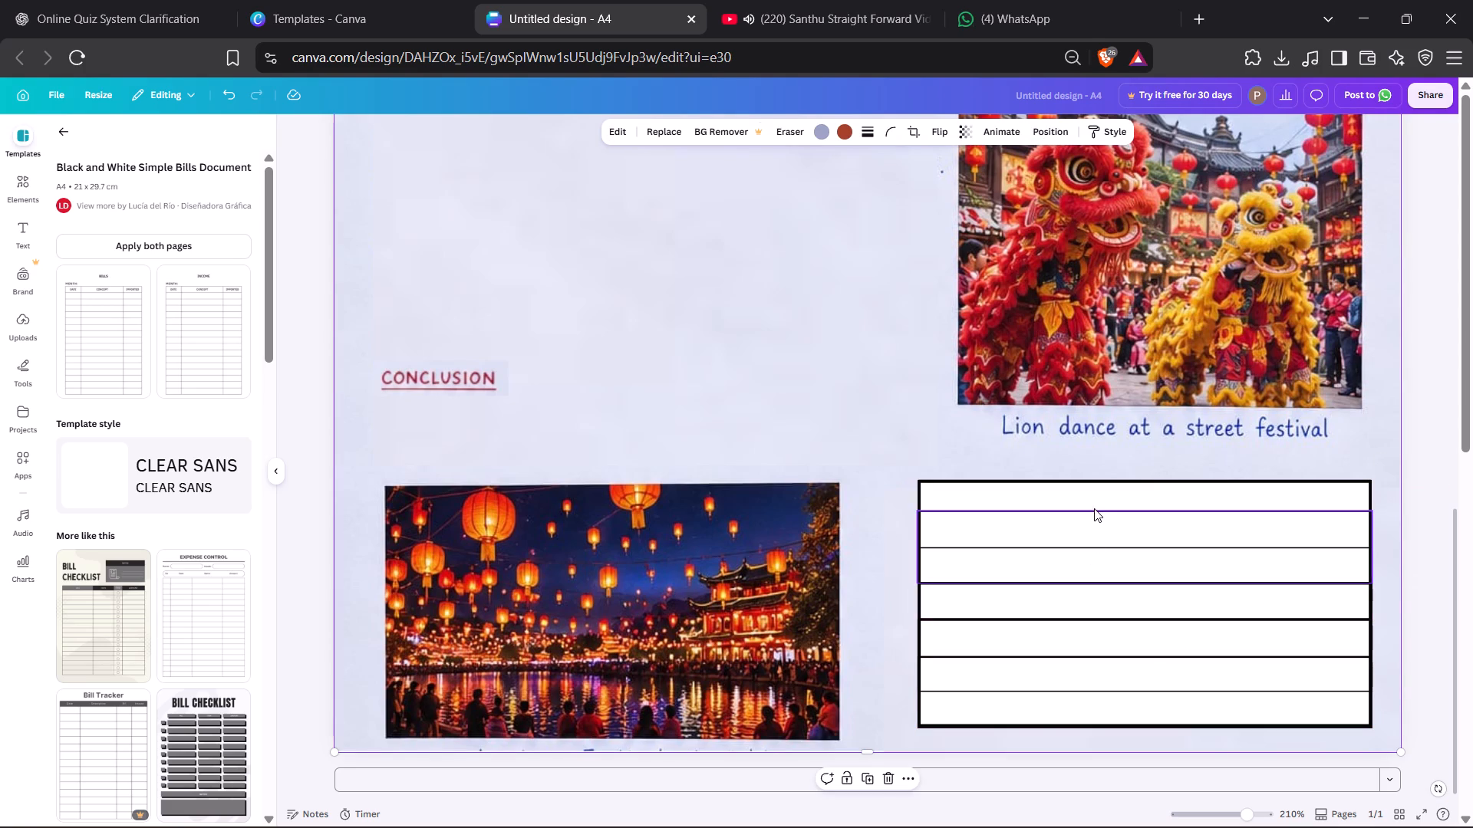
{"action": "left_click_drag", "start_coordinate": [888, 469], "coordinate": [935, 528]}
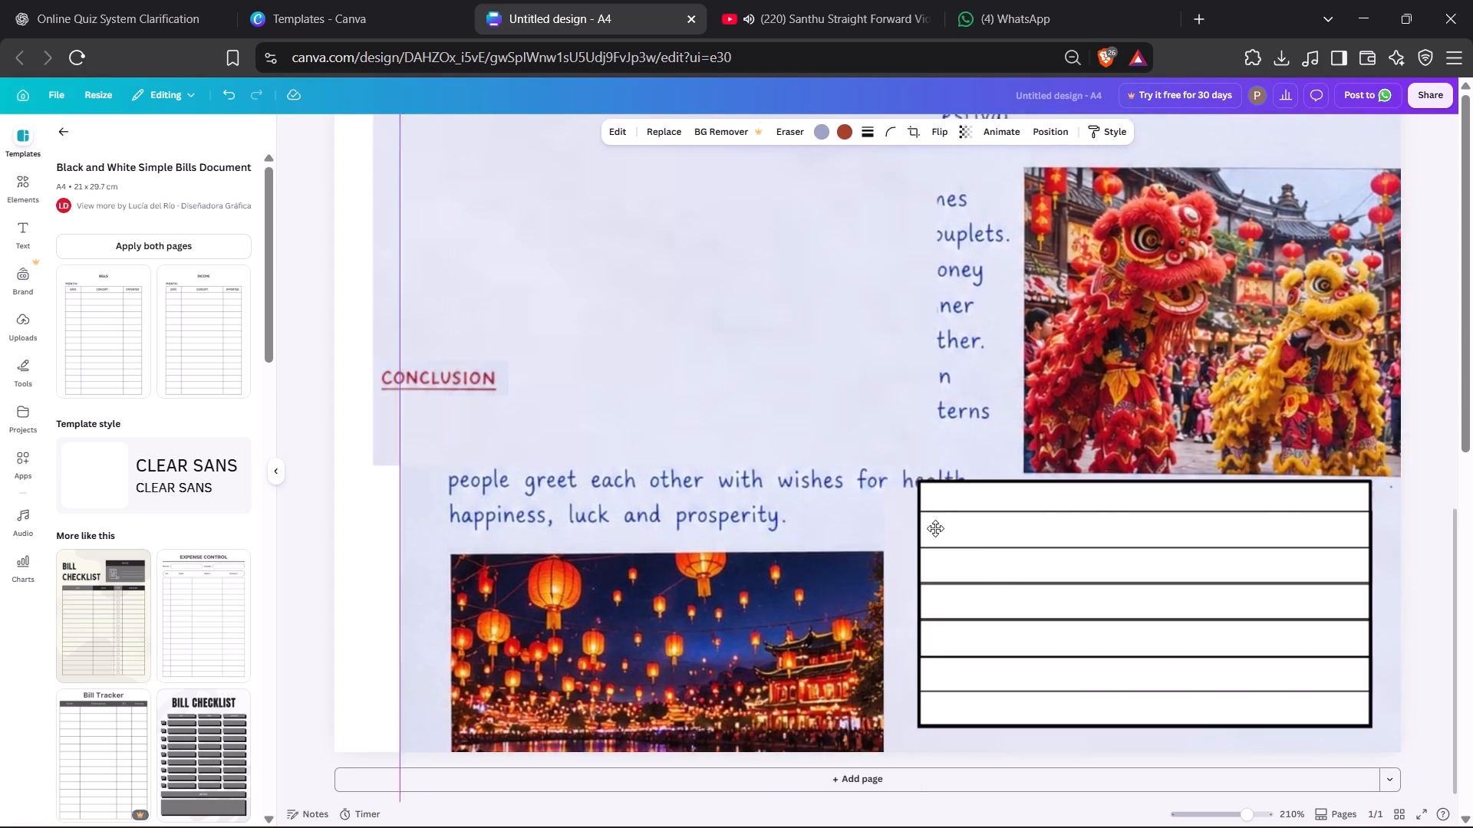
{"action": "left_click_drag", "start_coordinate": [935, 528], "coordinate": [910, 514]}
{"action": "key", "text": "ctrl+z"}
Select the white box together with all its ruled cells and lock them in place.
{"action": "scroll", "coordinate": [891, 529], "scroll_direction": "up", "scroll_amount": 3, "text": "ctrl"}
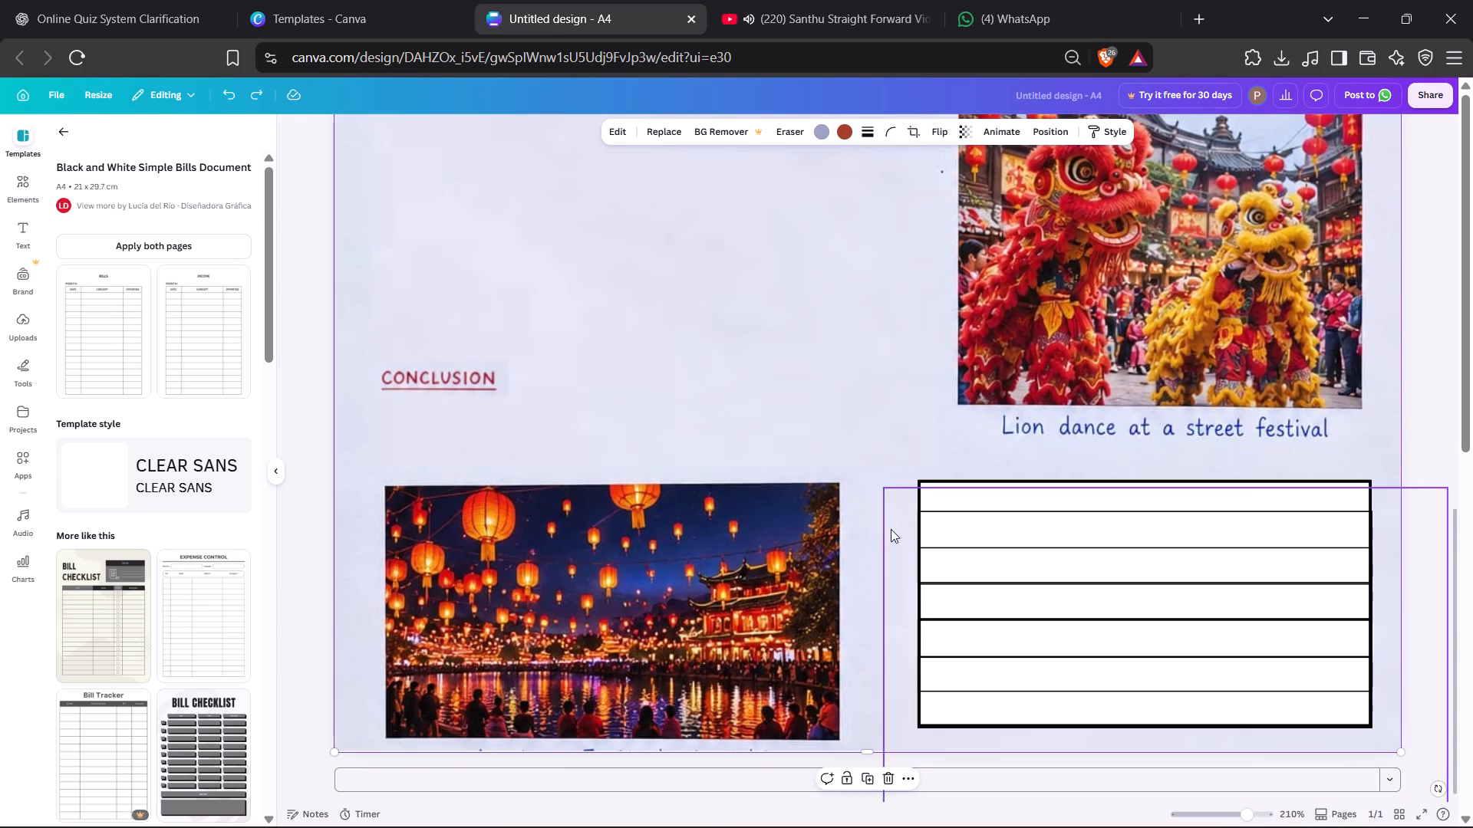
{"action": "scroll", "coordinate": [891, 529], "scroll_direction": "up", "scroll_amount": 2, "text": "ctrl"}
{"action": "scroll", "coordinate": [891, 530], "scroll_direction": "down", "scroll_amount": 12, "text": "ctrl"}
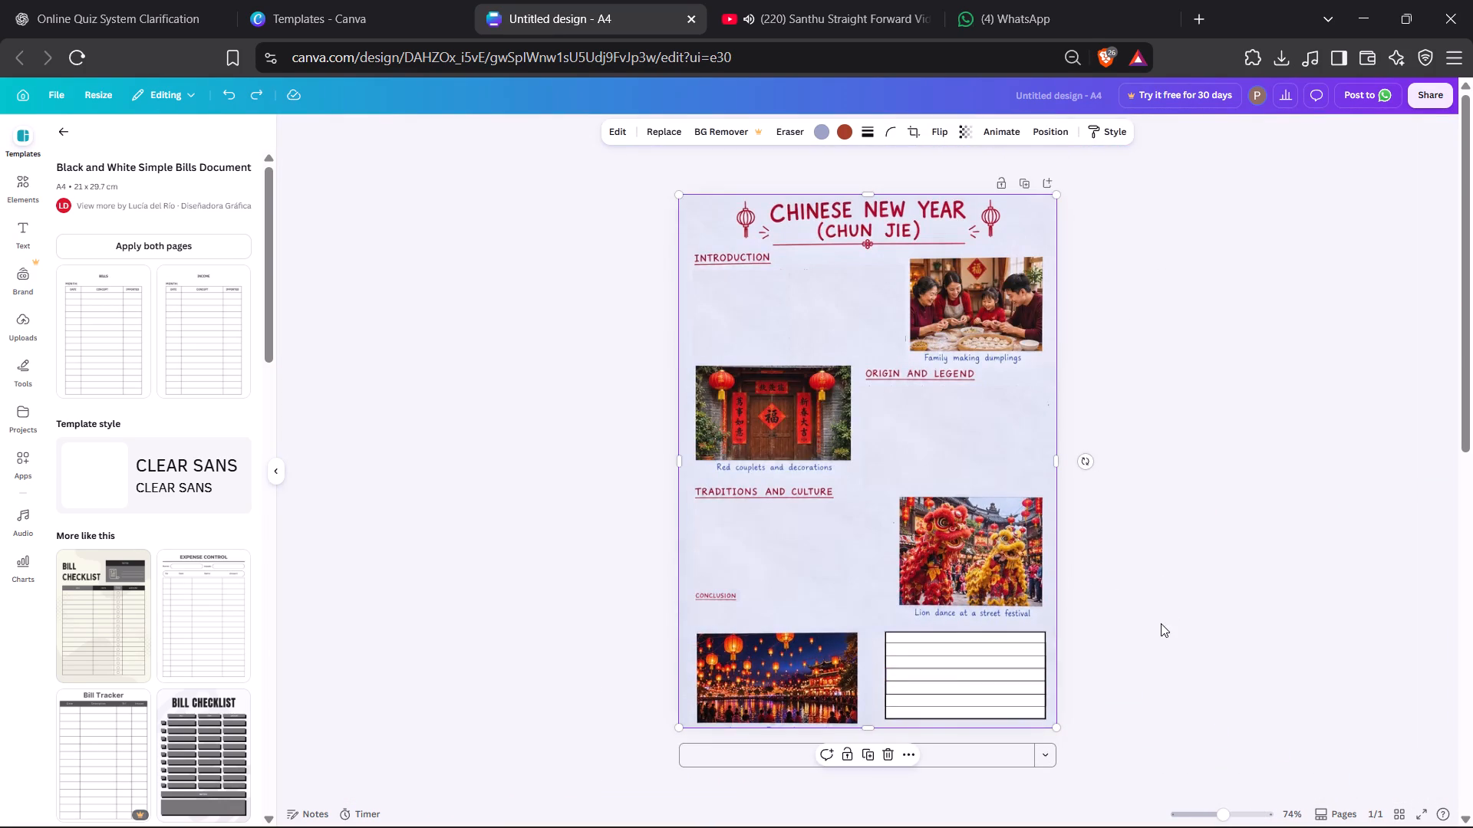
{"action": "left_click", "coordinate": [1161, 623]}
{"action": "left_click_drag", "start_coordinate": [1157, 714], "coordinate": [923, 630]}
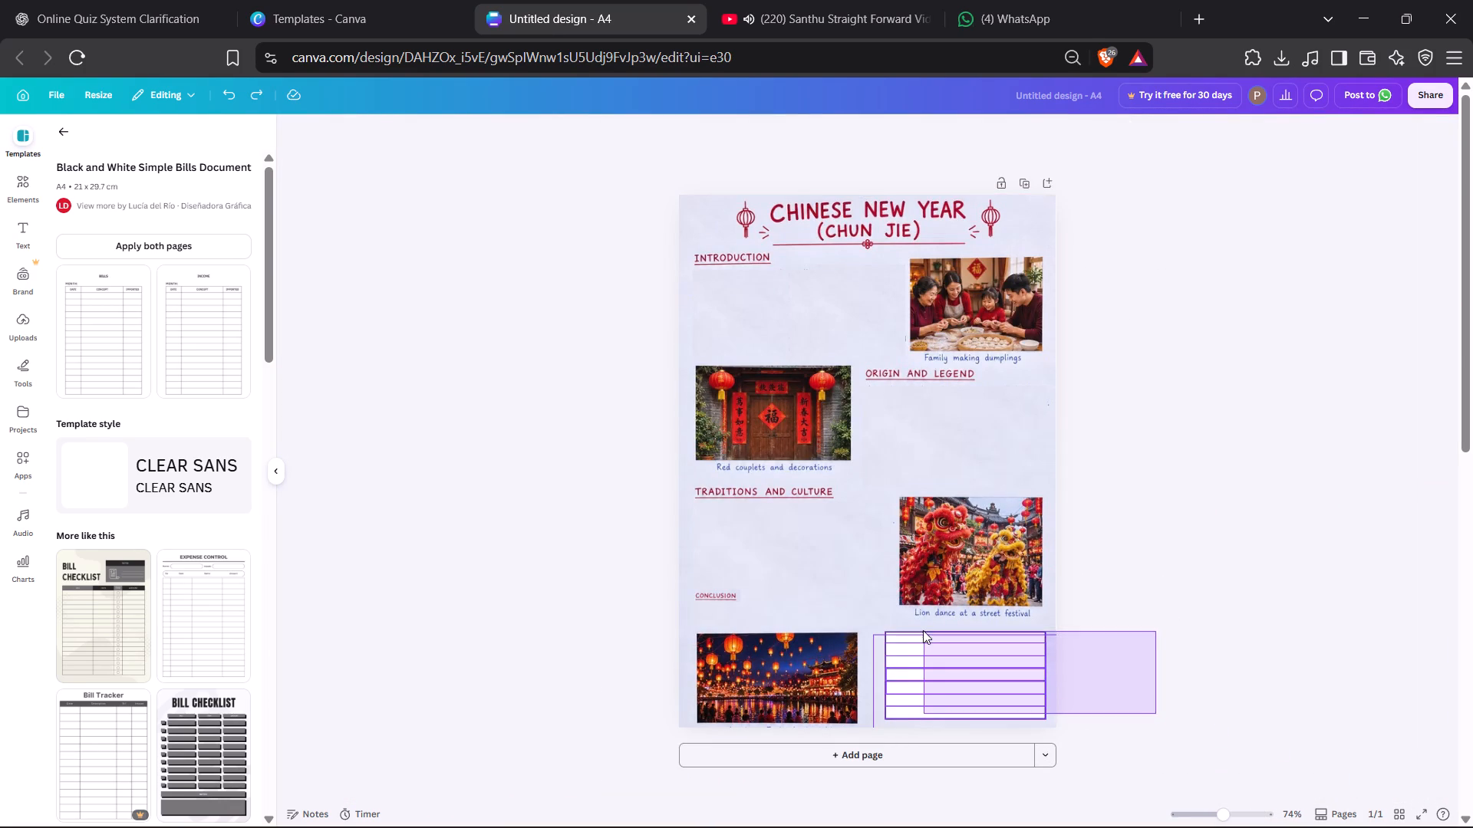
{"action": "left_click_drag", "start_coordinate": [923, 630], "coordinate": [884, 629]}
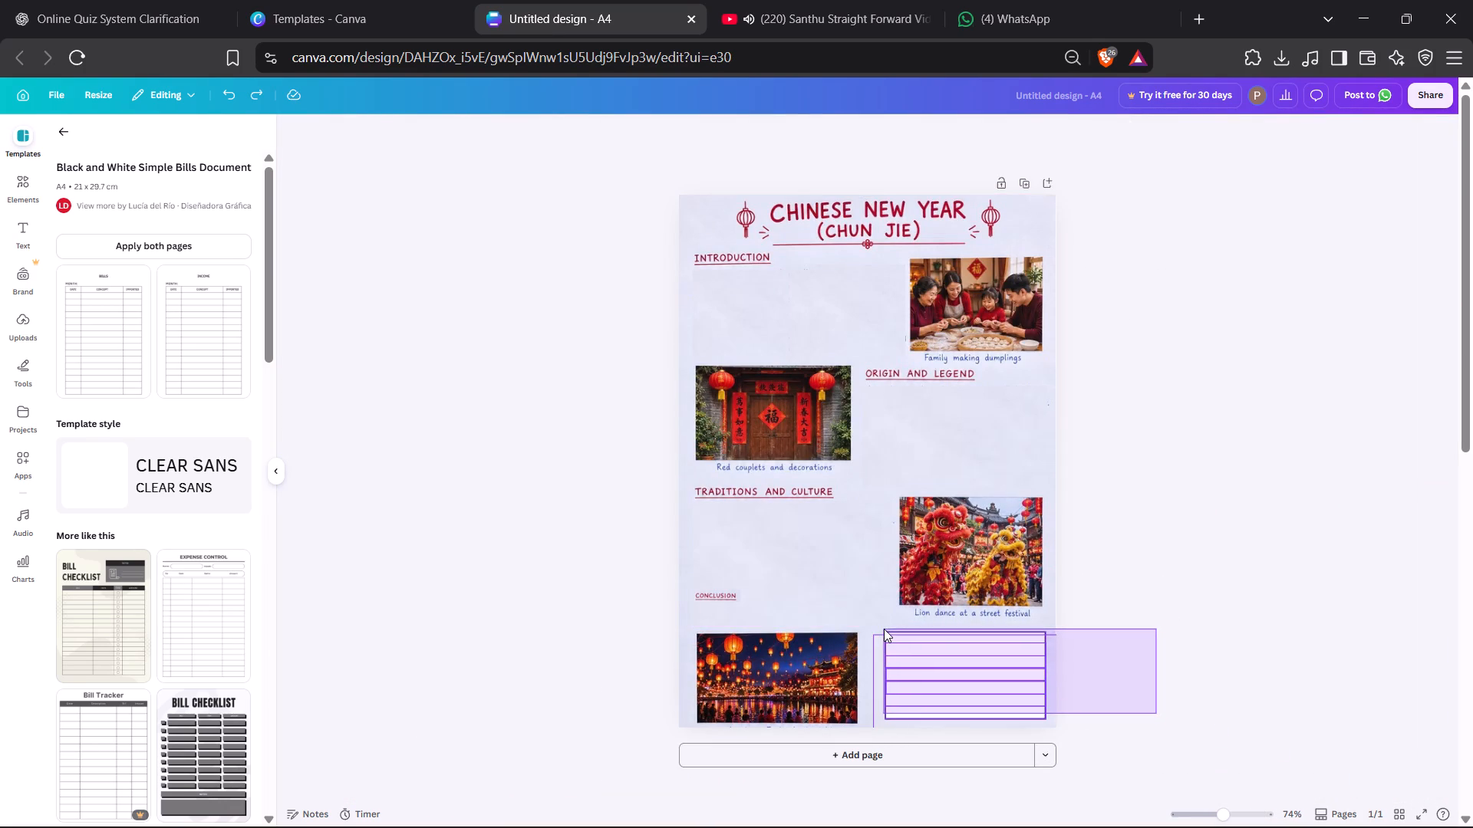
{"action": "left_click_drag", "start_coordinate": [884, 629], "coordinate": [895, 629]}
{"action": "left_click", "coordinate": [958, 604]}
{"action": "left_click", "coordinate": [1168, 576]}
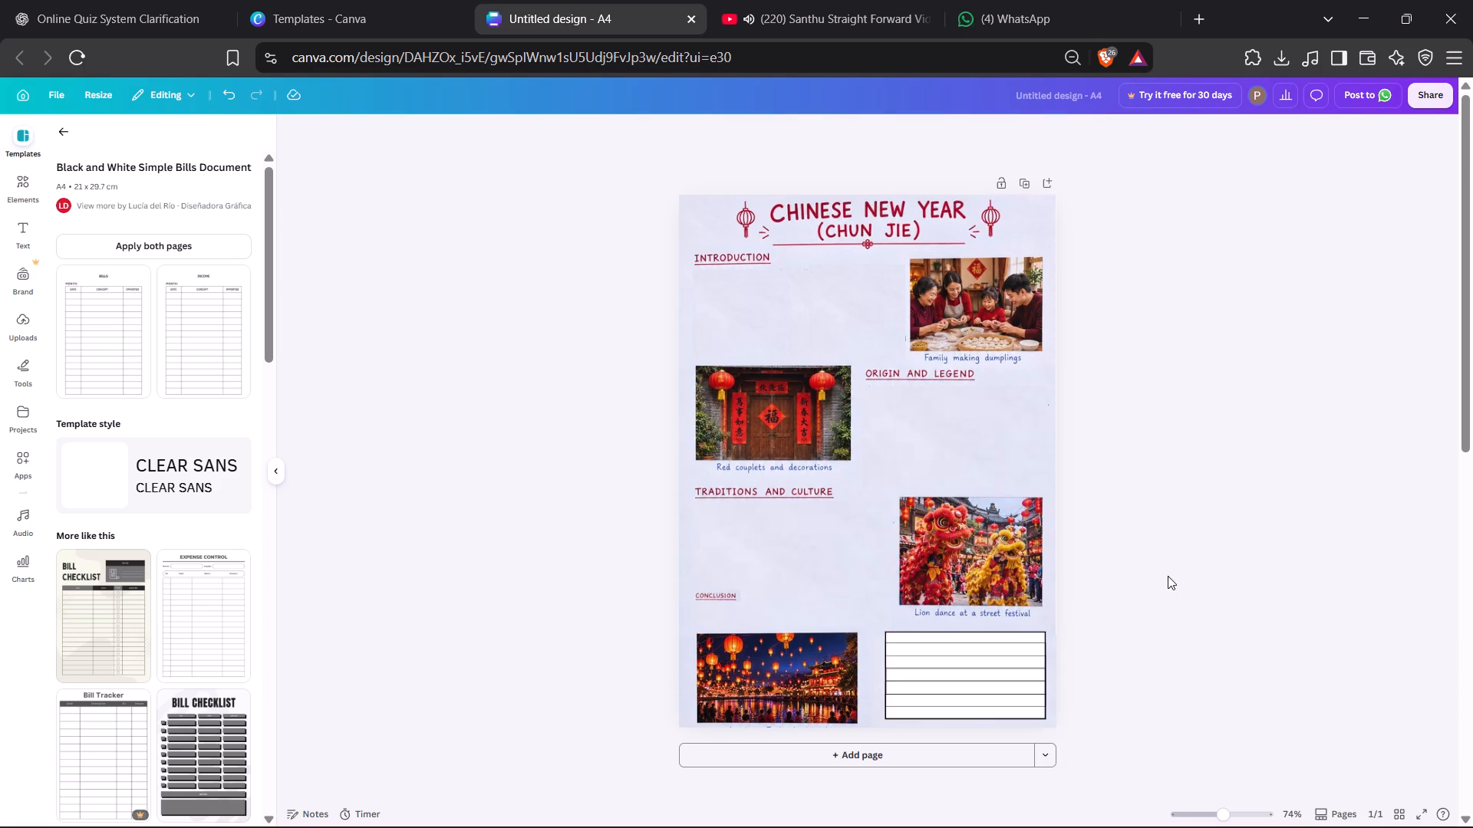
Unlock the middle cell of the ruled box beside the lantern picture.
{"action": "scroll", "coordinate": [1101, 623], "scroll_direction": "down", "scroll_amount": 3}
{"action": "scroll", "coordinate": [1092, 616], "scroll_direction": "up", "scroll_amount": 1}
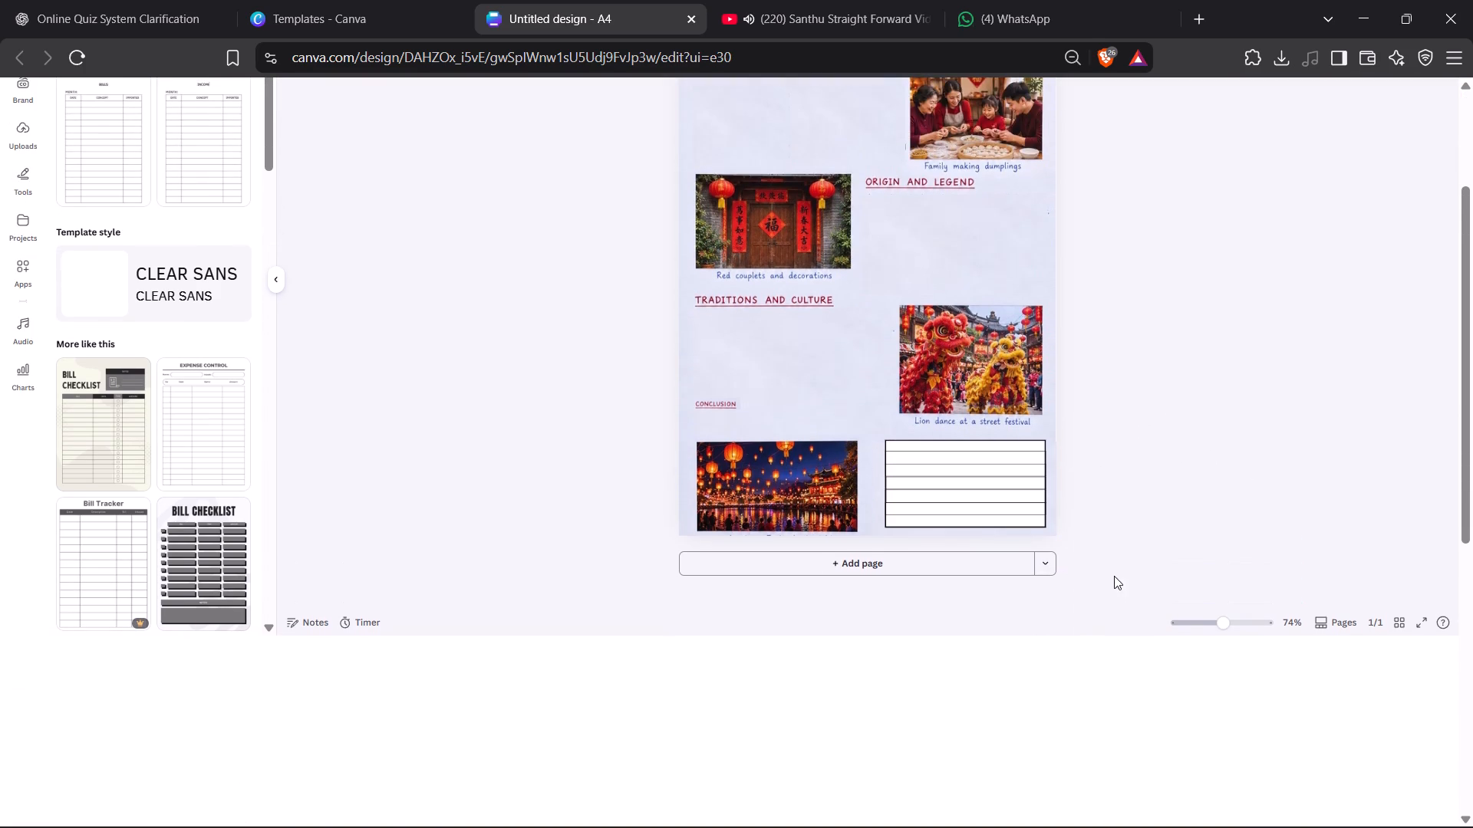
{"action": "scroll", "coordinate": [1115, 574], "scroll_direction": "up", "scroll_amount": 4, "text": "ctrl"}
{"action": "scroll", "coordinate": [1280, 477], "scroll_direction": "up", "scroll_amount": 2, "text": "ctrl"}
{"action": "scroll", "coordinate": [1290, 474], "scroll_direction": "down", "scroll_amount": 1, "text": "ctrl"}
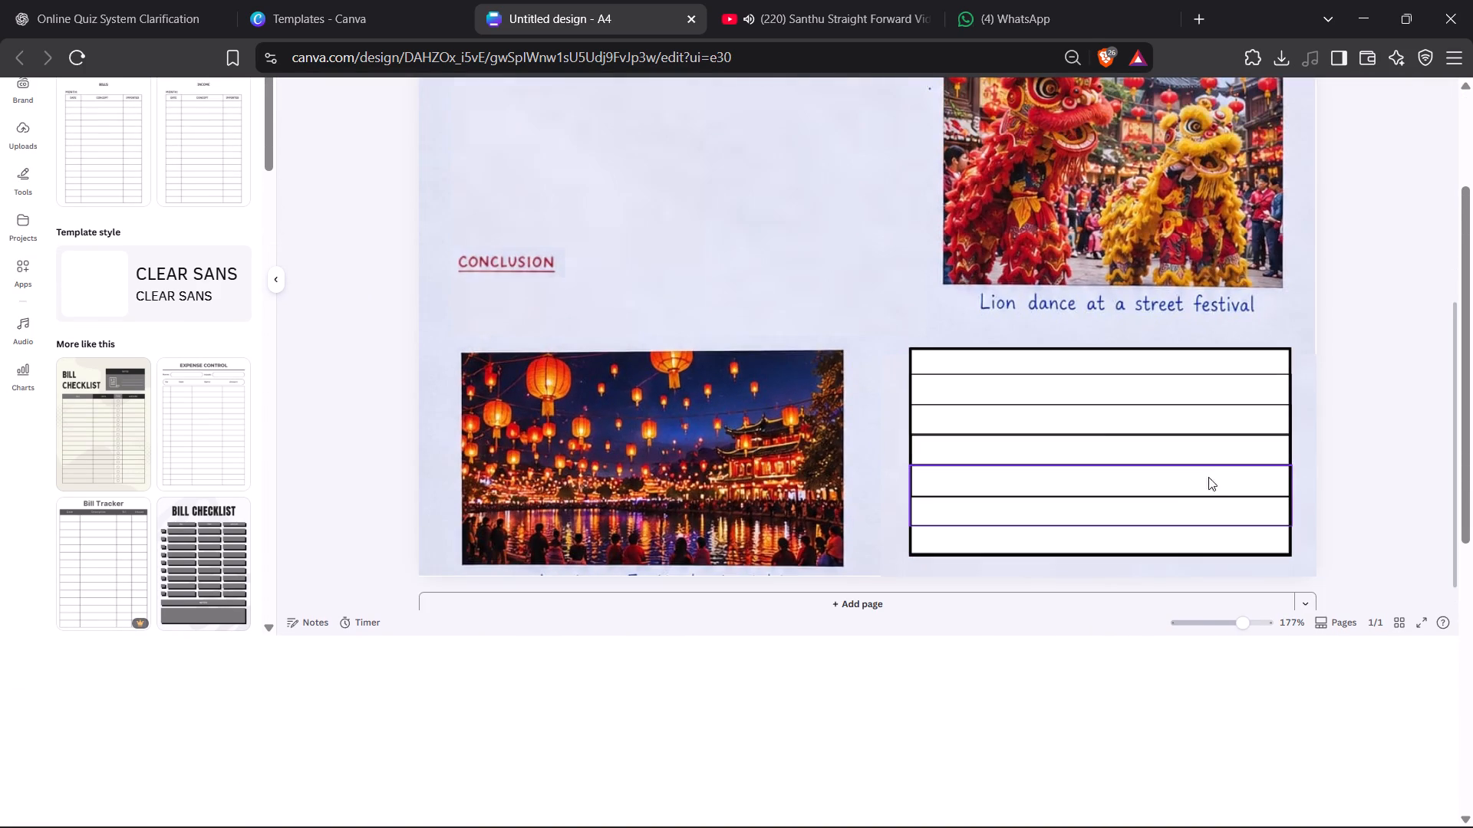
{"action": "left_click_drag", "start_coordinate": [1193, 480], "coordinate": [1171, 480]}
{"action": "left_click", "coordinate": [1379, 409]}
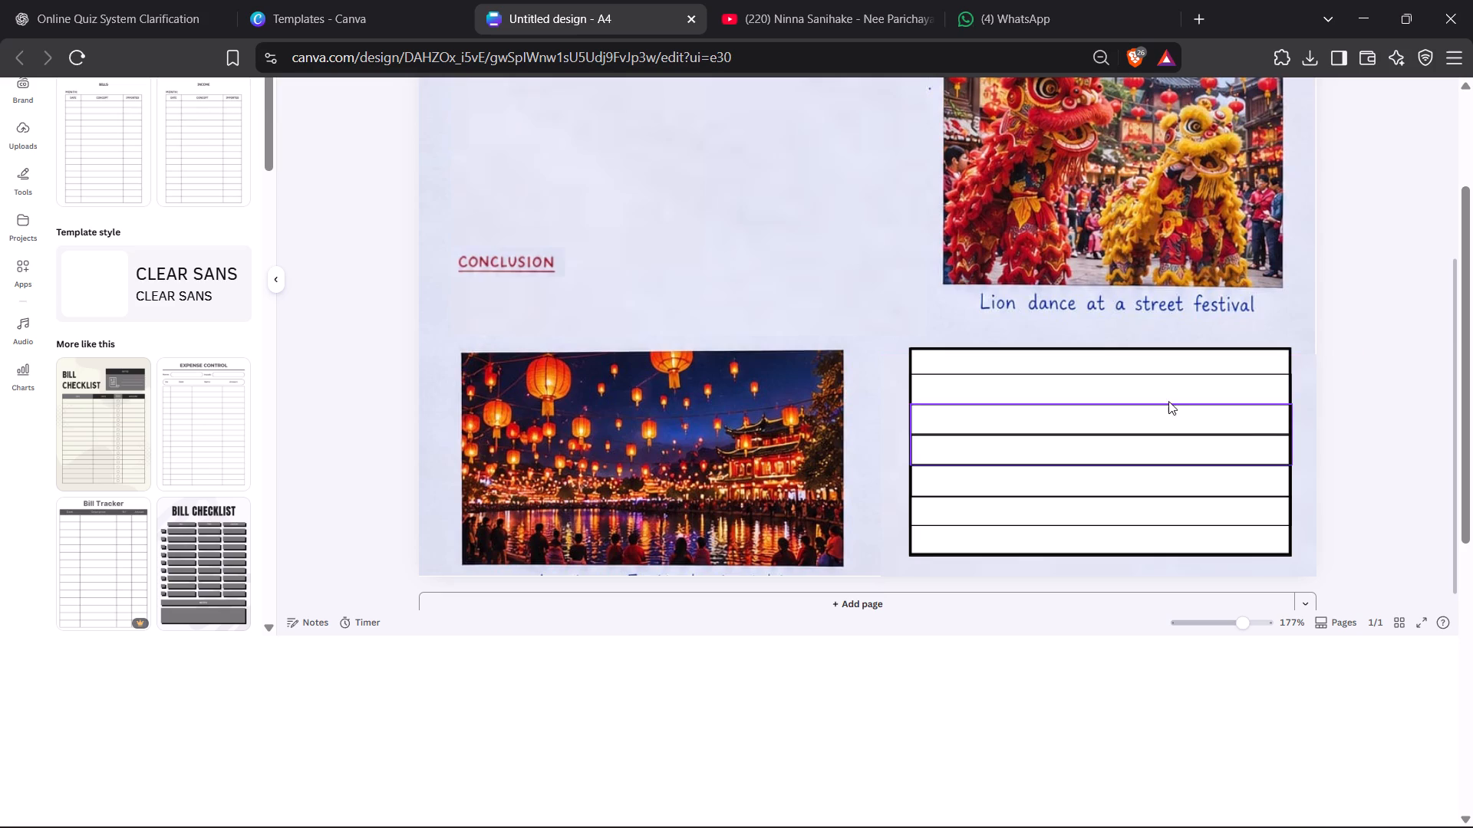
{"action": "left_click_drag", "start_coordinate": [1168, 399], "coordinate": [1150, 419]}
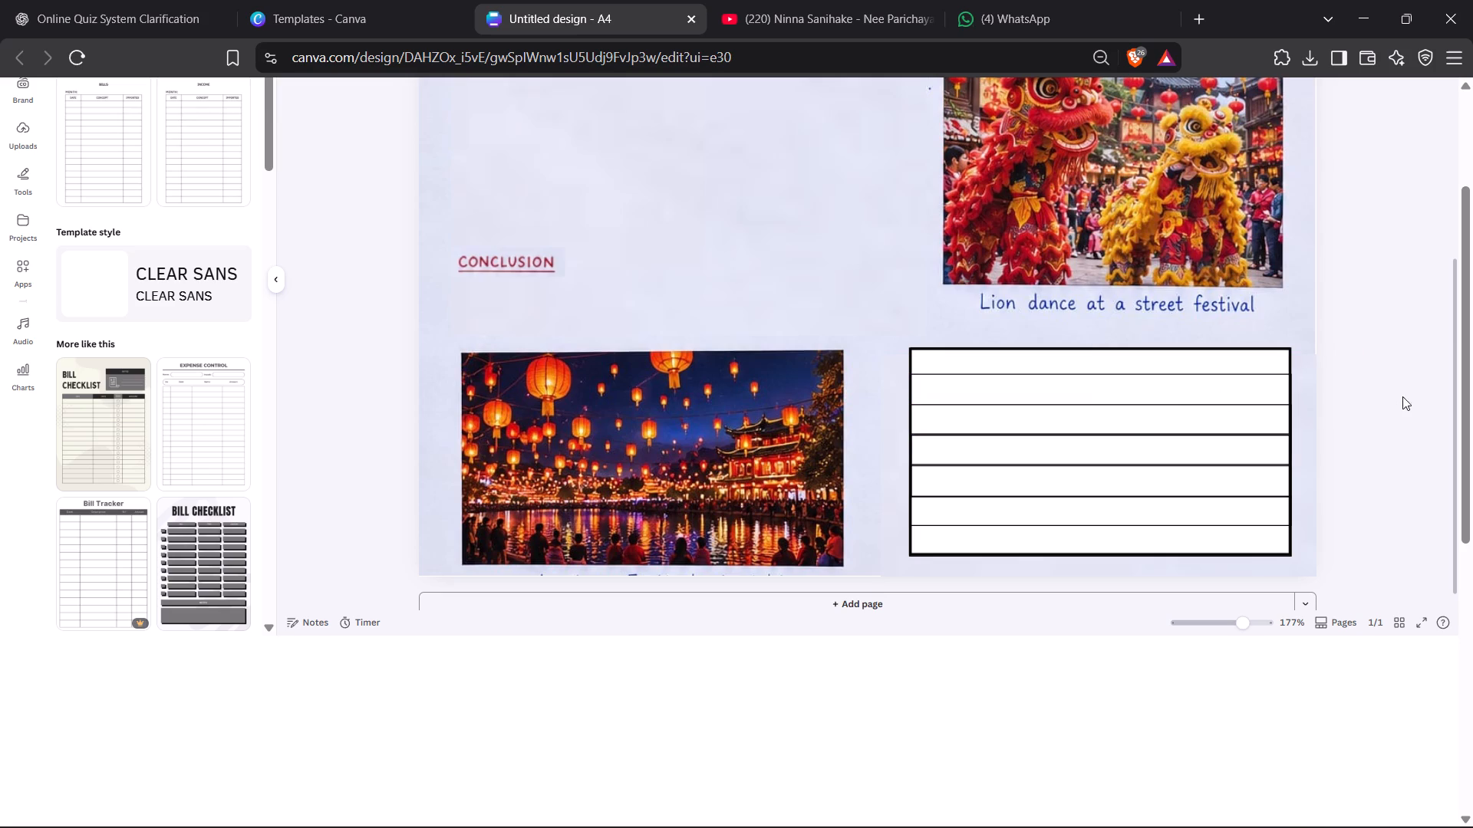
{"action": "left_click_drag", "start_coordinate": [1403, 377], "coordinate": [1002, 520]}
{"action": "left_click", "coordinate": [1069, 464]}
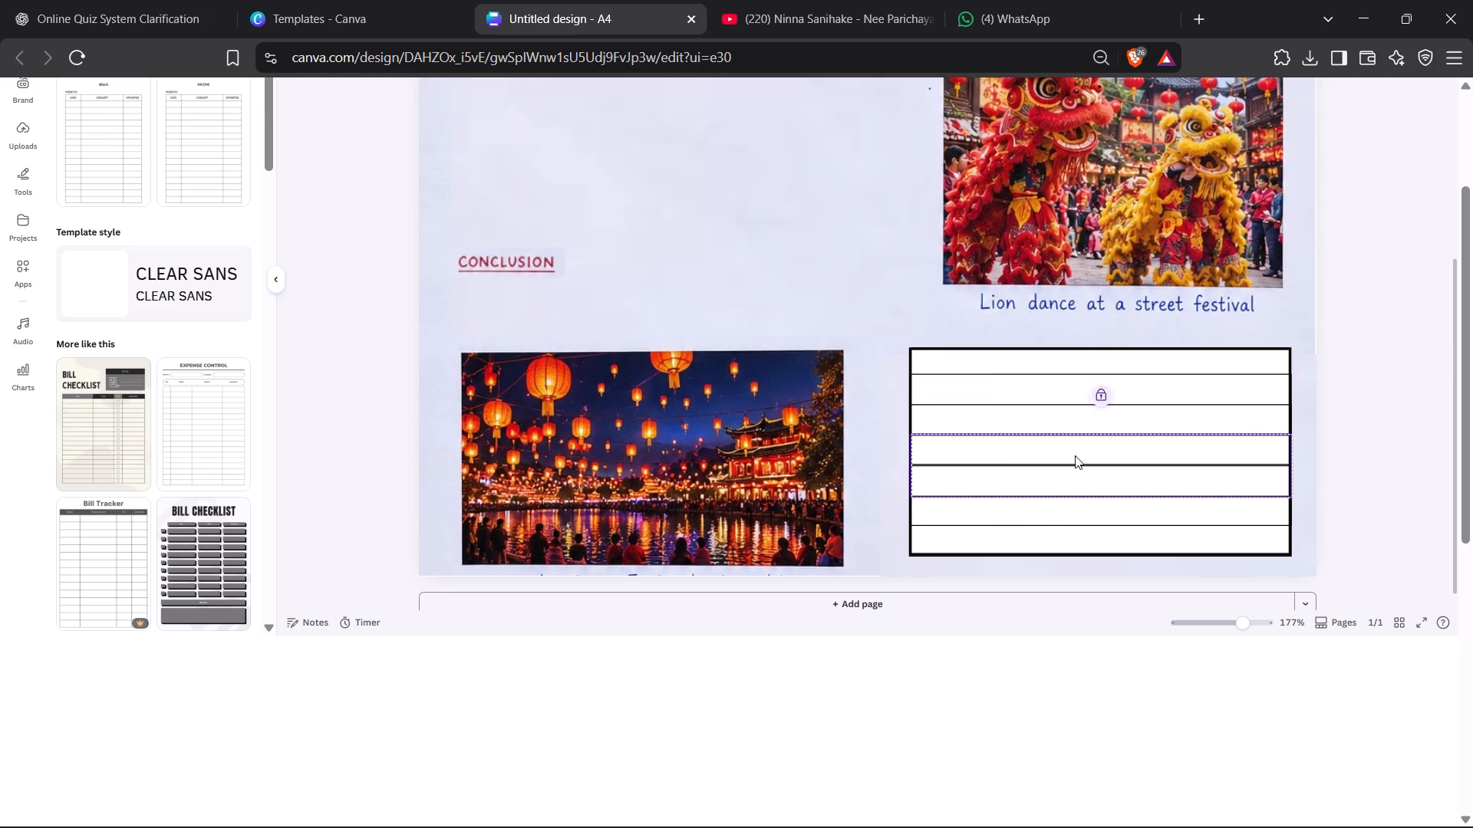
{"action": "left_click", "coordinate": [1099, 396]}
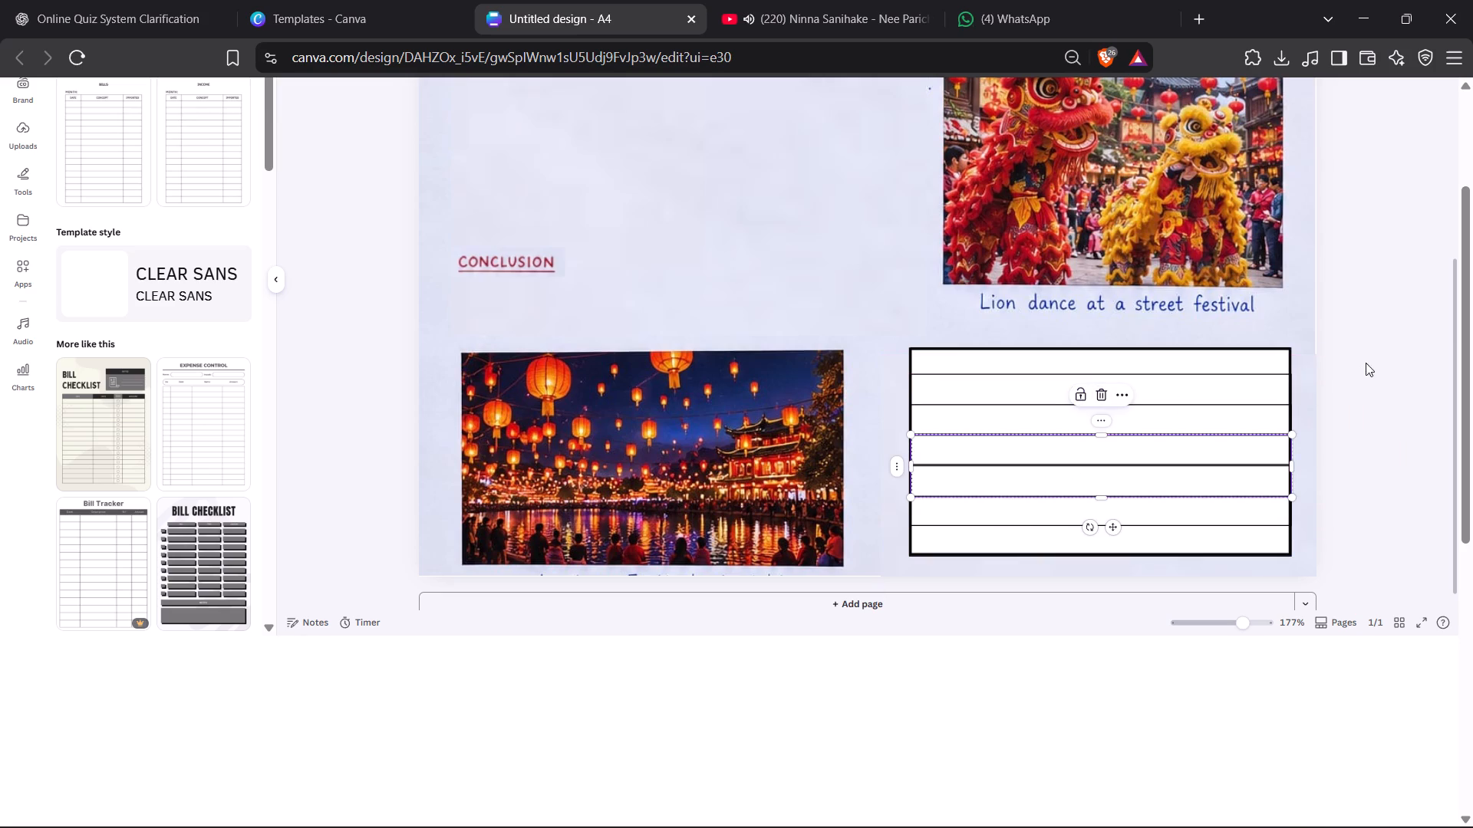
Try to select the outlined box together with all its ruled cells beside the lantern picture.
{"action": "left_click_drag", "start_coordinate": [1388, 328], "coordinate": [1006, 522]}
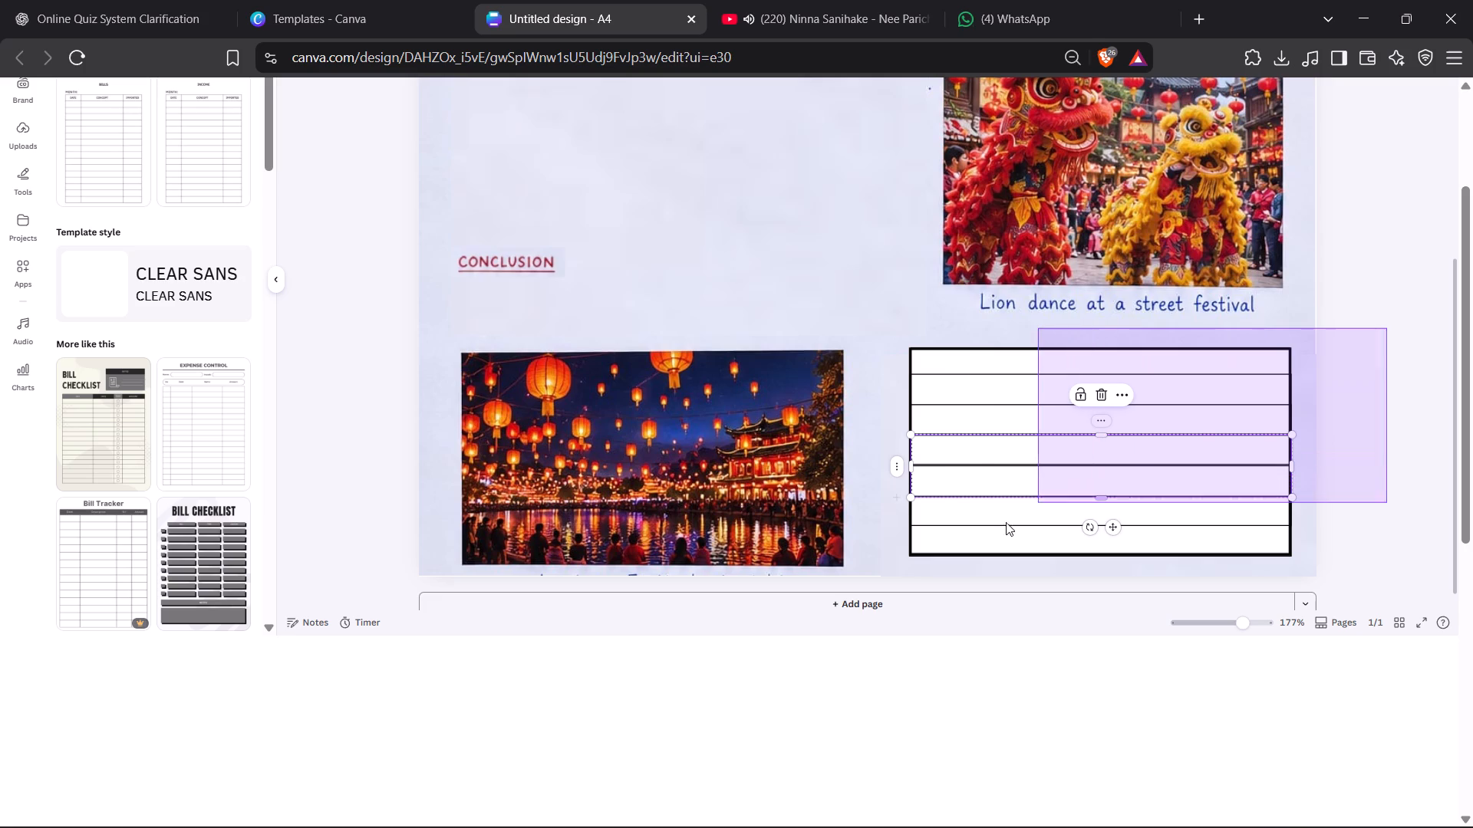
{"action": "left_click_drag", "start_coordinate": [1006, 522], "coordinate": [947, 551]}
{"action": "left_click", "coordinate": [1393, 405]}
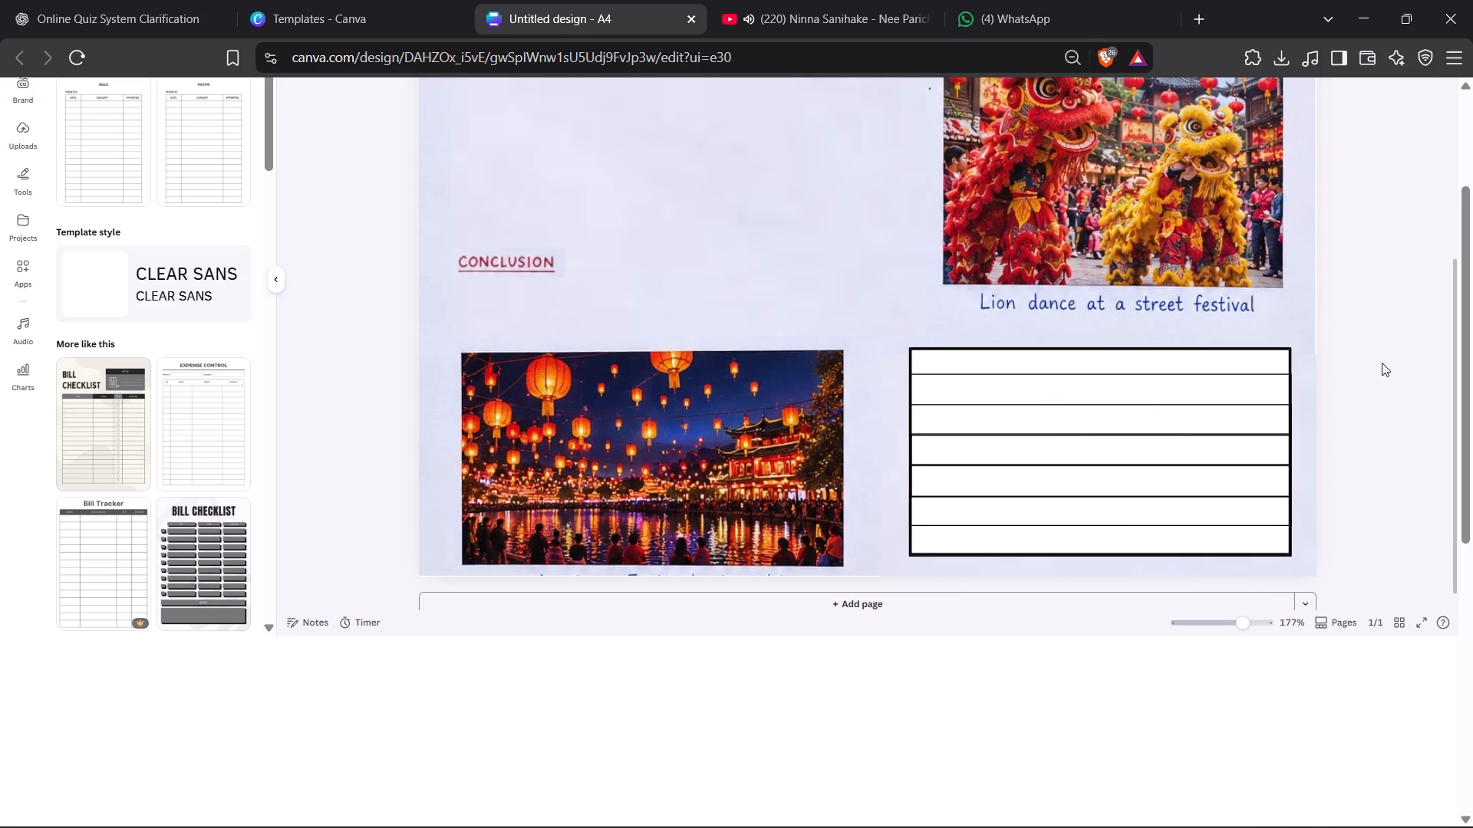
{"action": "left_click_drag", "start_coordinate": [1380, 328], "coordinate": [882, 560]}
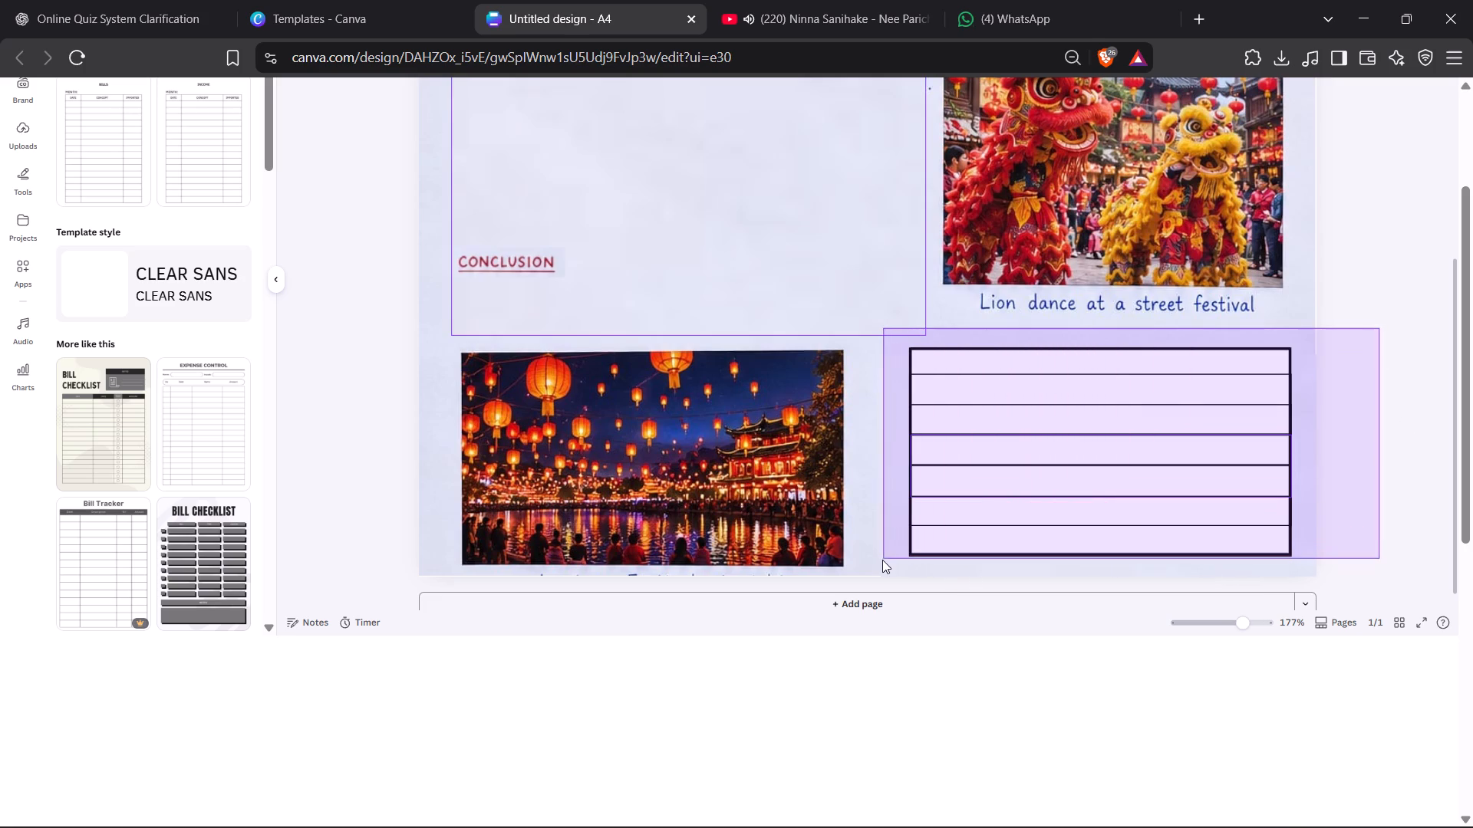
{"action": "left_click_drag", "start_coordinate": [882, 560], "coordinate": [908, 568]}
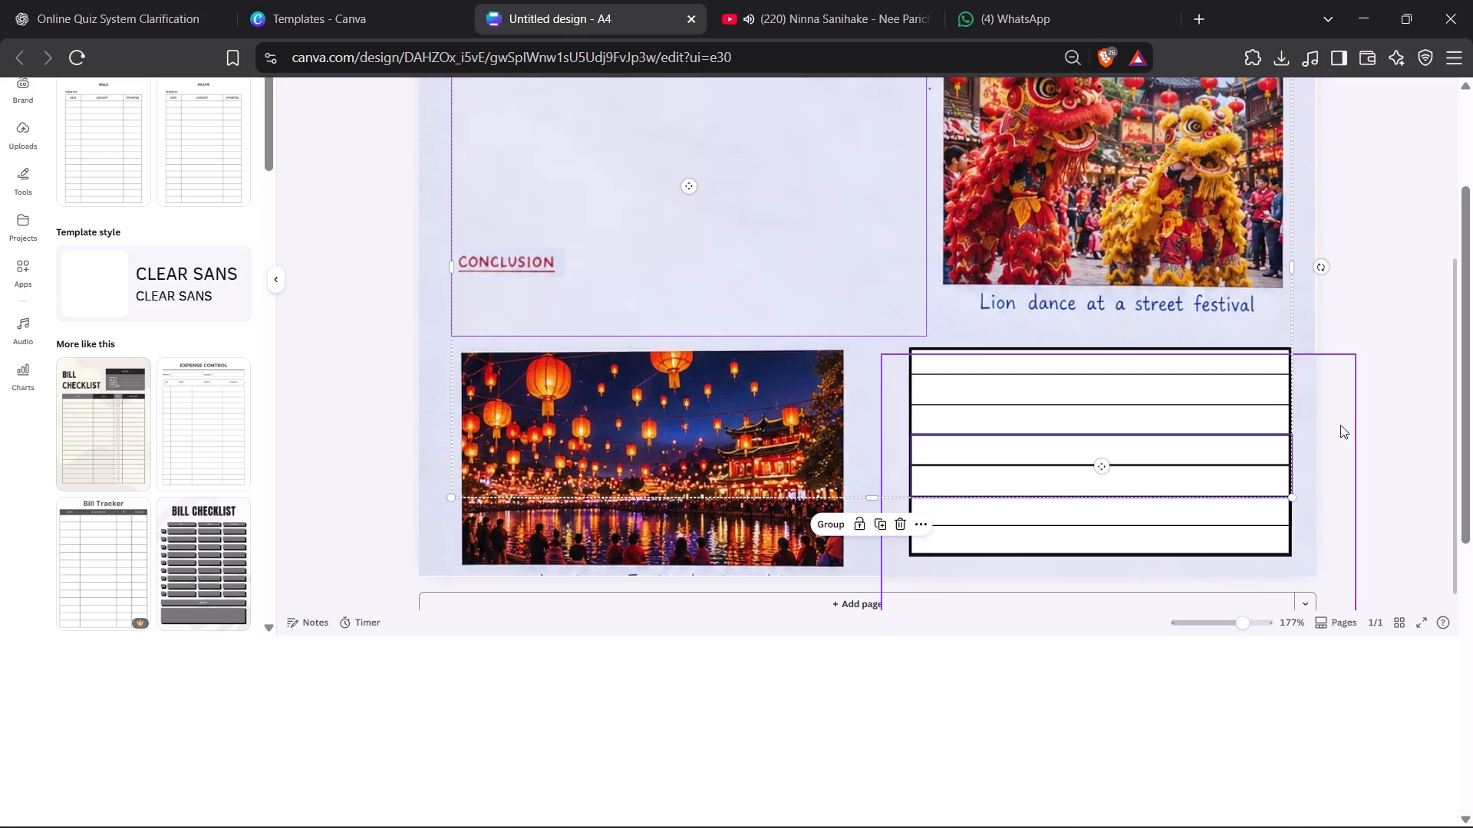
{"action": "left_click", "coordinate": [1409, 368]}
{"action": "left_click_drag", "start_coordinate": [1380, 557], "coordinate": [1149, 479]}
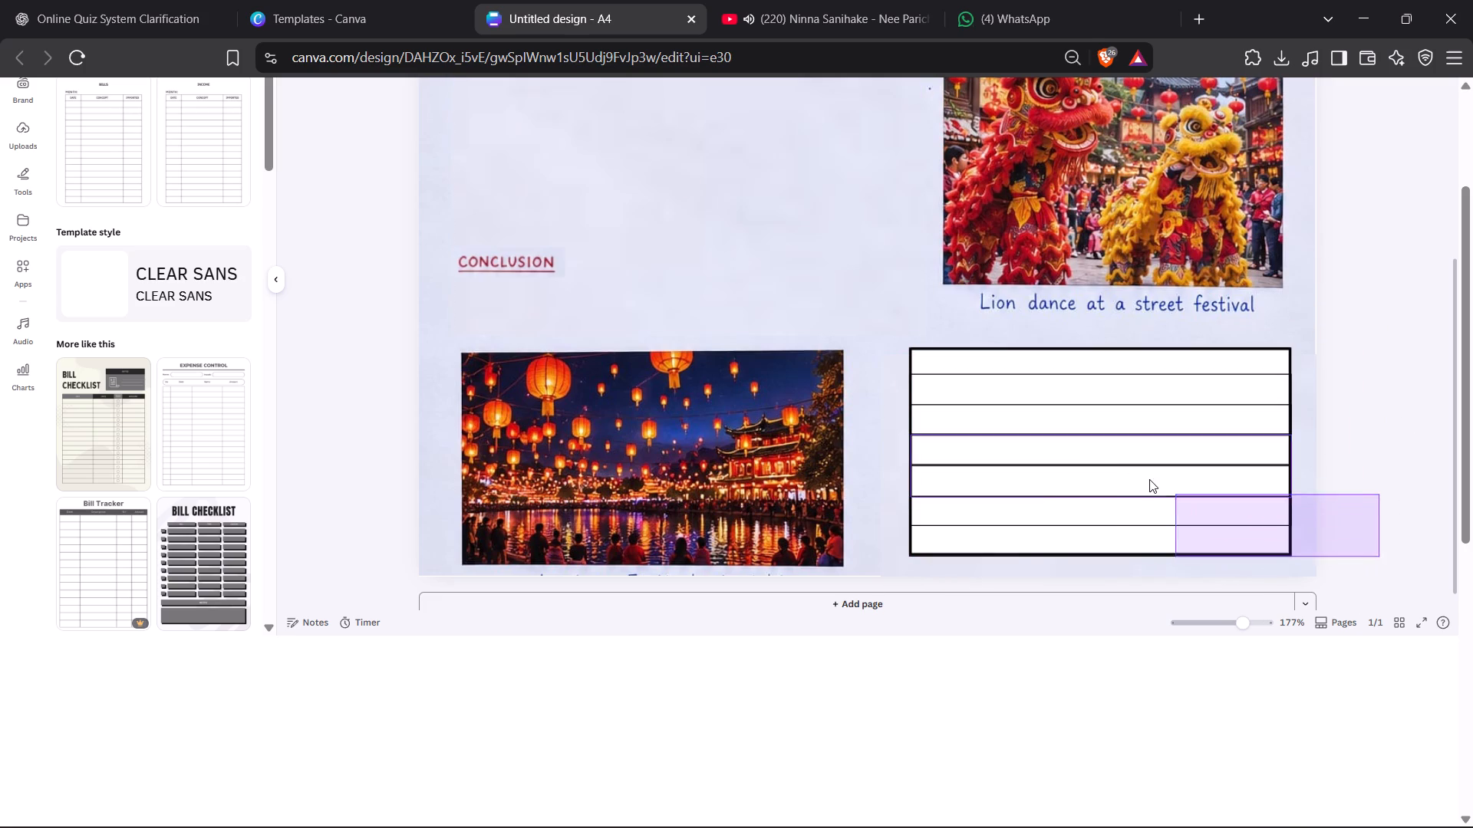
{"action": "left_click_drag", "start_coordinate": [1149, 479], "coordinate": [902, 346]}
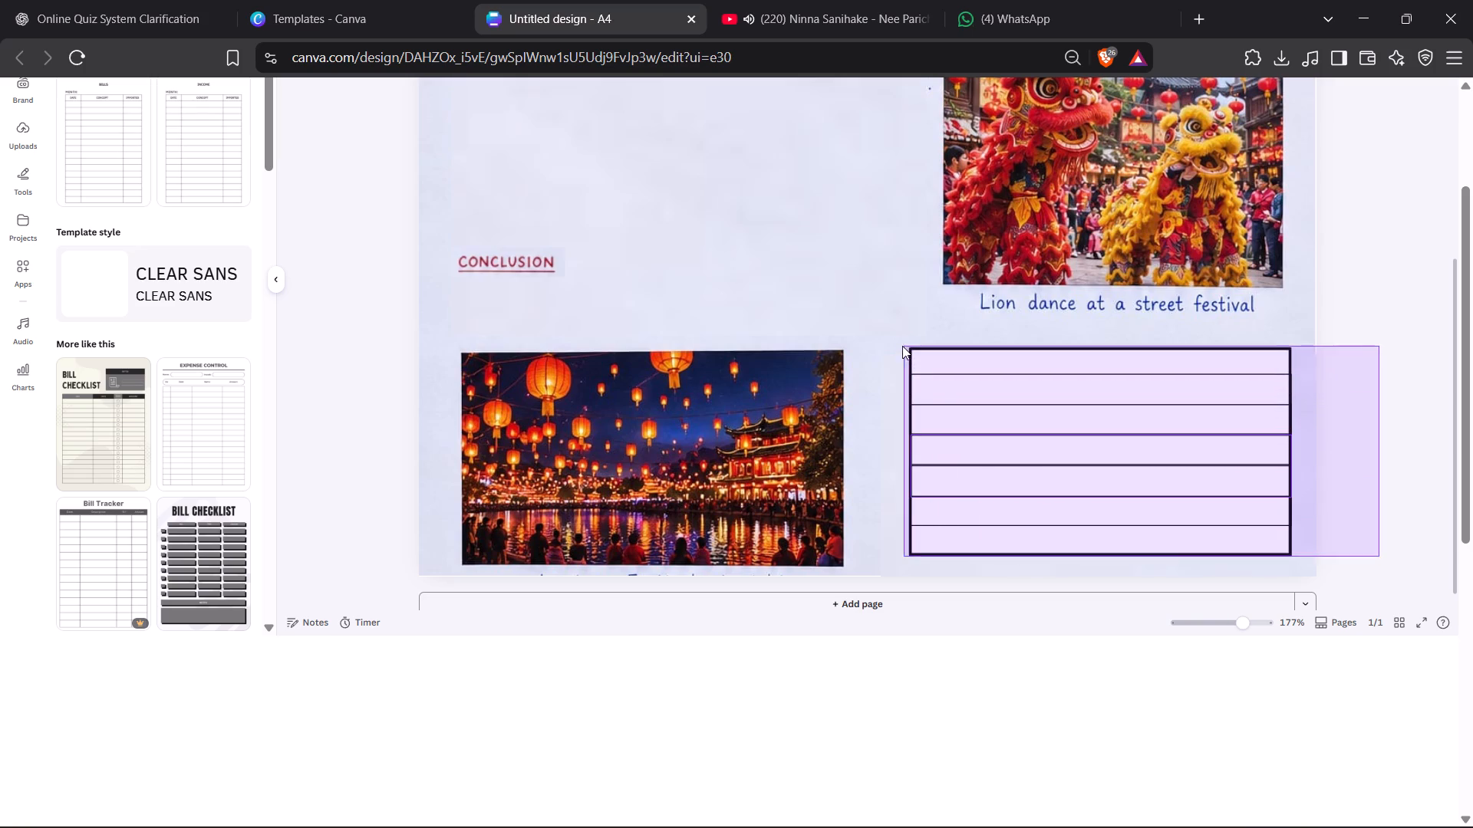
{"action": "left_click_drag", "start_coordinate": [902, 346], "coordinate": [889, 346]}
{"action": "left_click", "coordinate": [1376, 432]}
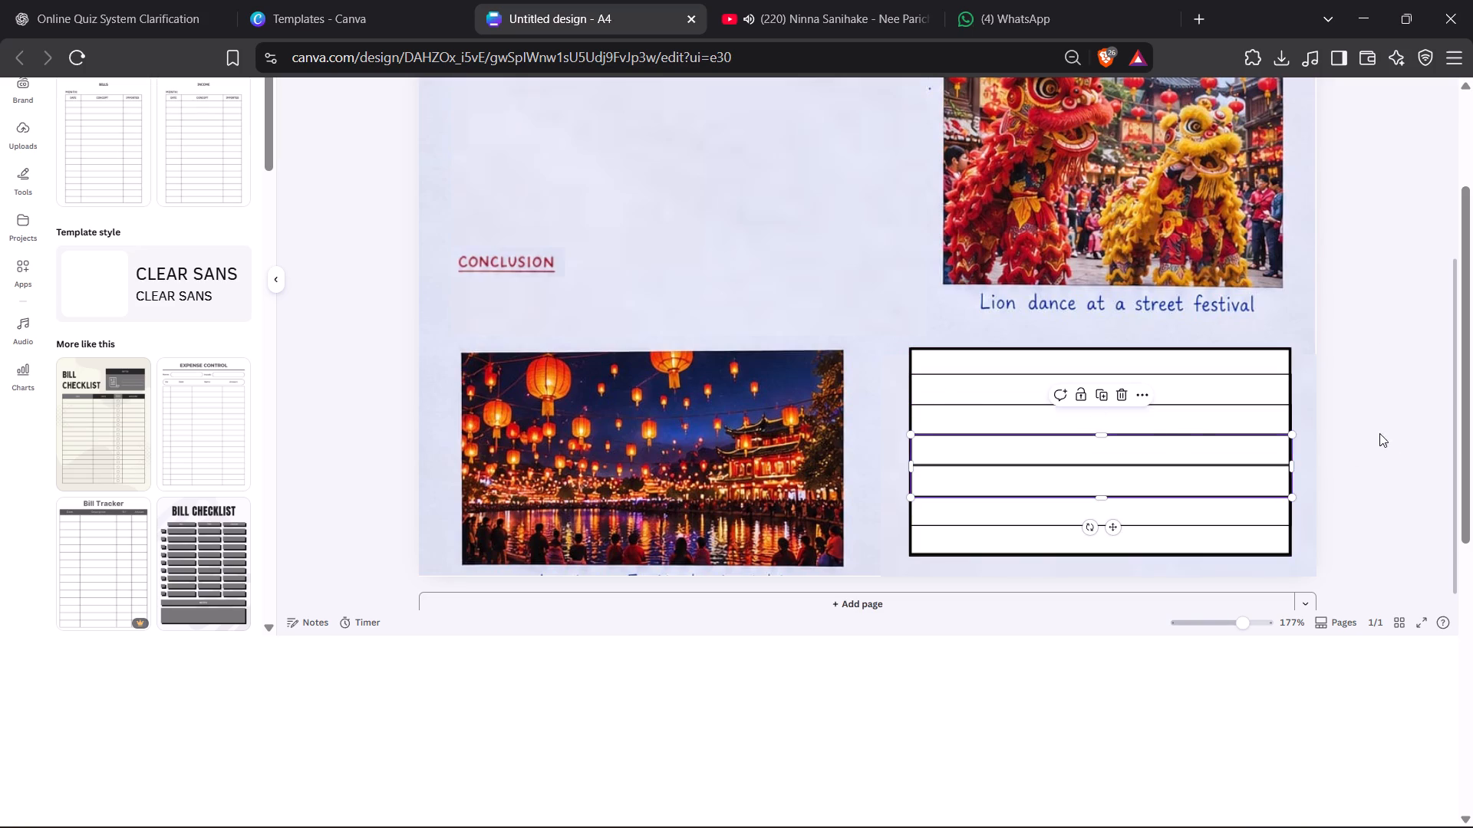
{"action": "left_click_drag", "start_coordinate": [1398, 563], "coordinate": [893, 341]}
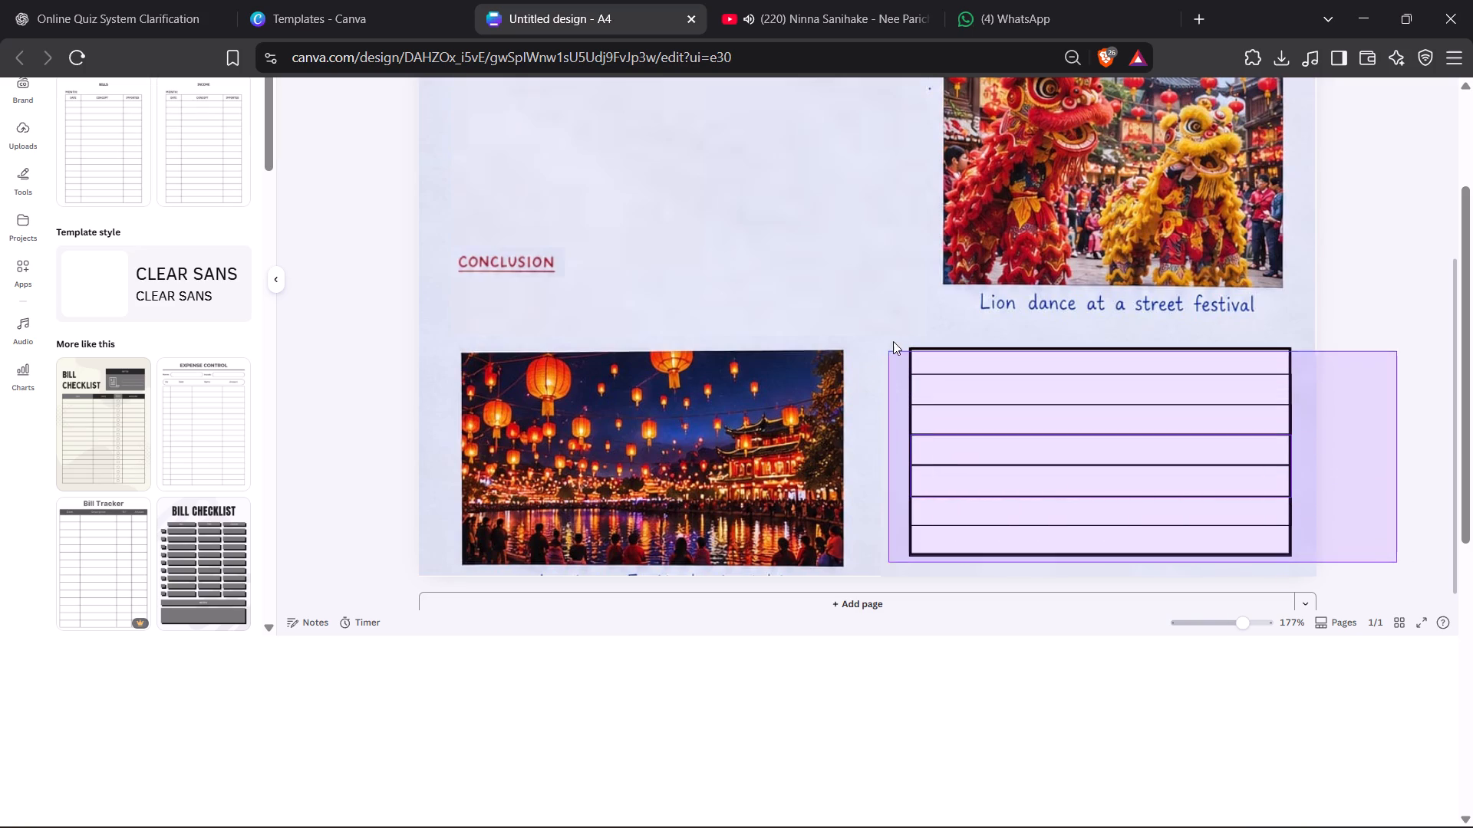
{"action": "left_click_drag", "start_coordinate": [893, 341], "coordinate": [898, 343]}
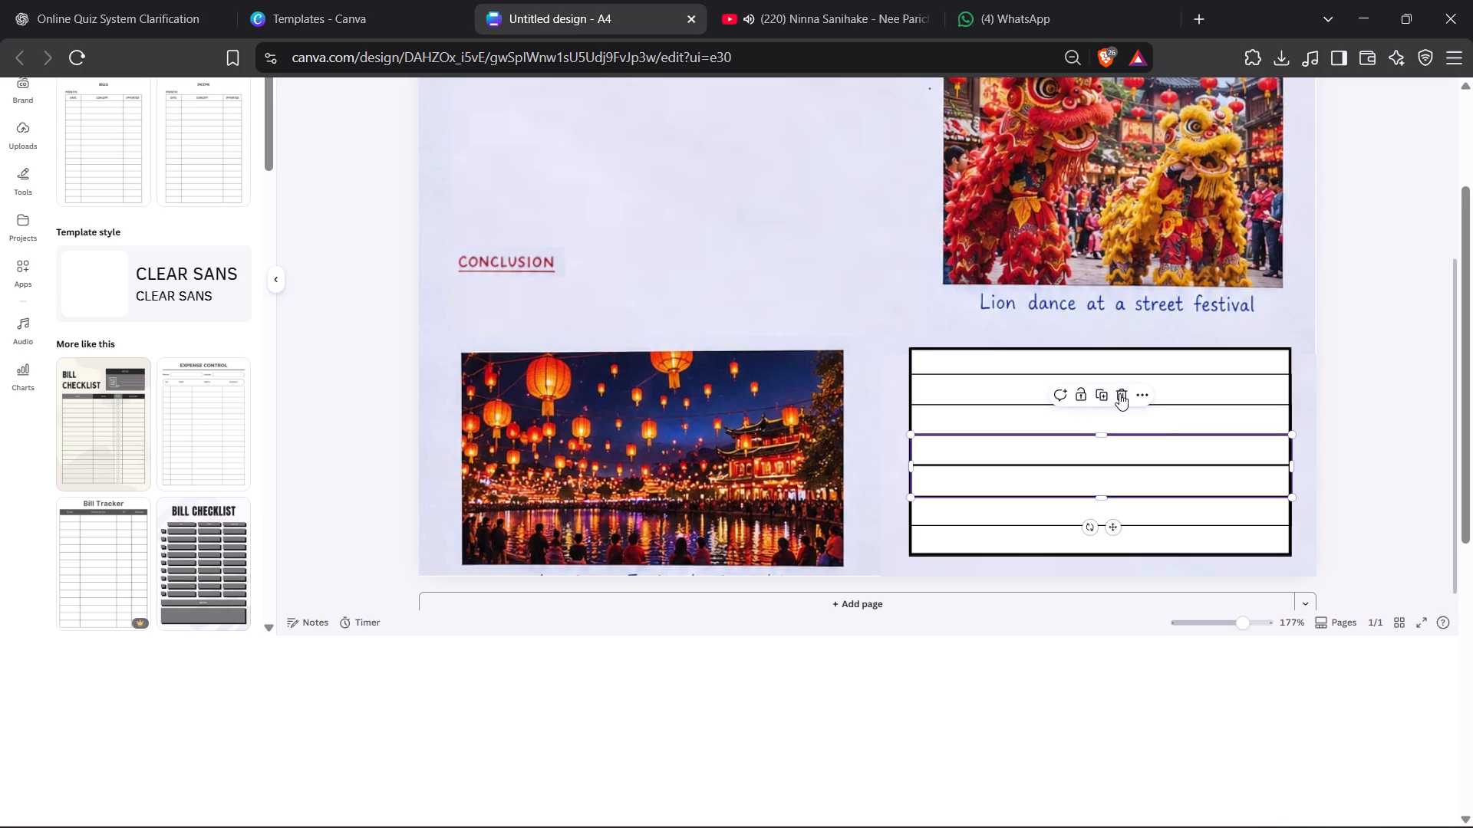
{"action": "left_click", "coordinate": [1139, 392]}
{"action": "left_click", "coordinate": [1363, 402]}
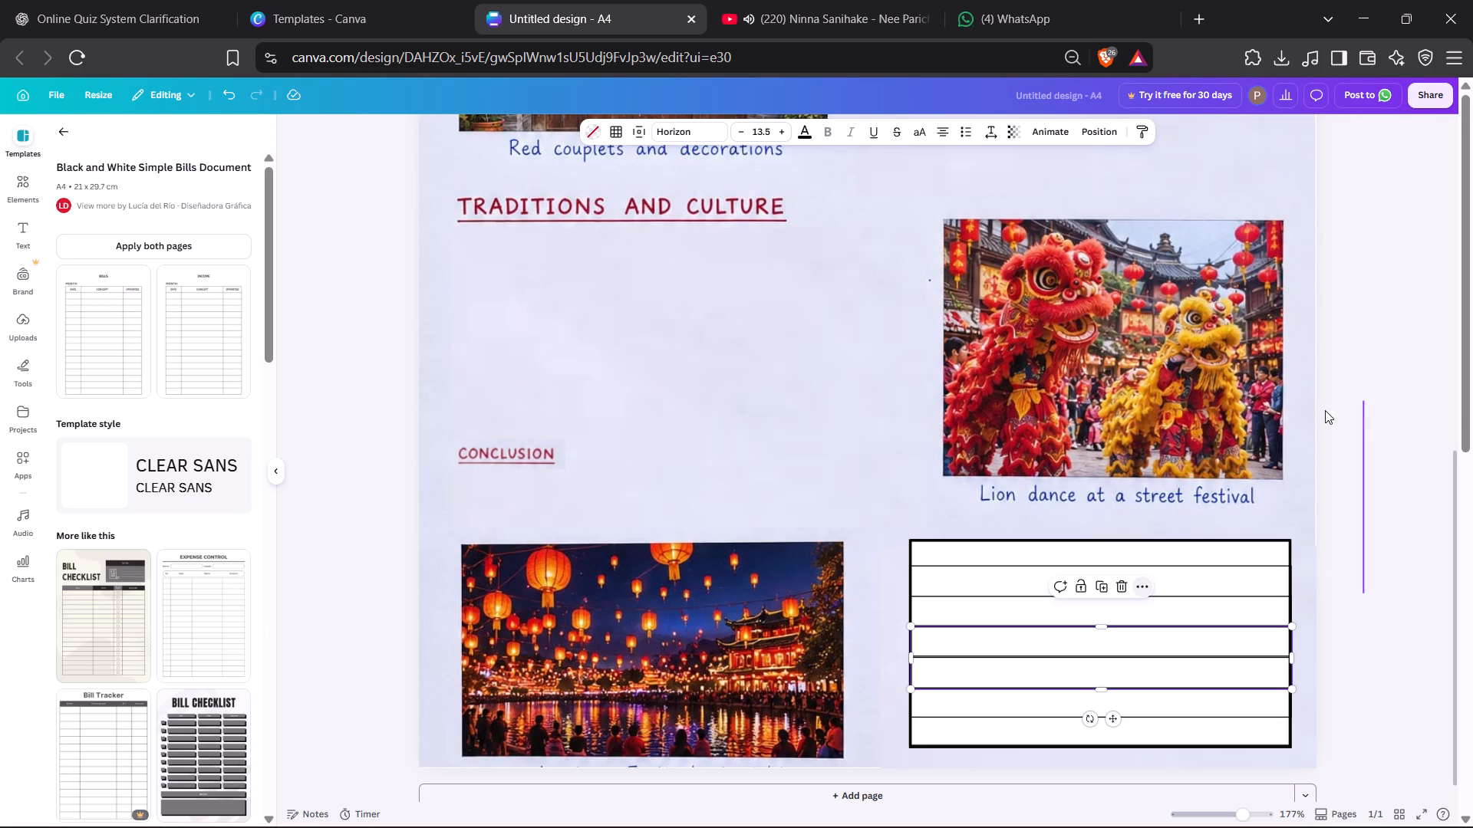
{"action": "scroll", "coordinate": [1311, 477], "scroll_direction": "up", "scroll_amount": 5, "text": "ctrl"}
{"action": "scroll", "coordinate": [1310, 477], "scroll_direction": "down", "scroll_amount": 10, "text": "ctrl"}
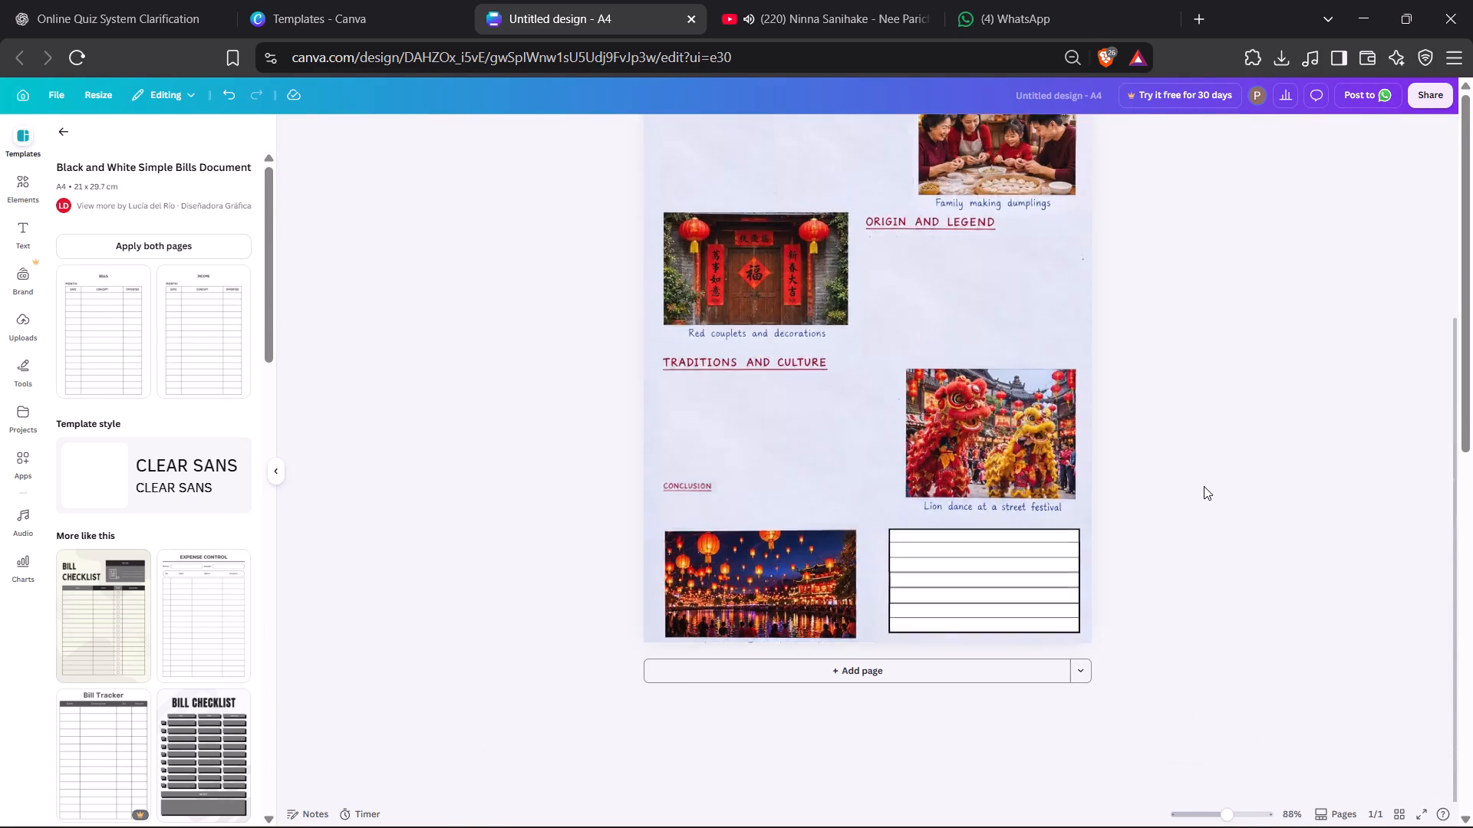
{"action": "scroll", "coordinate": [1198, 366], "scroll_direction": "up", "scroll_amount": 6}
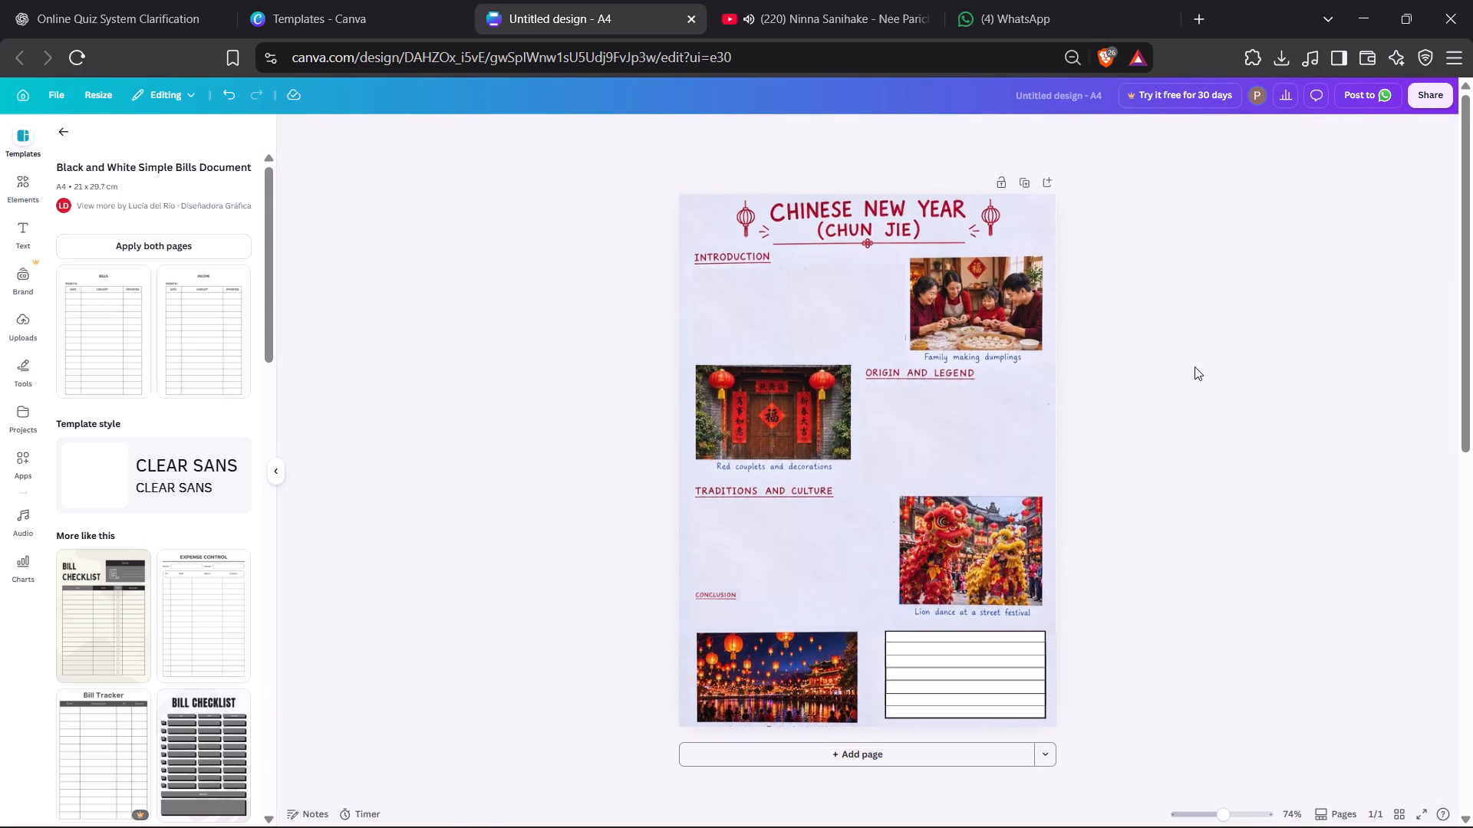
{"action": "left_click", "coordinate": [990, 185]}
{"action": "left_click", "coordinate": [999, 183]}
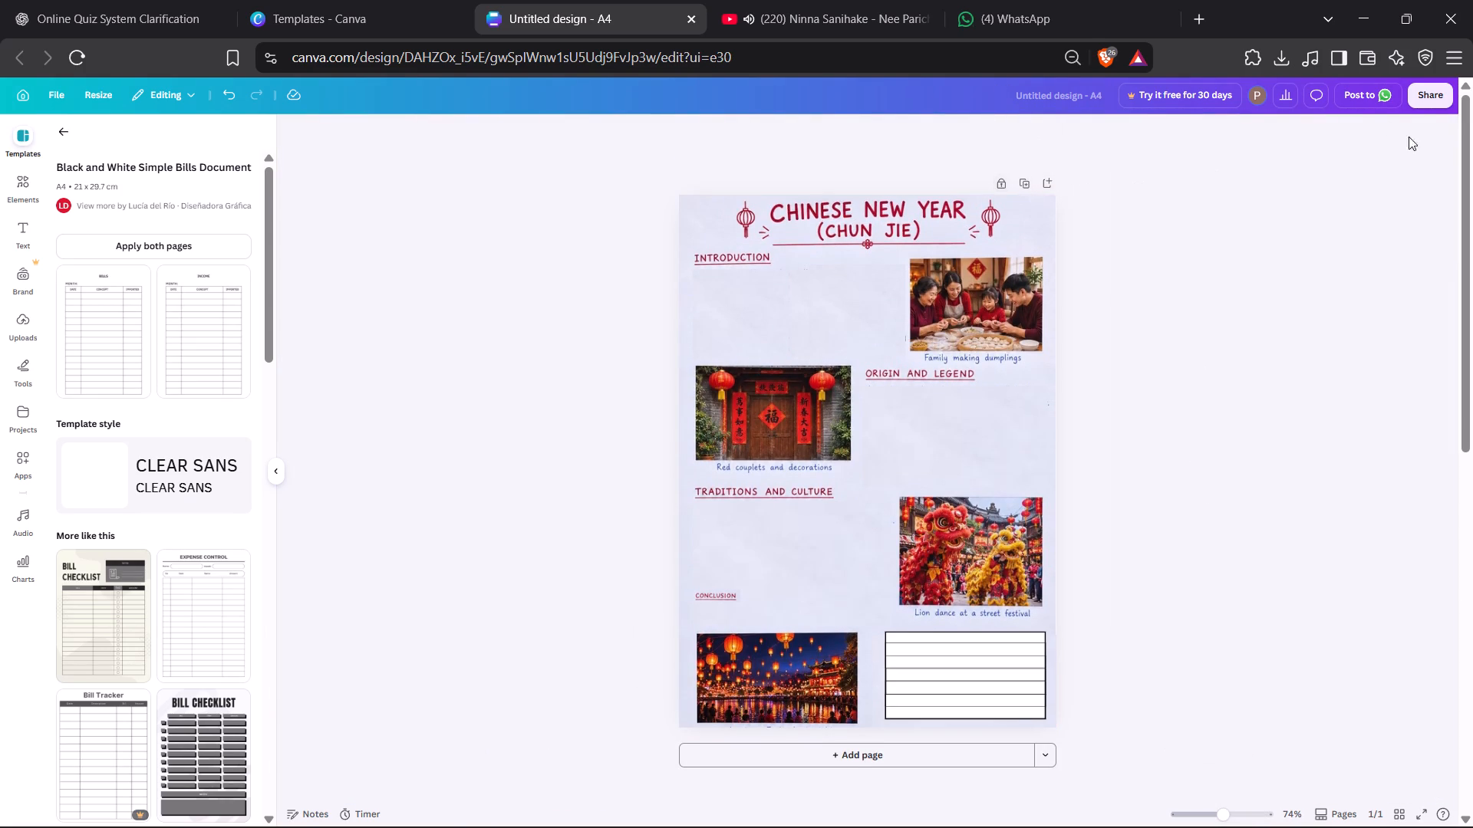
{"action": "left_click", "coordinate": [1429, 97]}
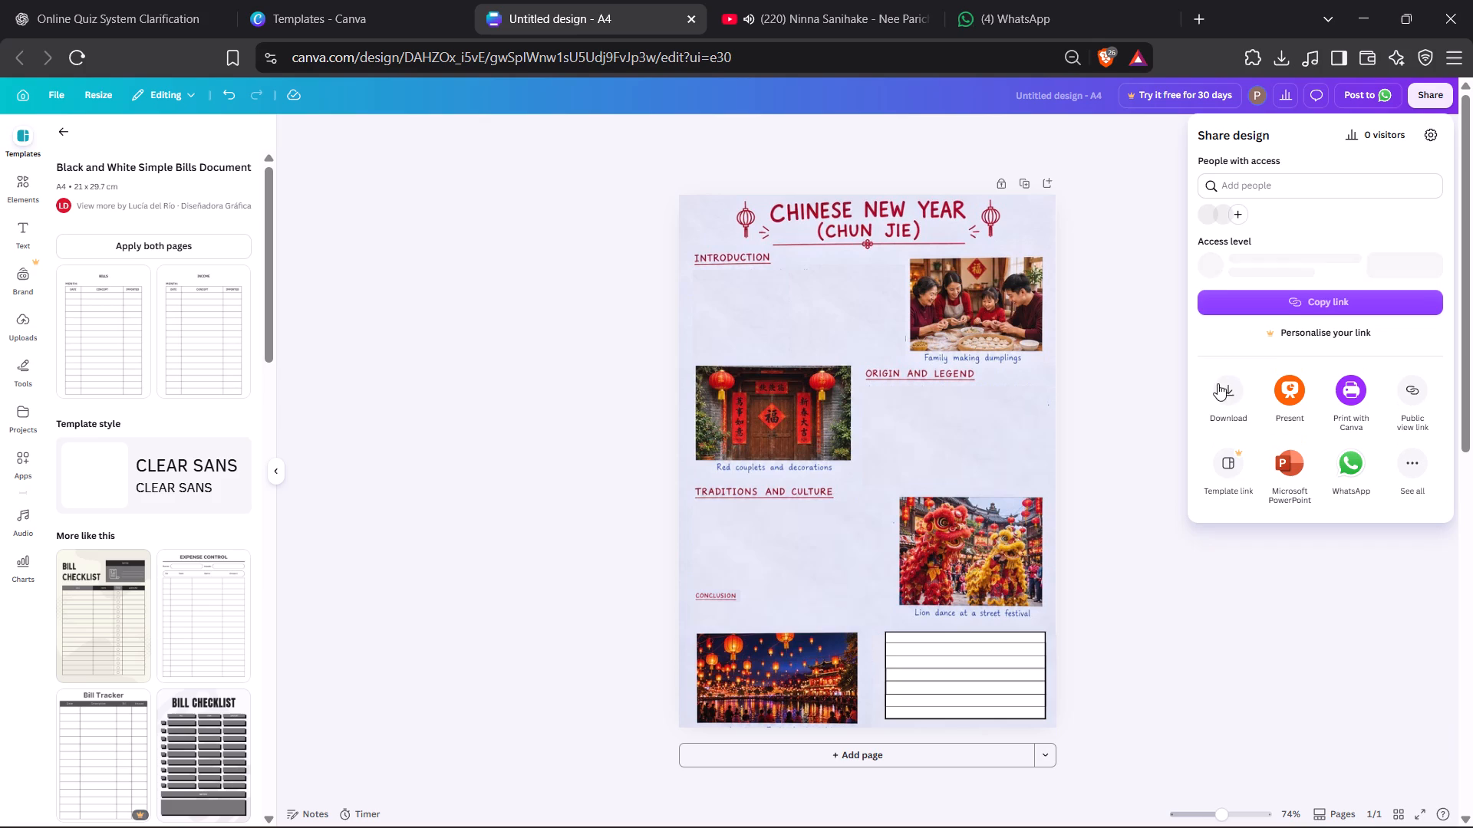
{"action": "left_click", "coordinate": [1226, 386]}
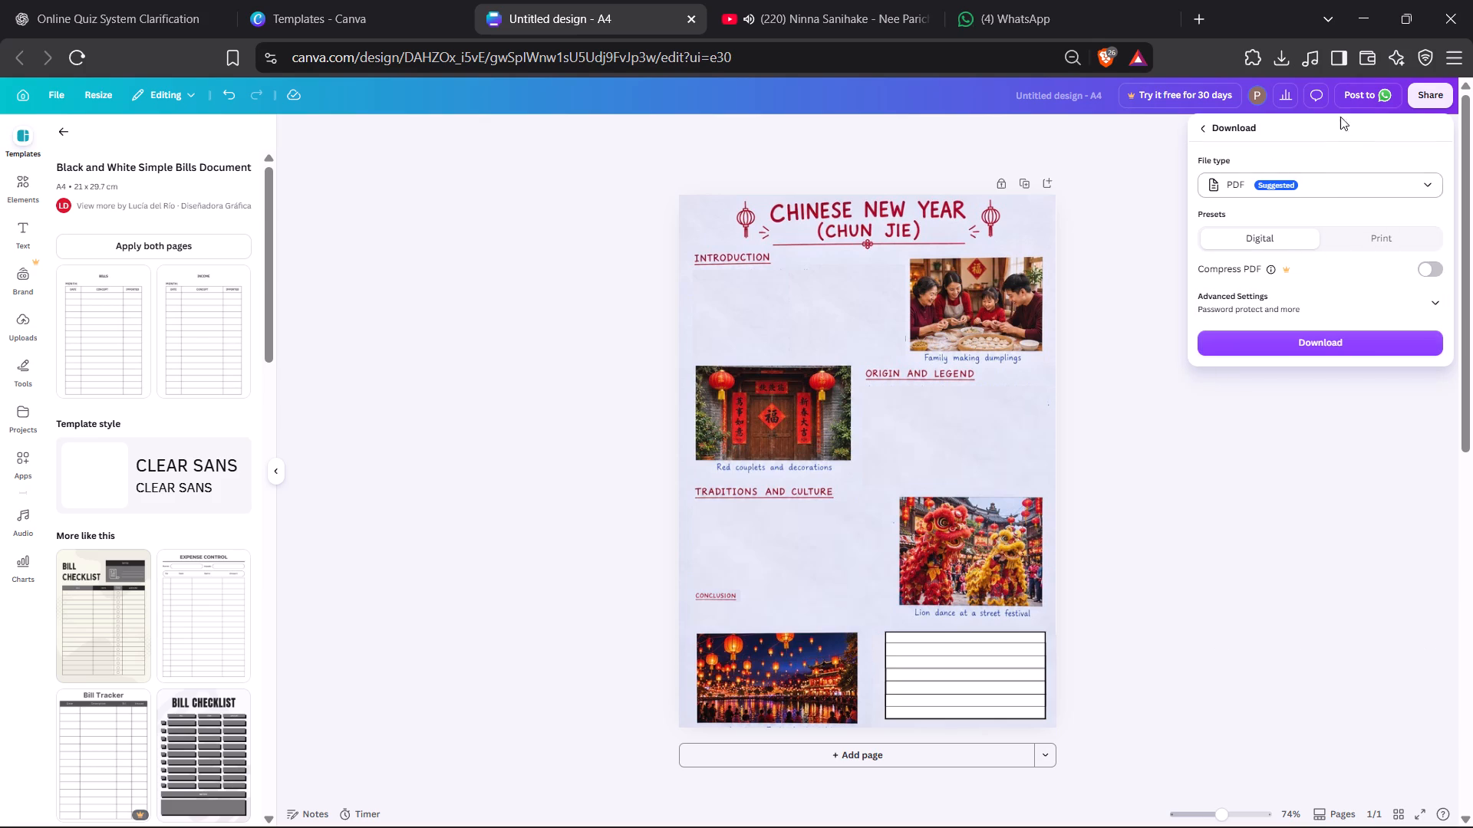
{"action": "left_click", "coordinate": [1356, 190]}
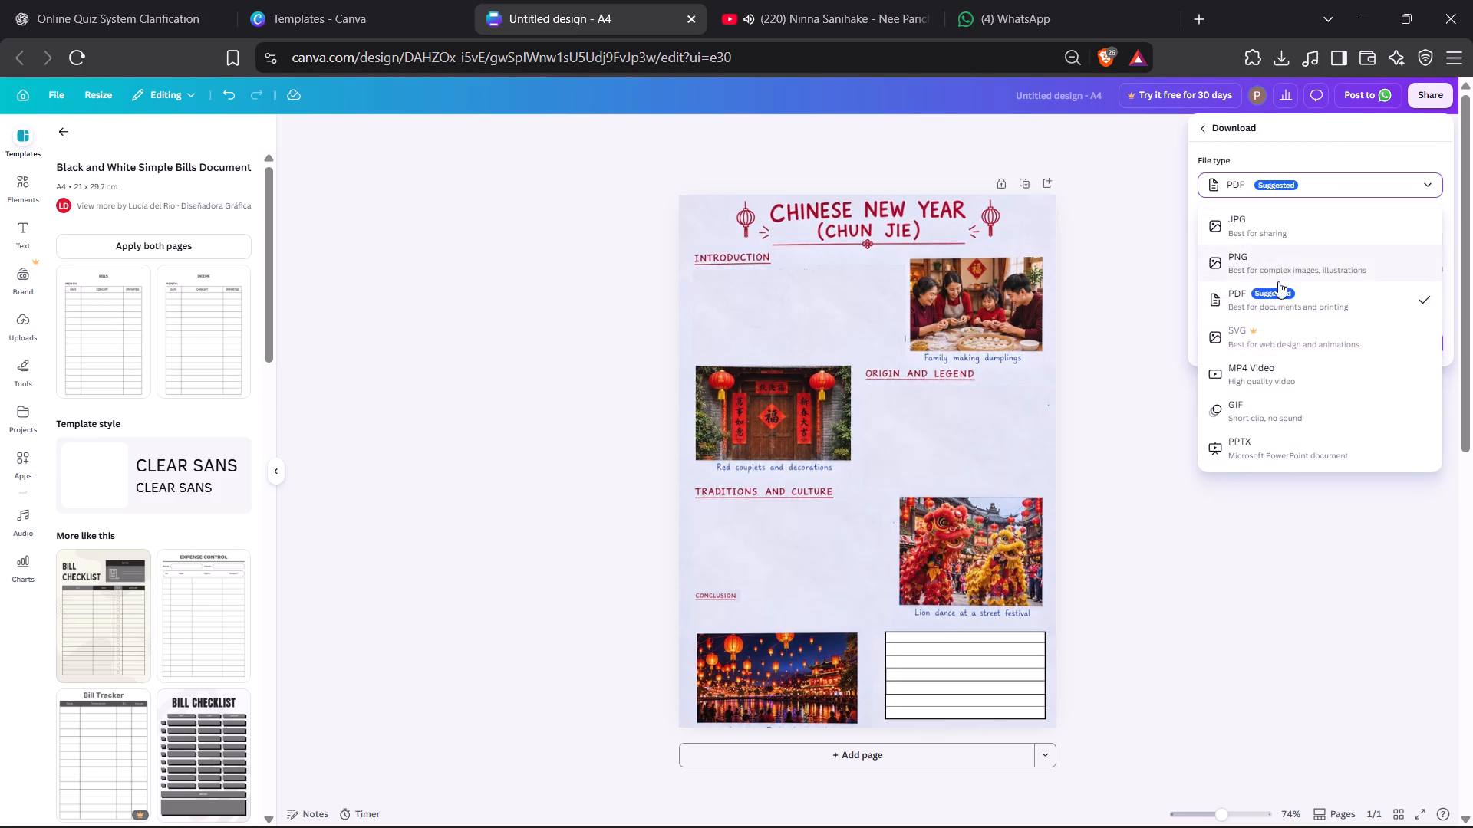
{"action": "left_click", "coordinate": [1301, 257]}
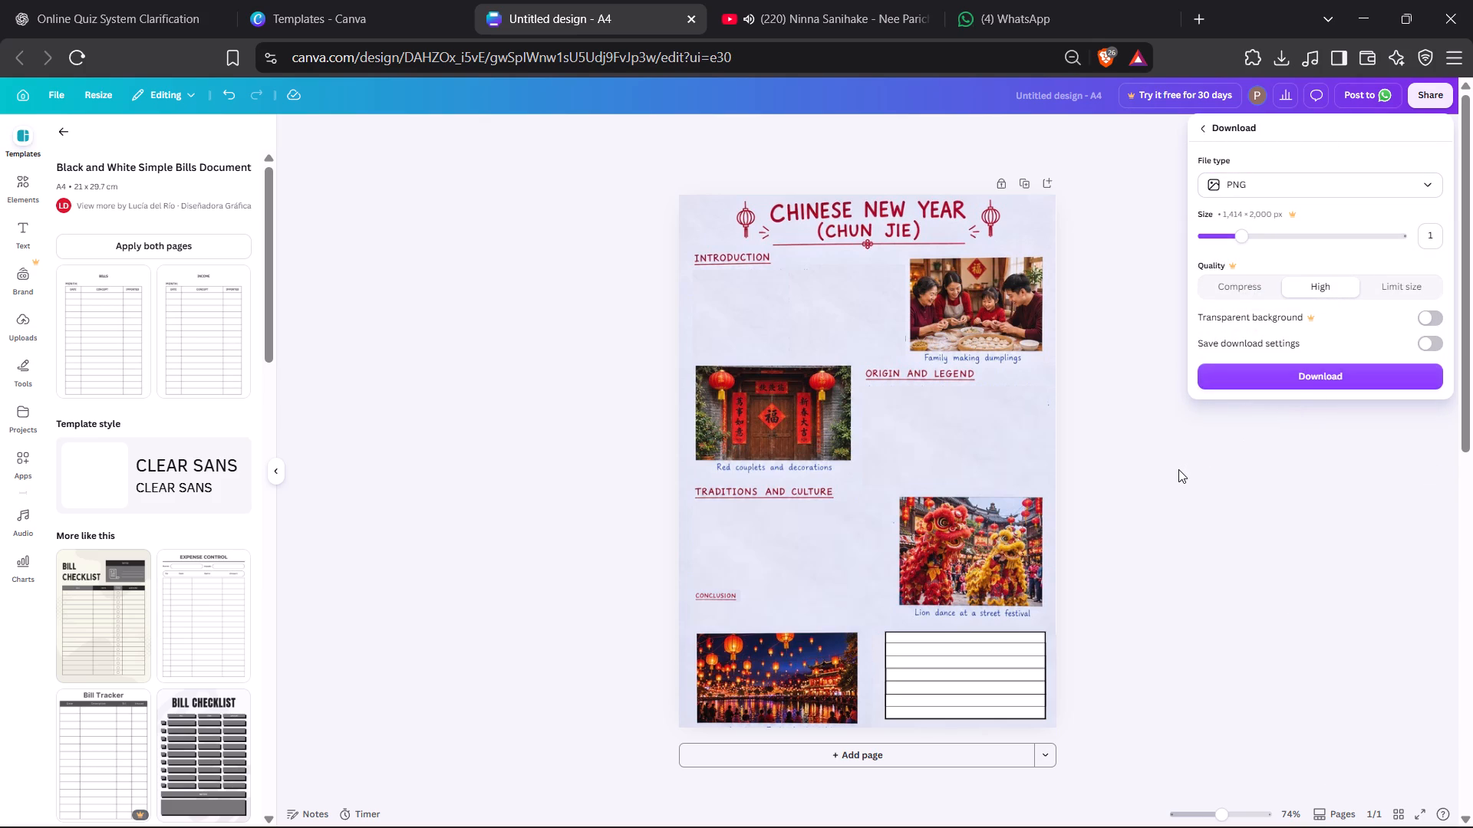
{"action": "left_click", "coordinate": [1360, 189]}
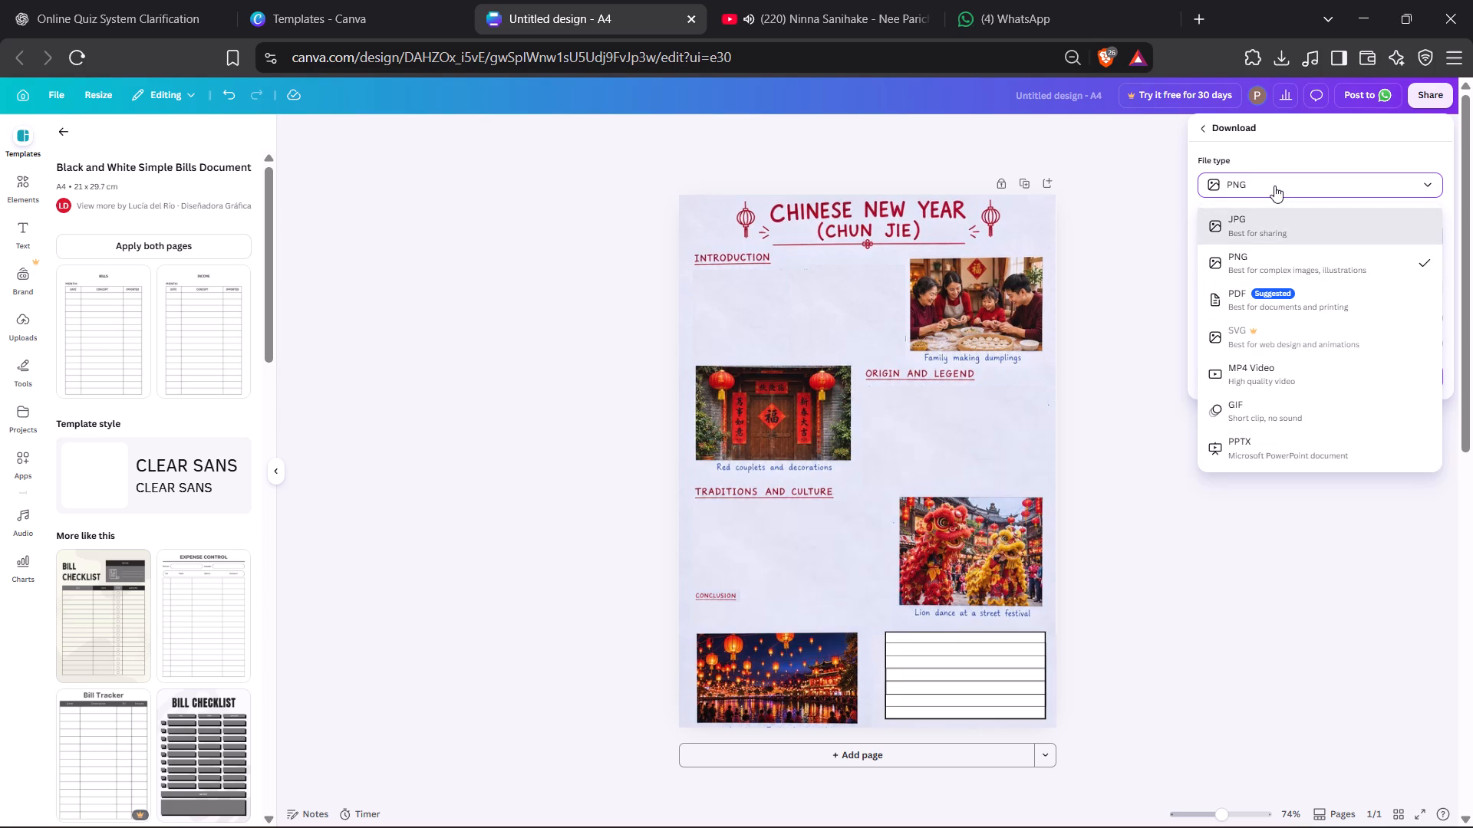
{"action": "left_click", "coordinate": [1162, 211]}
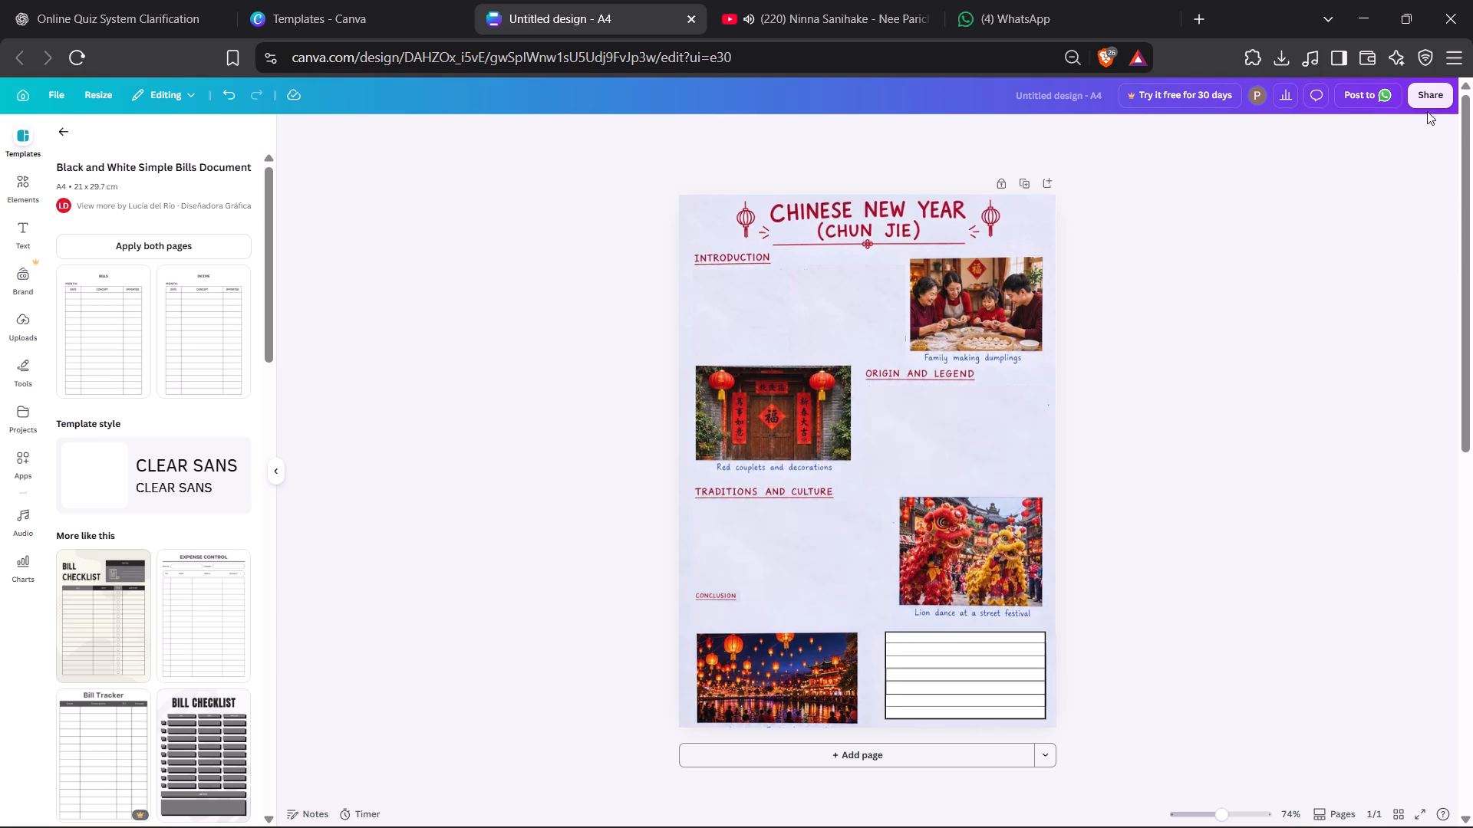
Download the Chinese New Year page as a PDF with the Digital preset.
{"action": "left_click", "coordinate": [1426, 97]}
{"action": "left_click", "coordinate": [1220, 395]}
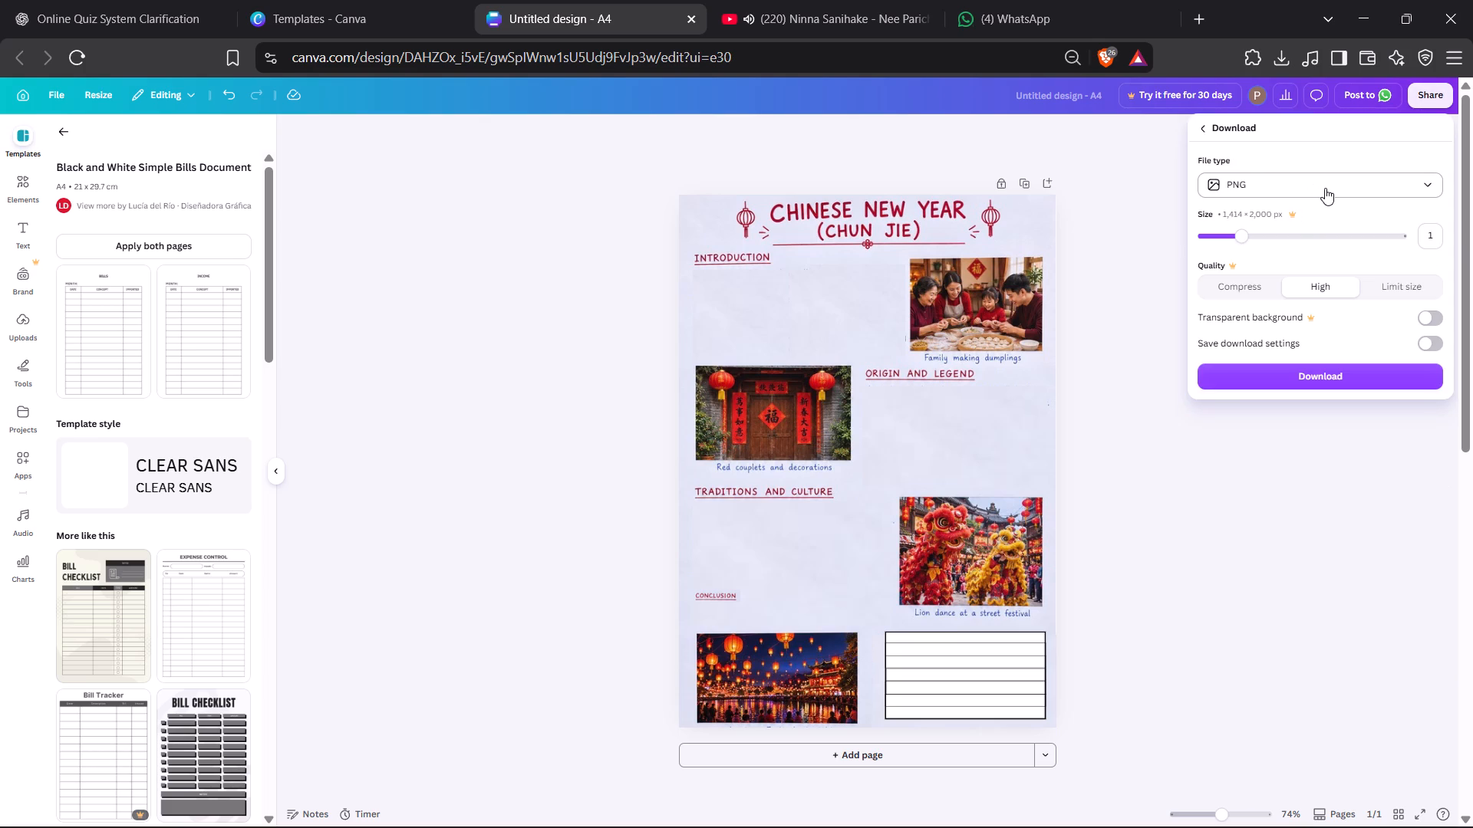
{"action": "left_click", "coordinate": [1329, 189]}
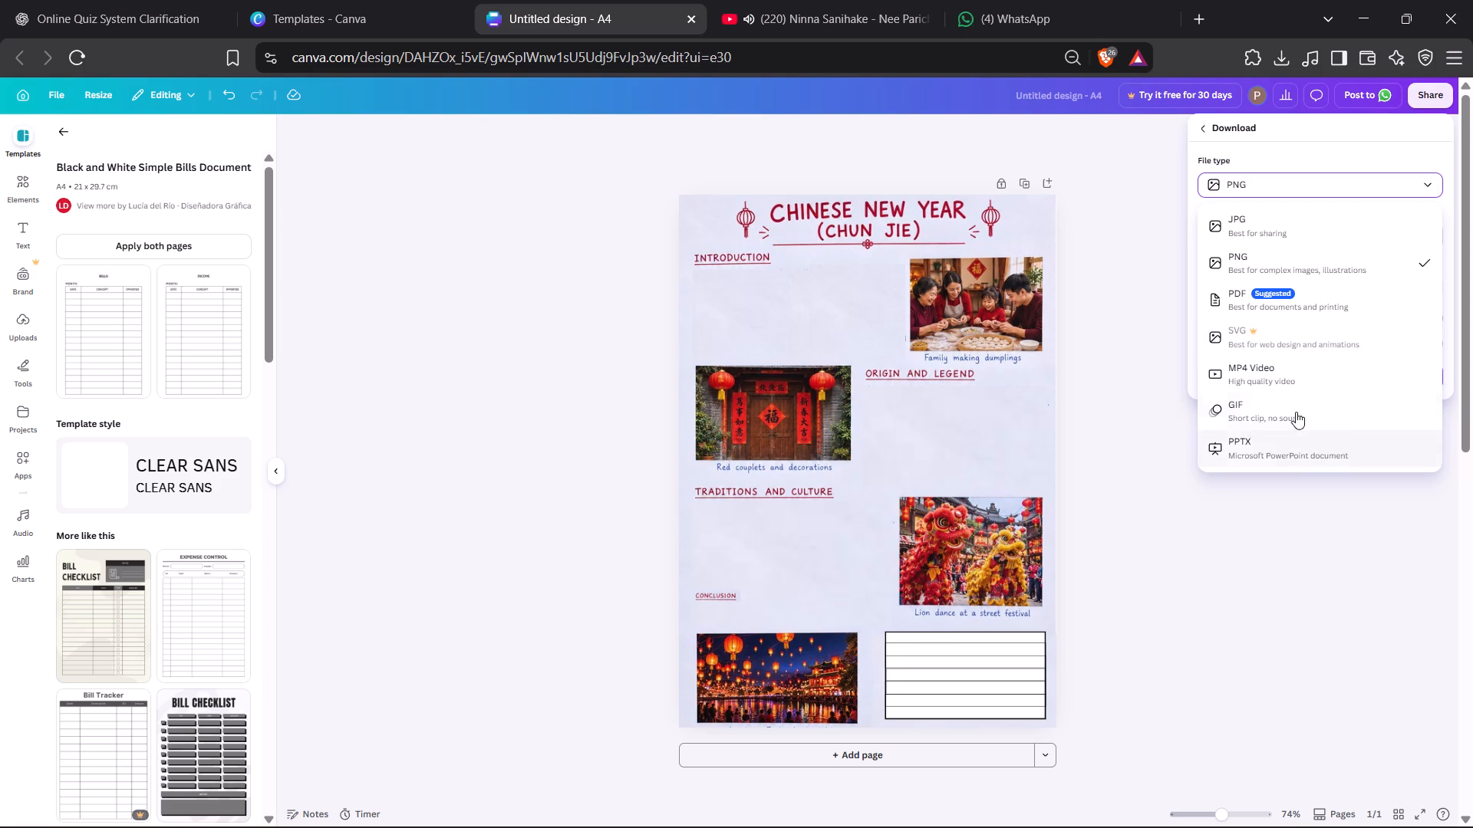
{"action": "scroll", "coordinate": [1320, 321], "scroll_direction": "down", "scroll_amount": 4}
{"action": "scroll", "coordinate": [1315, 313], "scroll_direction": "up", "scroll_amount": 4}
{"action": "left_click", "coordinate": [1310, 220]}
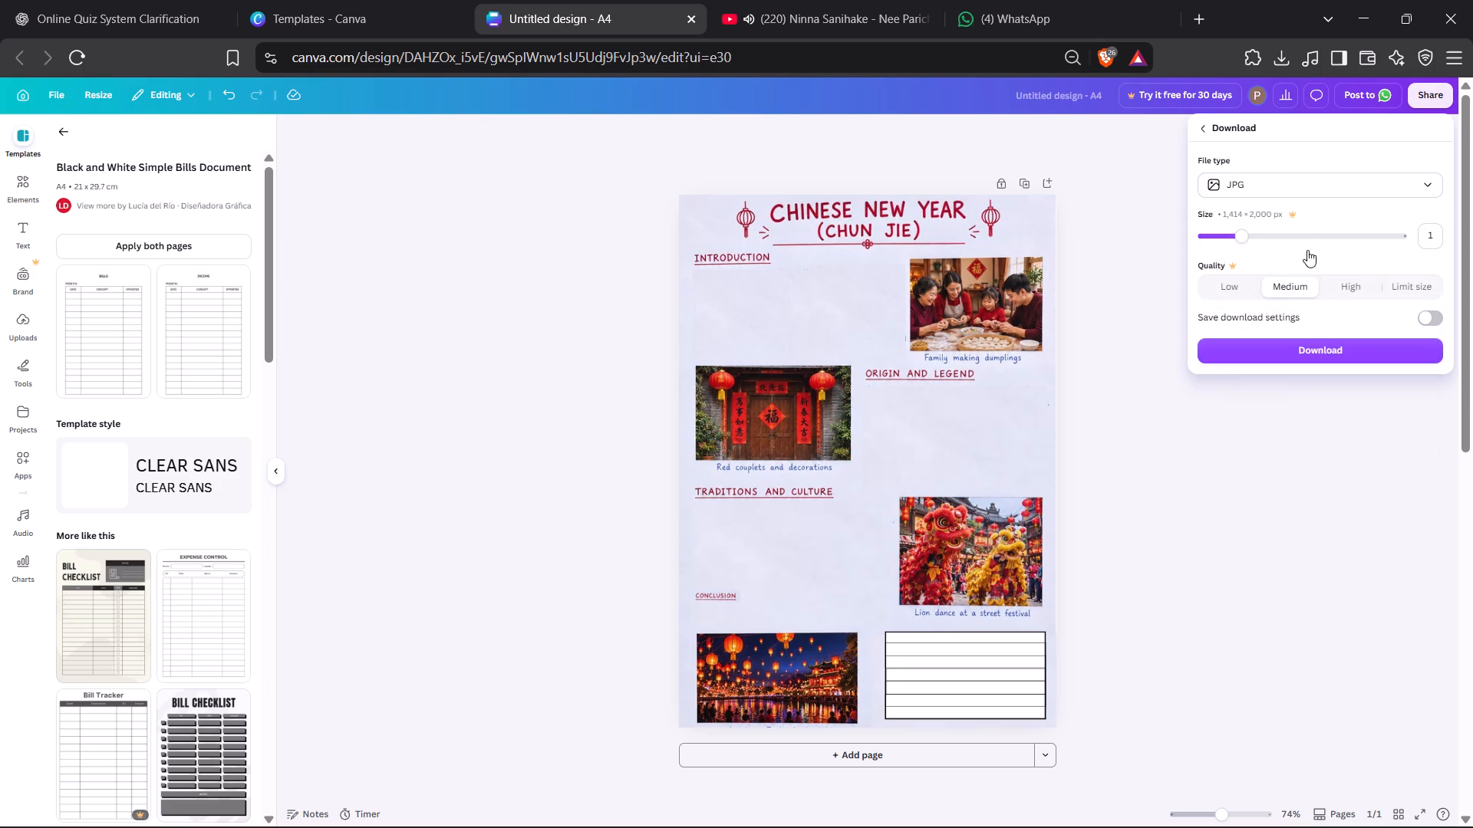
{"action": "left_click", "coordinate": [1264, 189]}
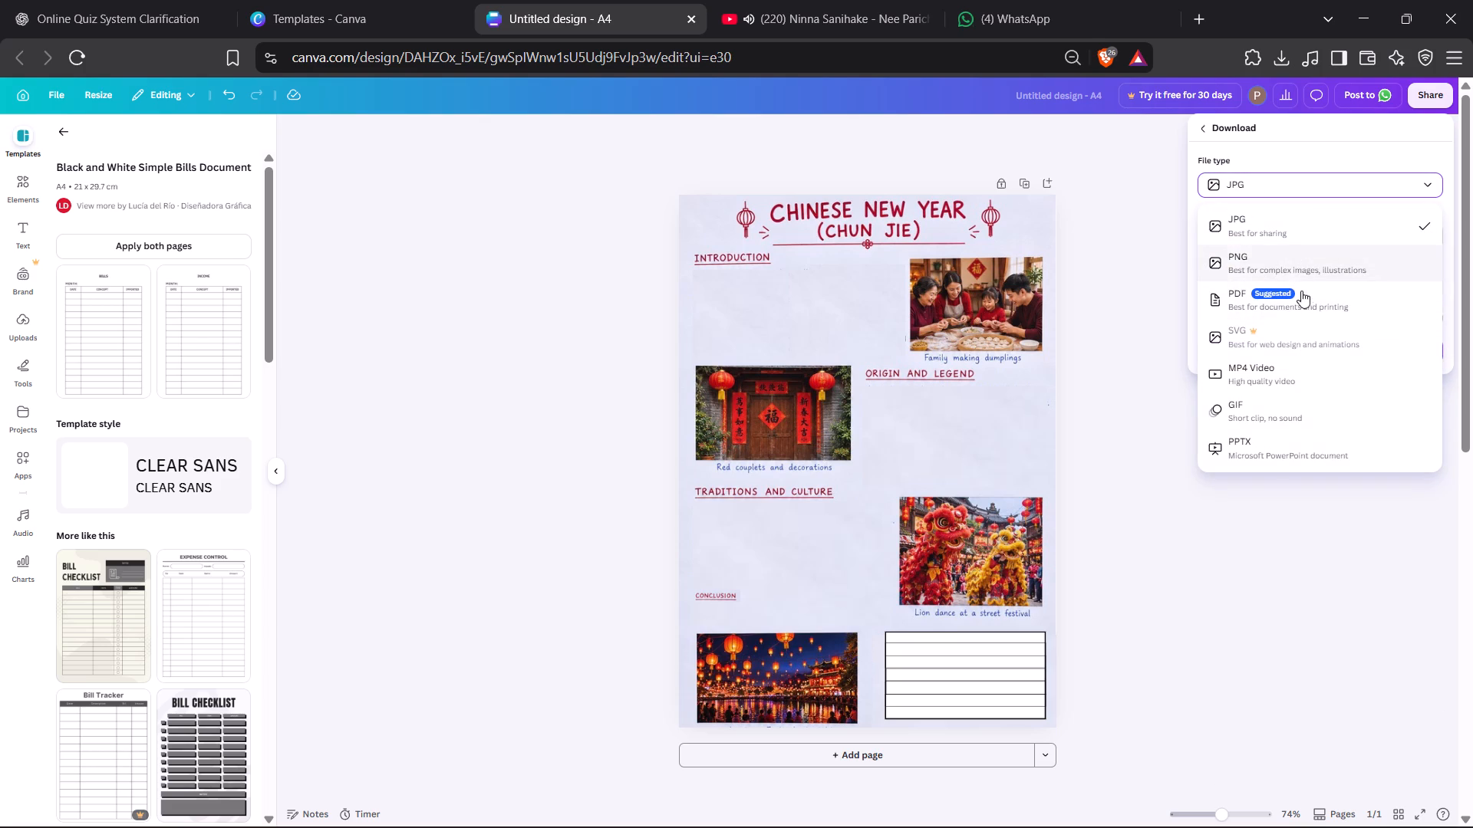
{"action": "left_click", "coordinate": [1302, 296]}
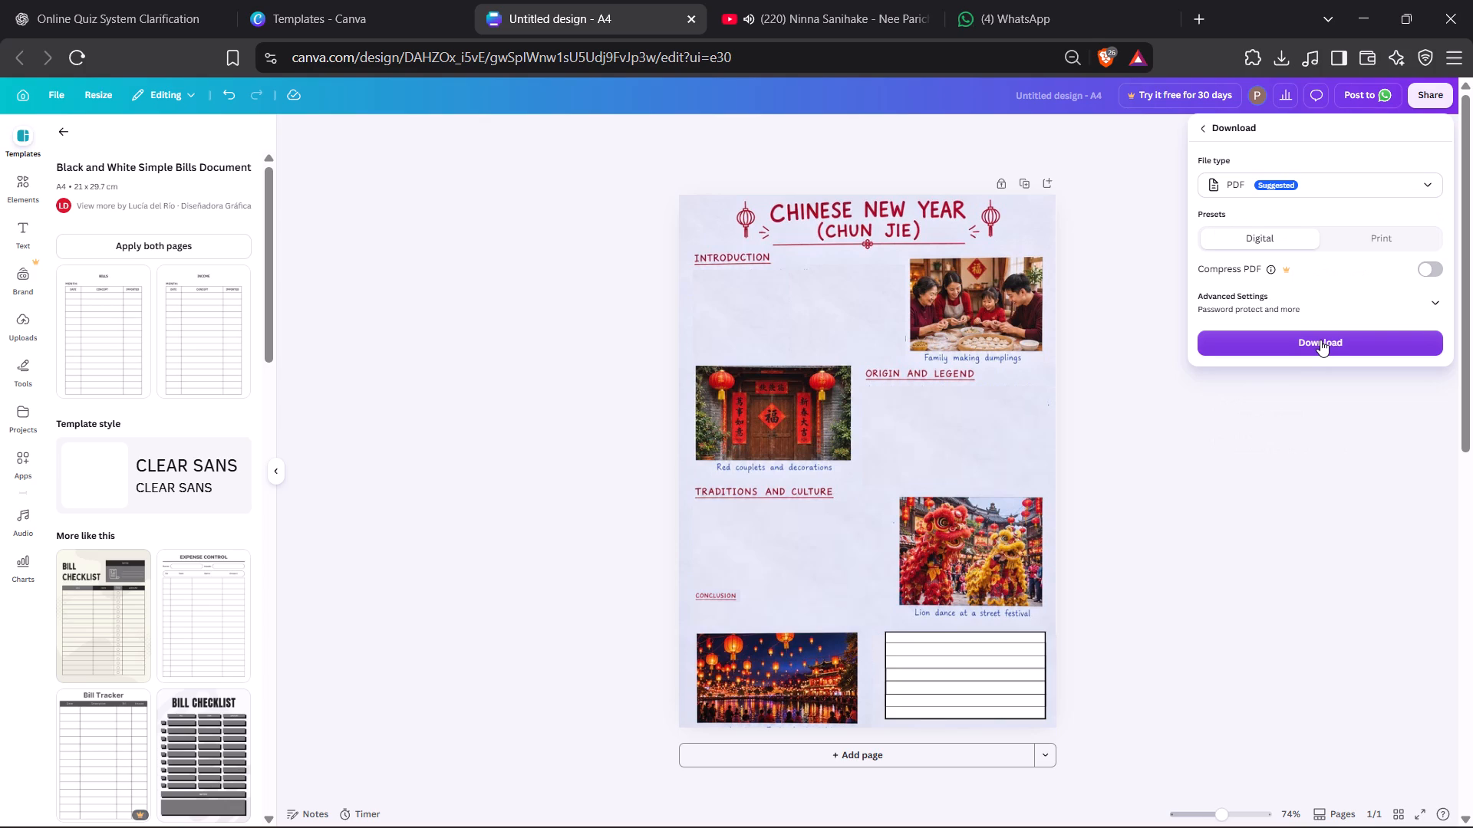
{"action": "left_click", "coordinate": [1320, 340]}
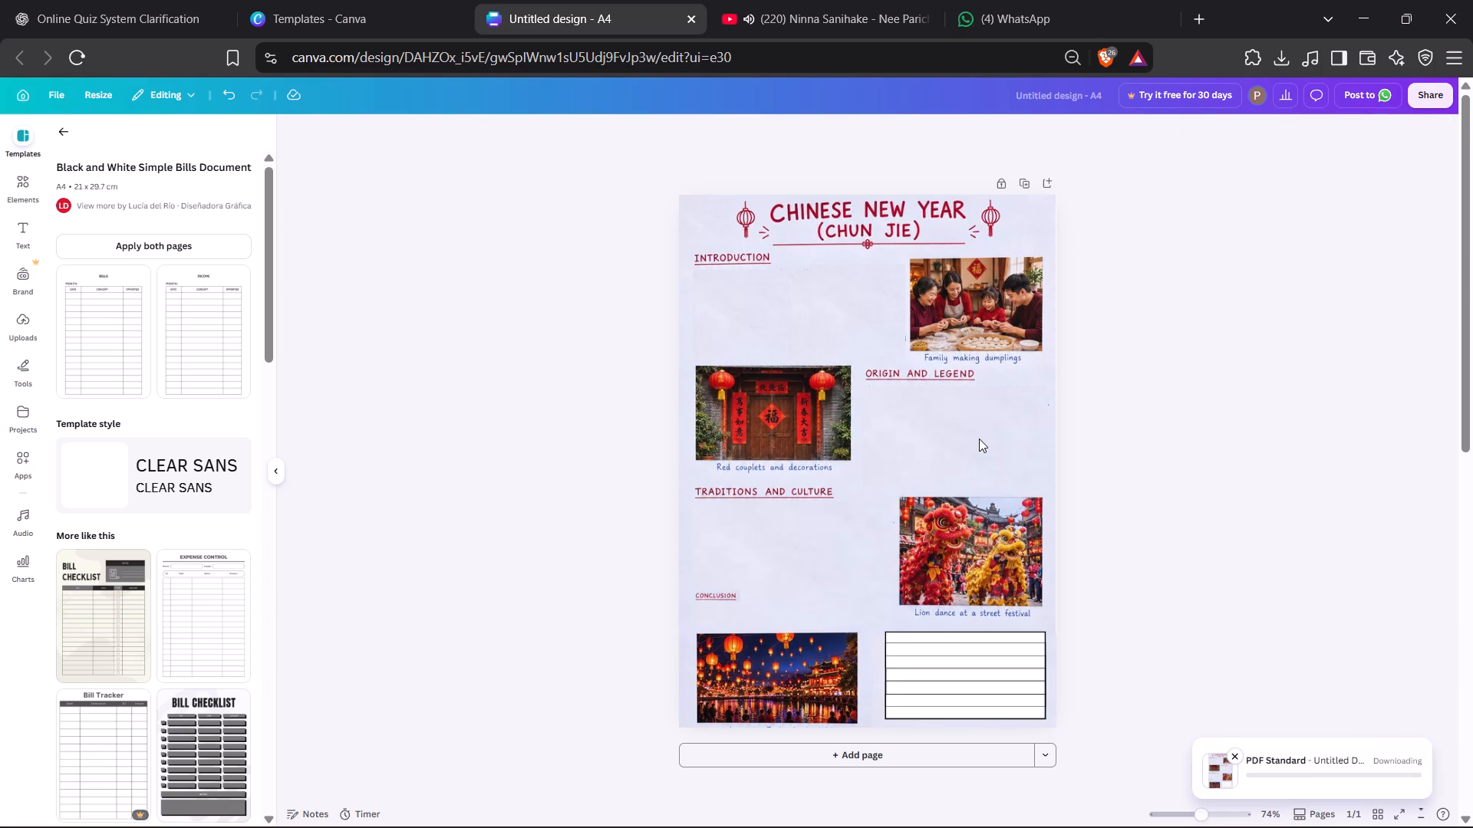
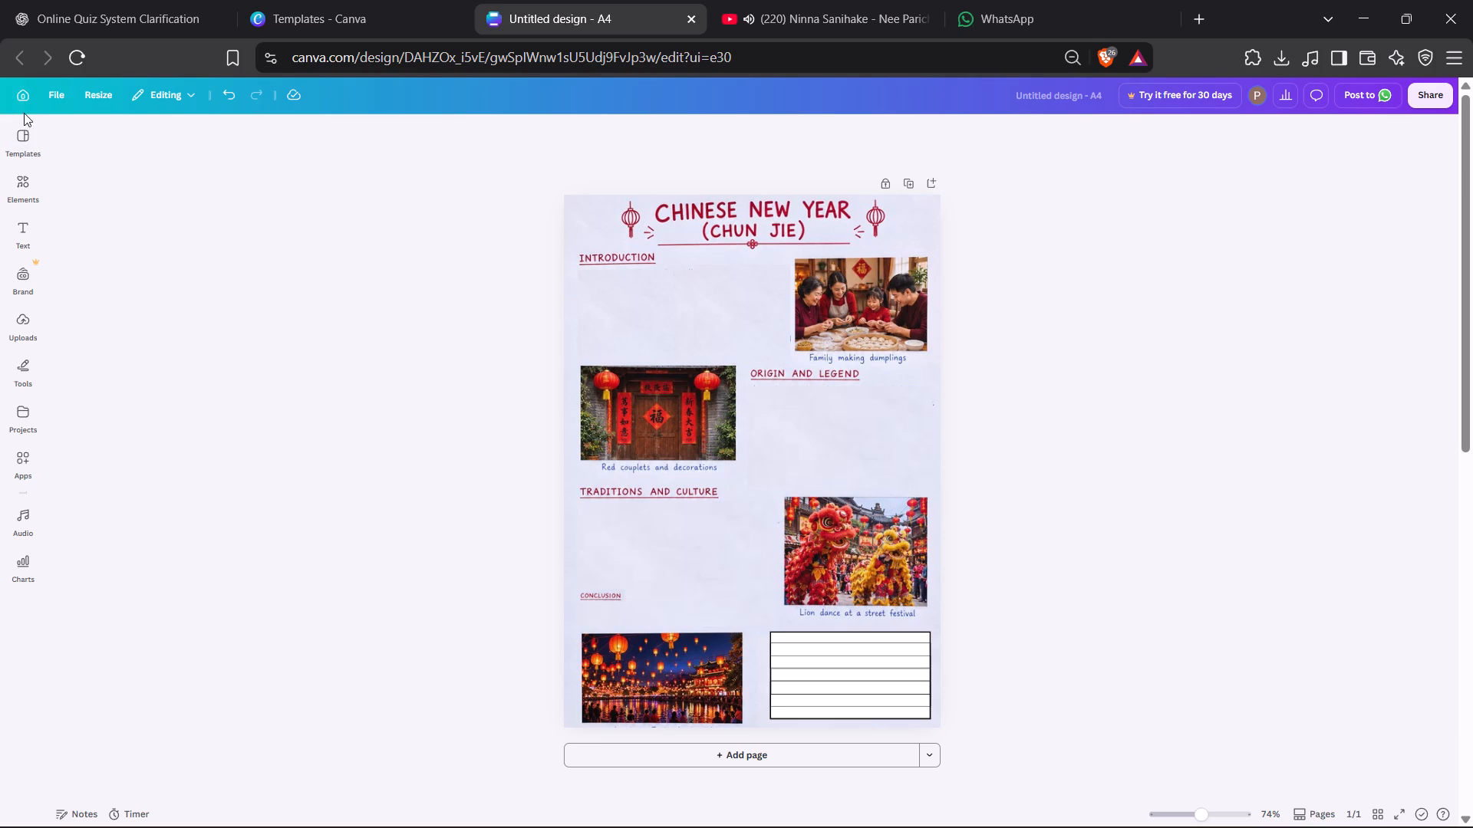
Leave the Chinese New Year design and return to the Canva home page.
{"action": "left_click", "coordinate": [20, 92]}
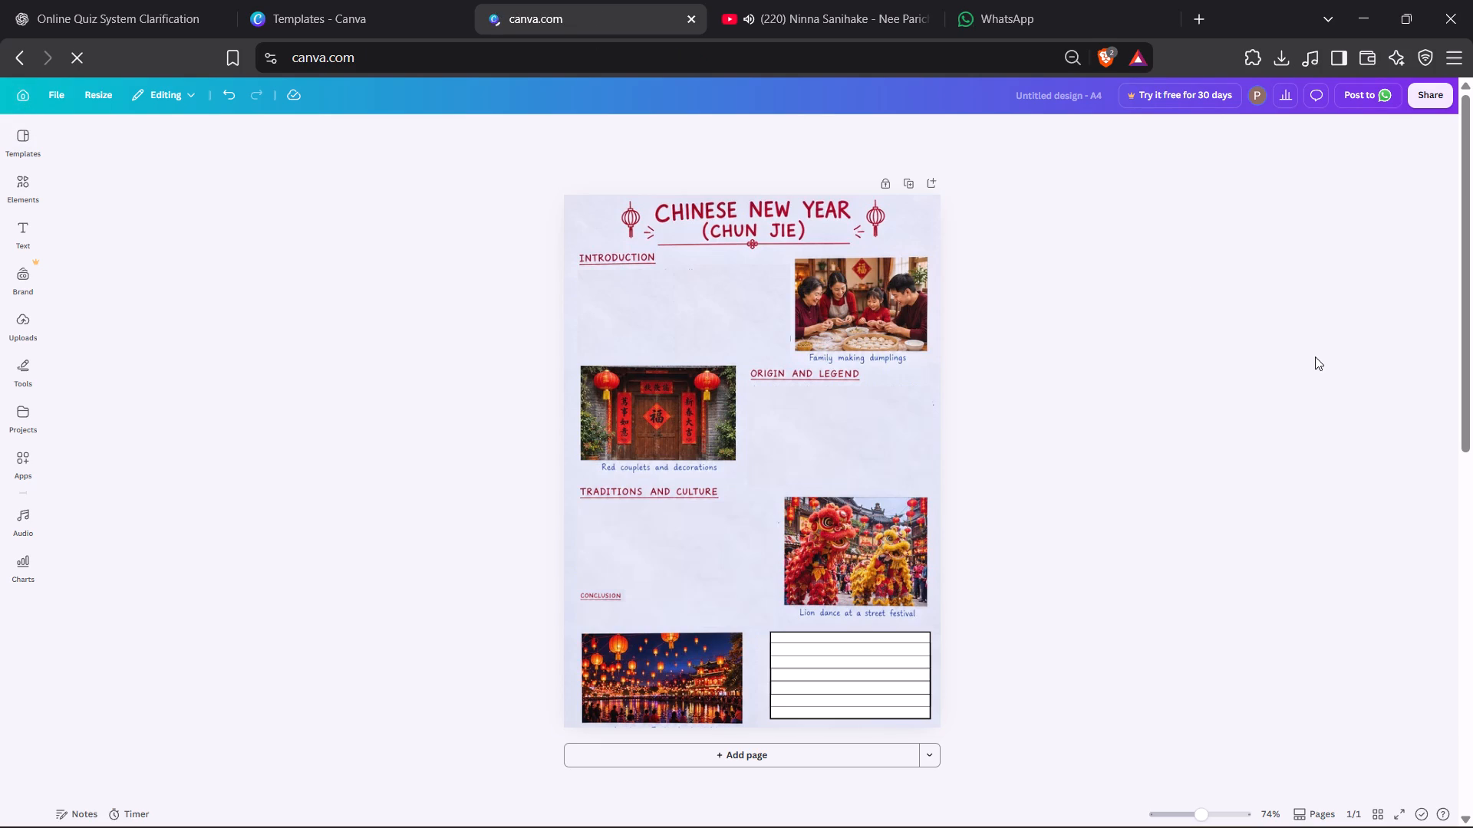